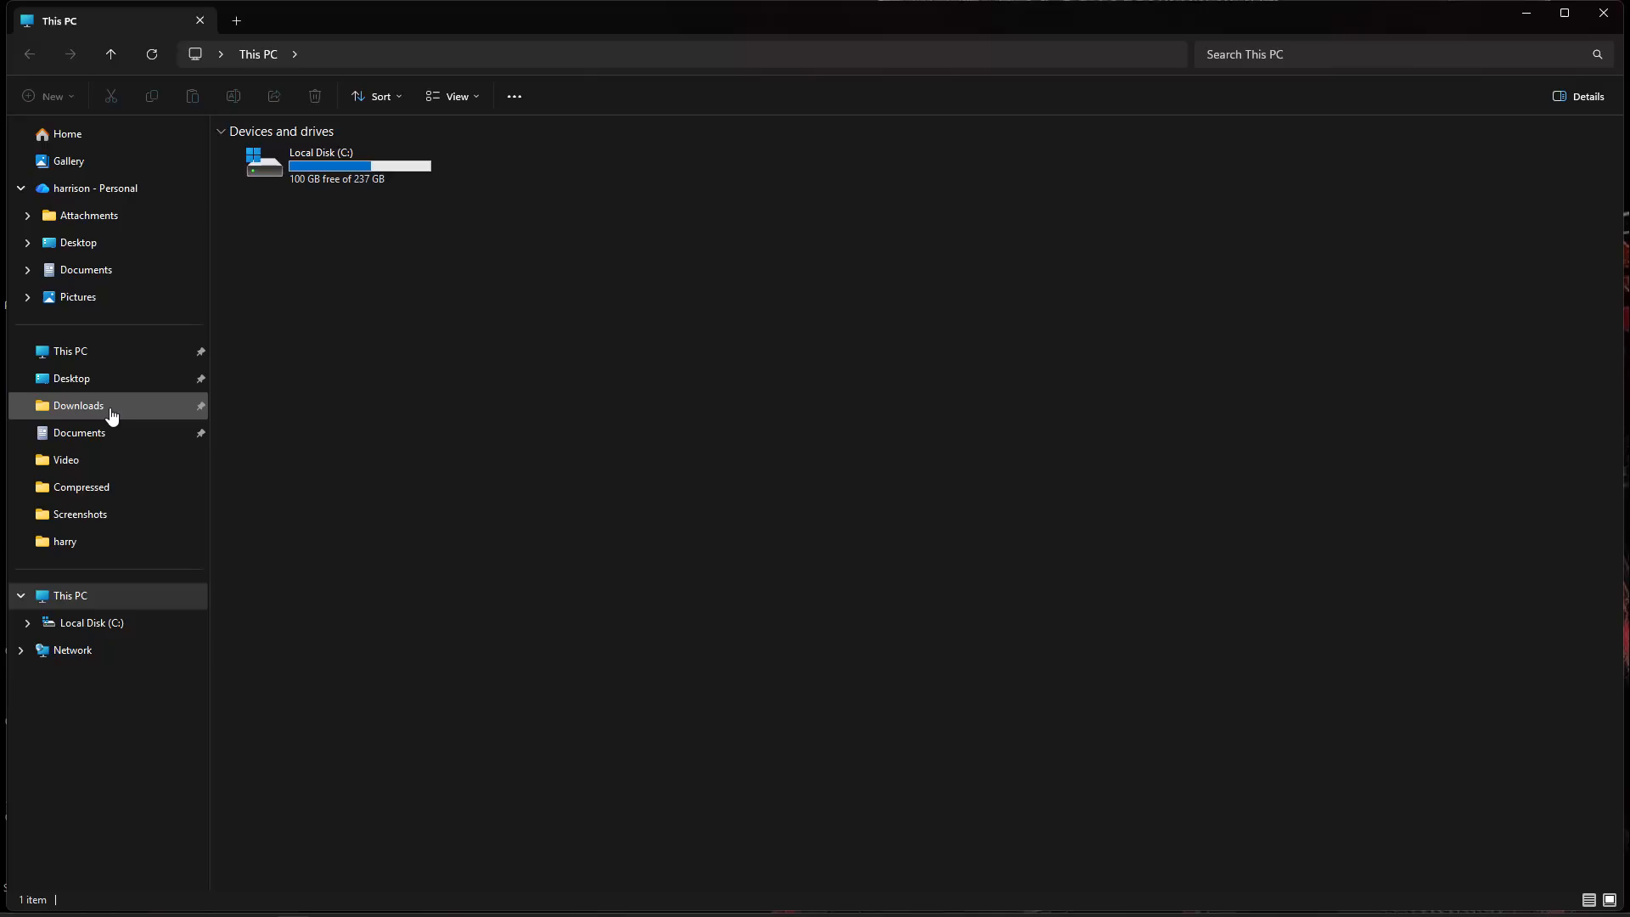
Open the IT2C Body Corporate Return workbook from the 22-9-2026 IT2C zip archive in the Downloads folder.
{"action": "left_click", "coordinate": [110, 408]}
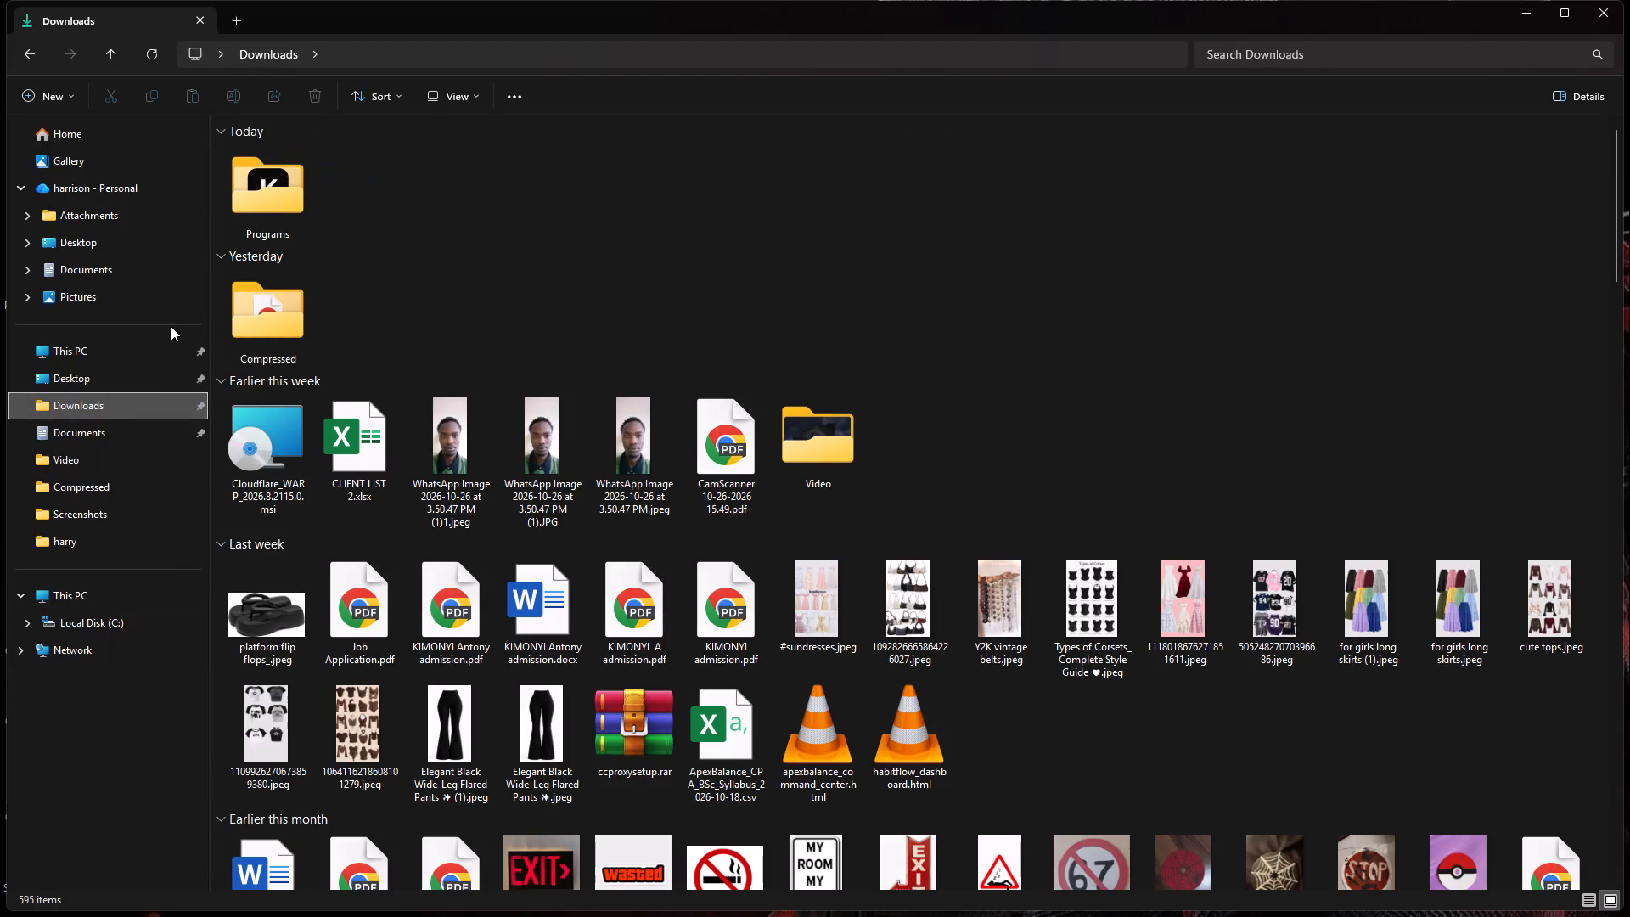
{"action": "scroll", "coordinate": [482, 453], "scroll_direction": "down", "scroll_amount": 1}
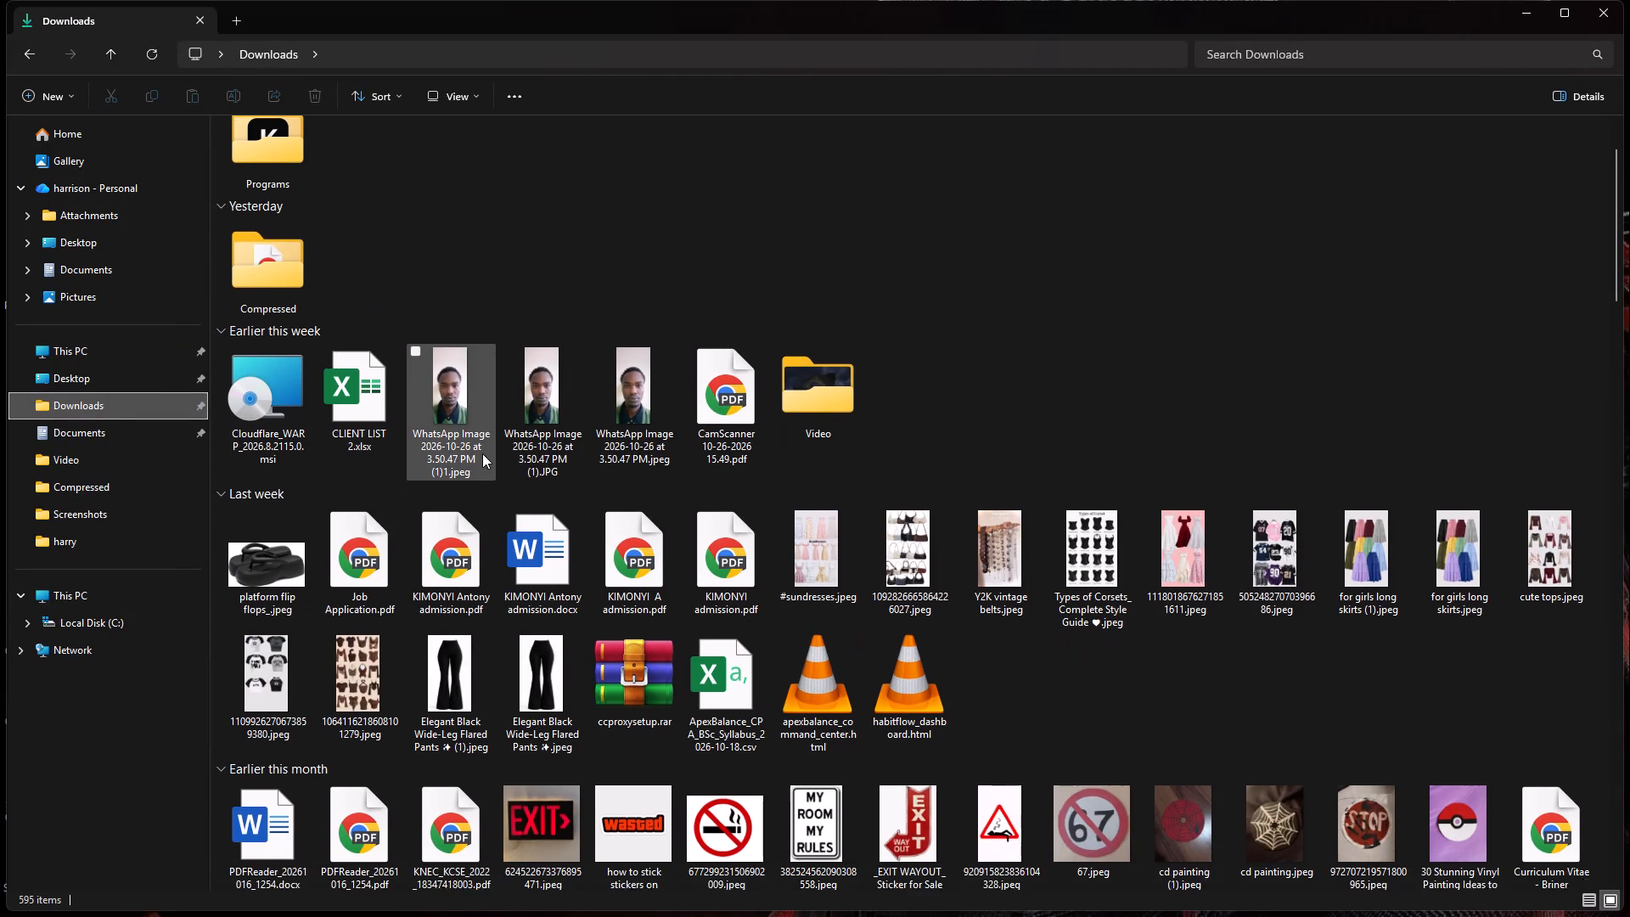
{"action": "scroll", "coordinate": [482, 453], "scroll_direction": "down", "scroll_amount": 4}
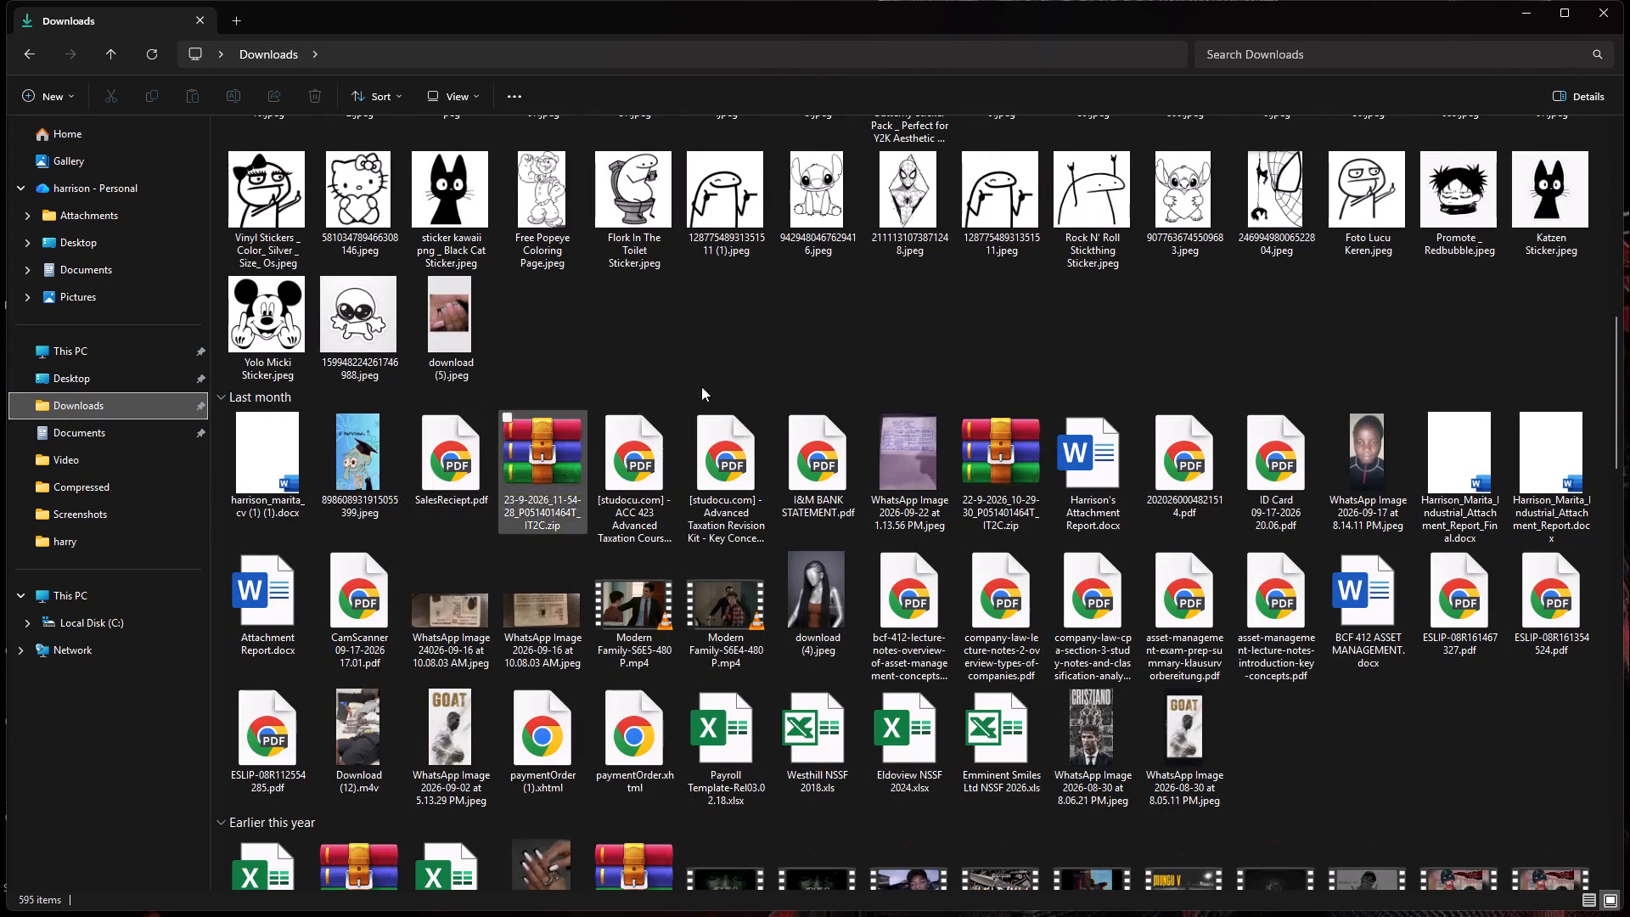
{"action": "double_click", "coordinate": [992, 459]}
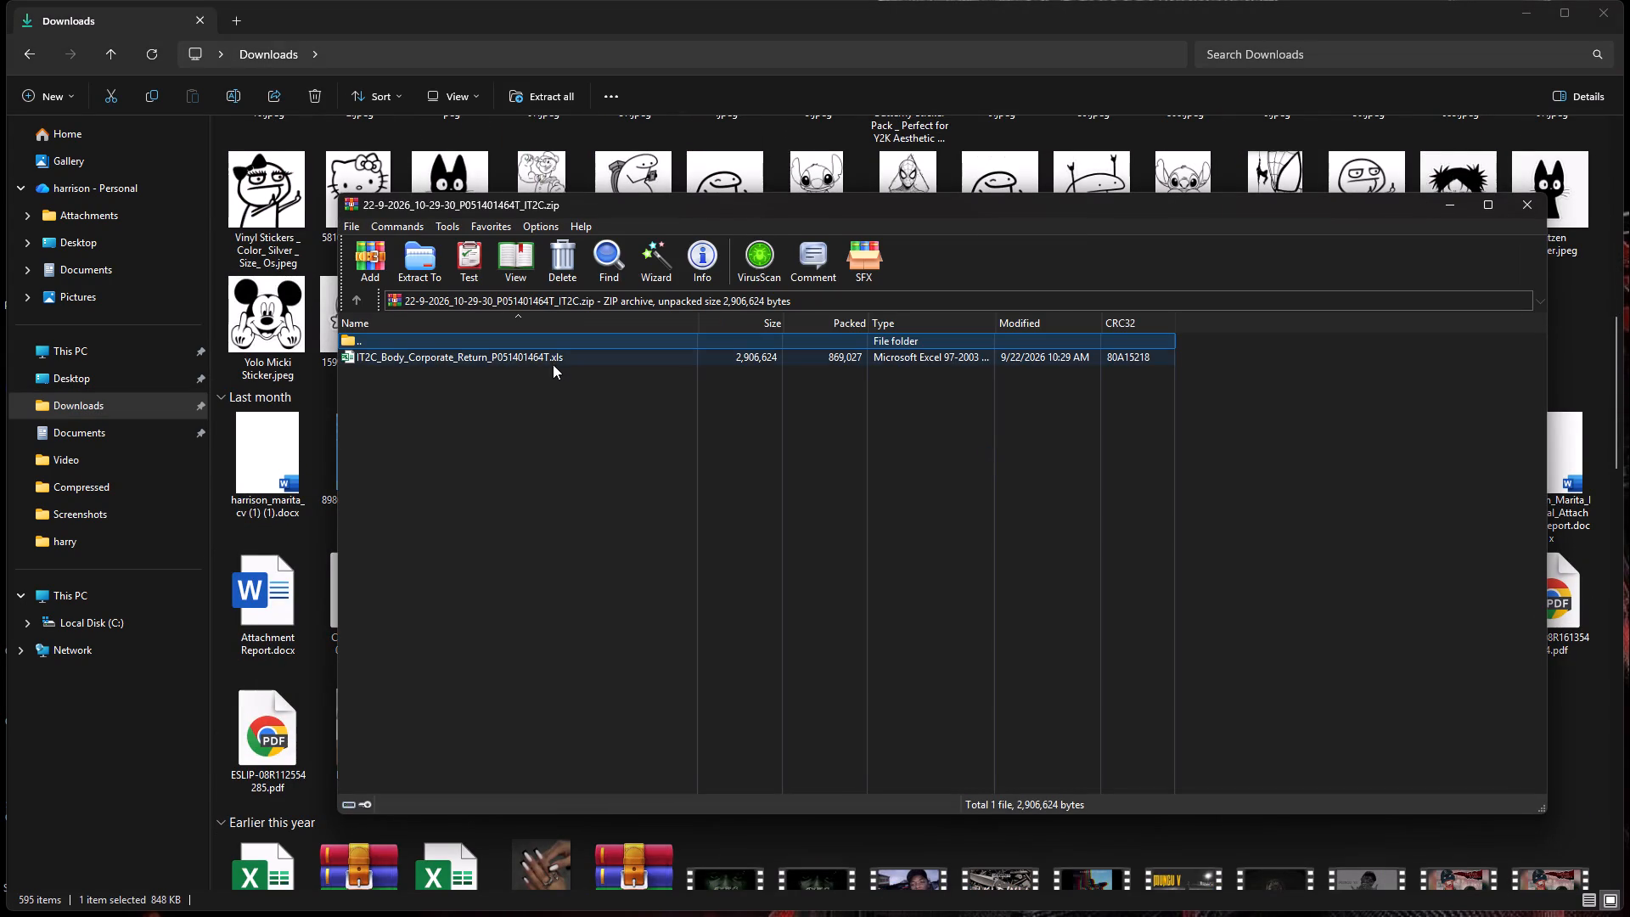
{"action": "double_click", "coordinate": [551, 362]}
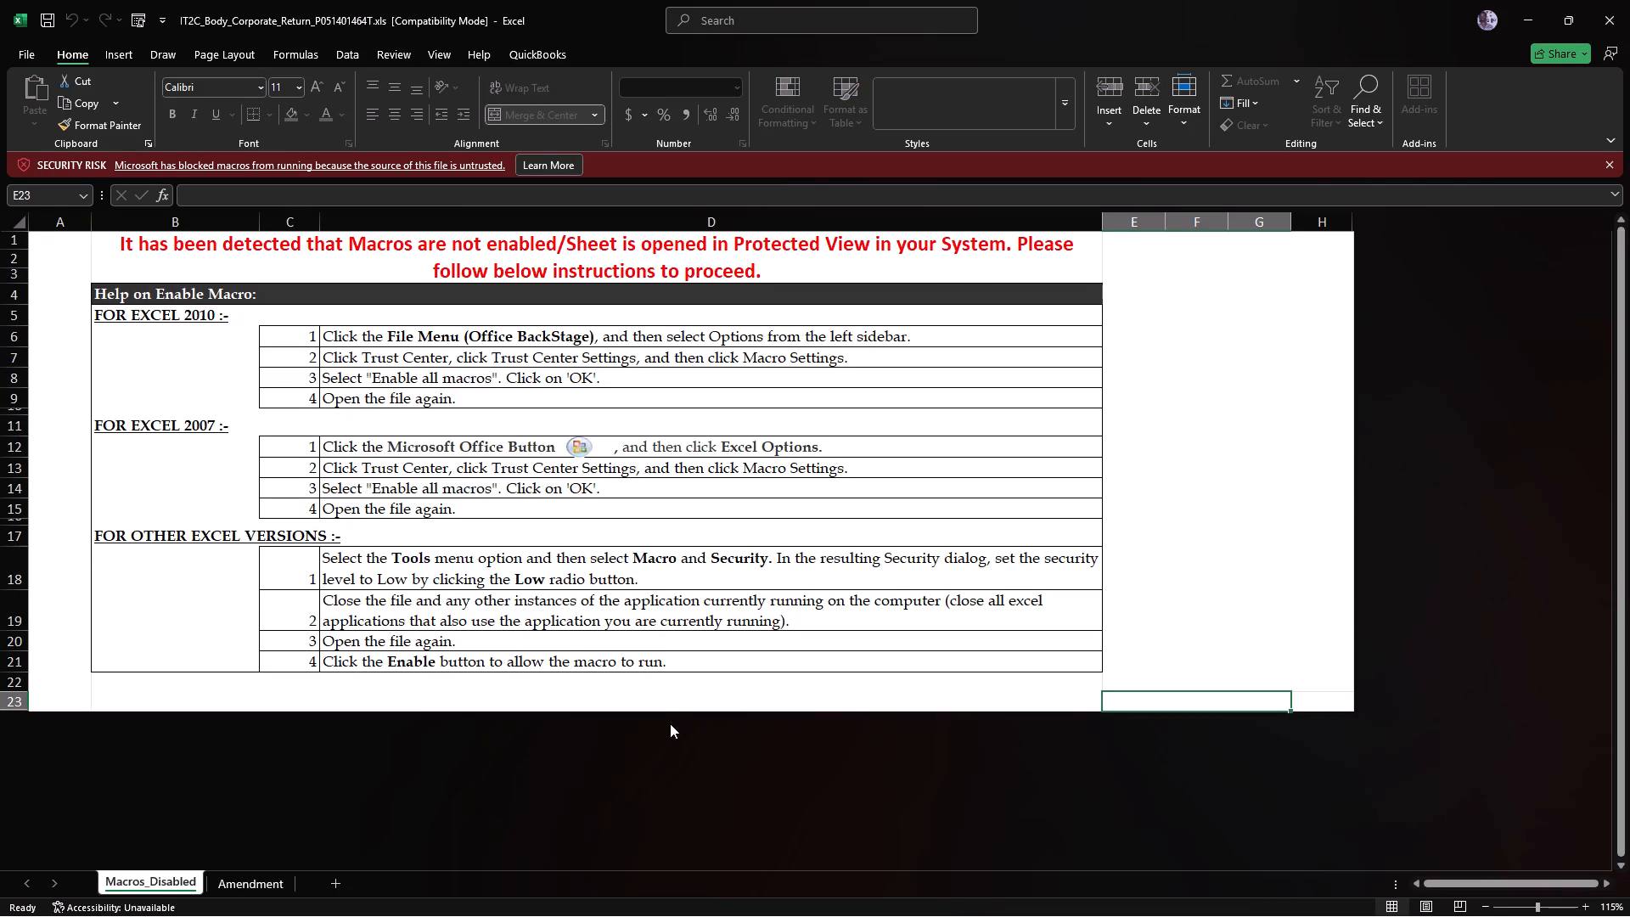
Convert the old-format return workbook to the modern Excel format through the Accessibility Assistant, and close and reopen it.
{"action": "left_click", "coordinate": [149, 906]}
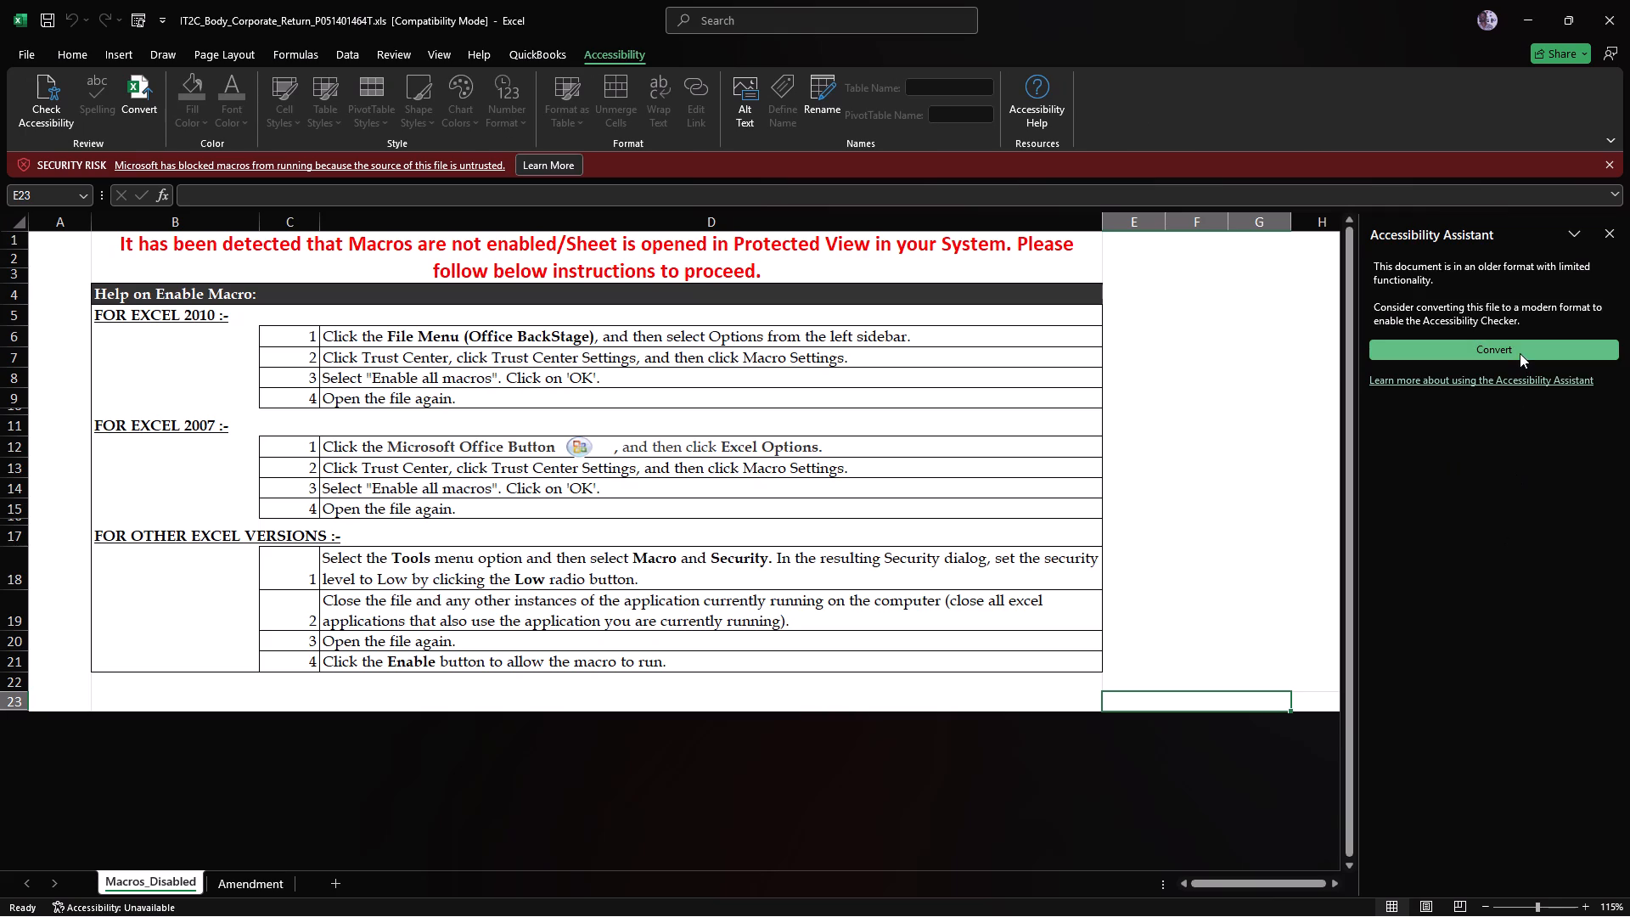
{"action": "left_click", "coordinate": [1520, 353]}
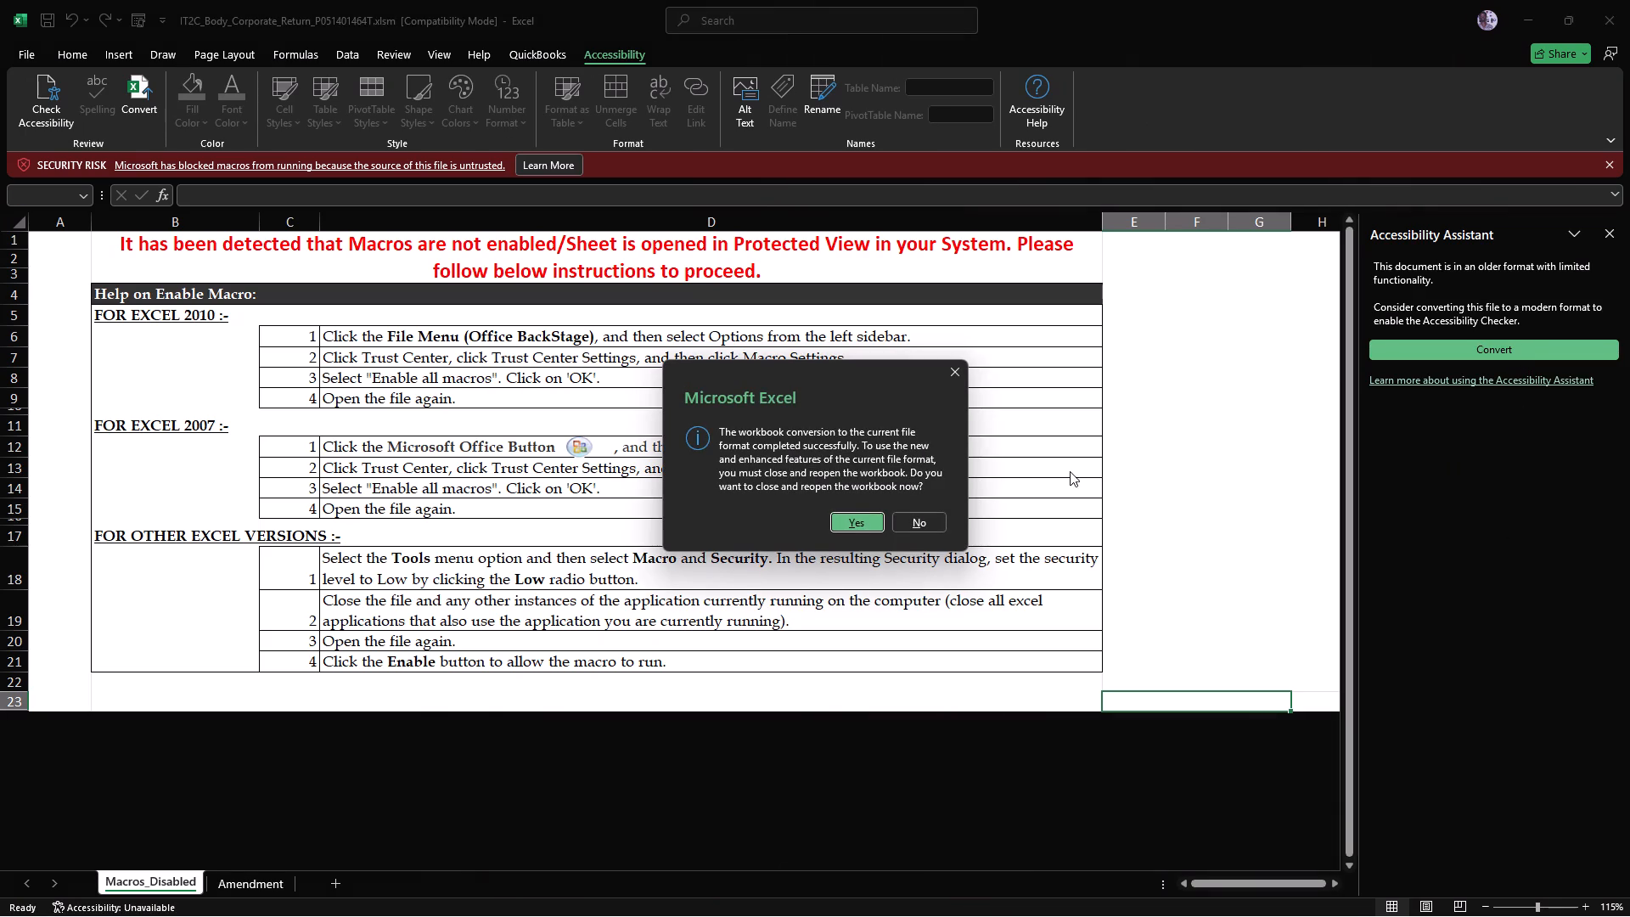
{"action": "left_click", "coordinate": [865, 526]}
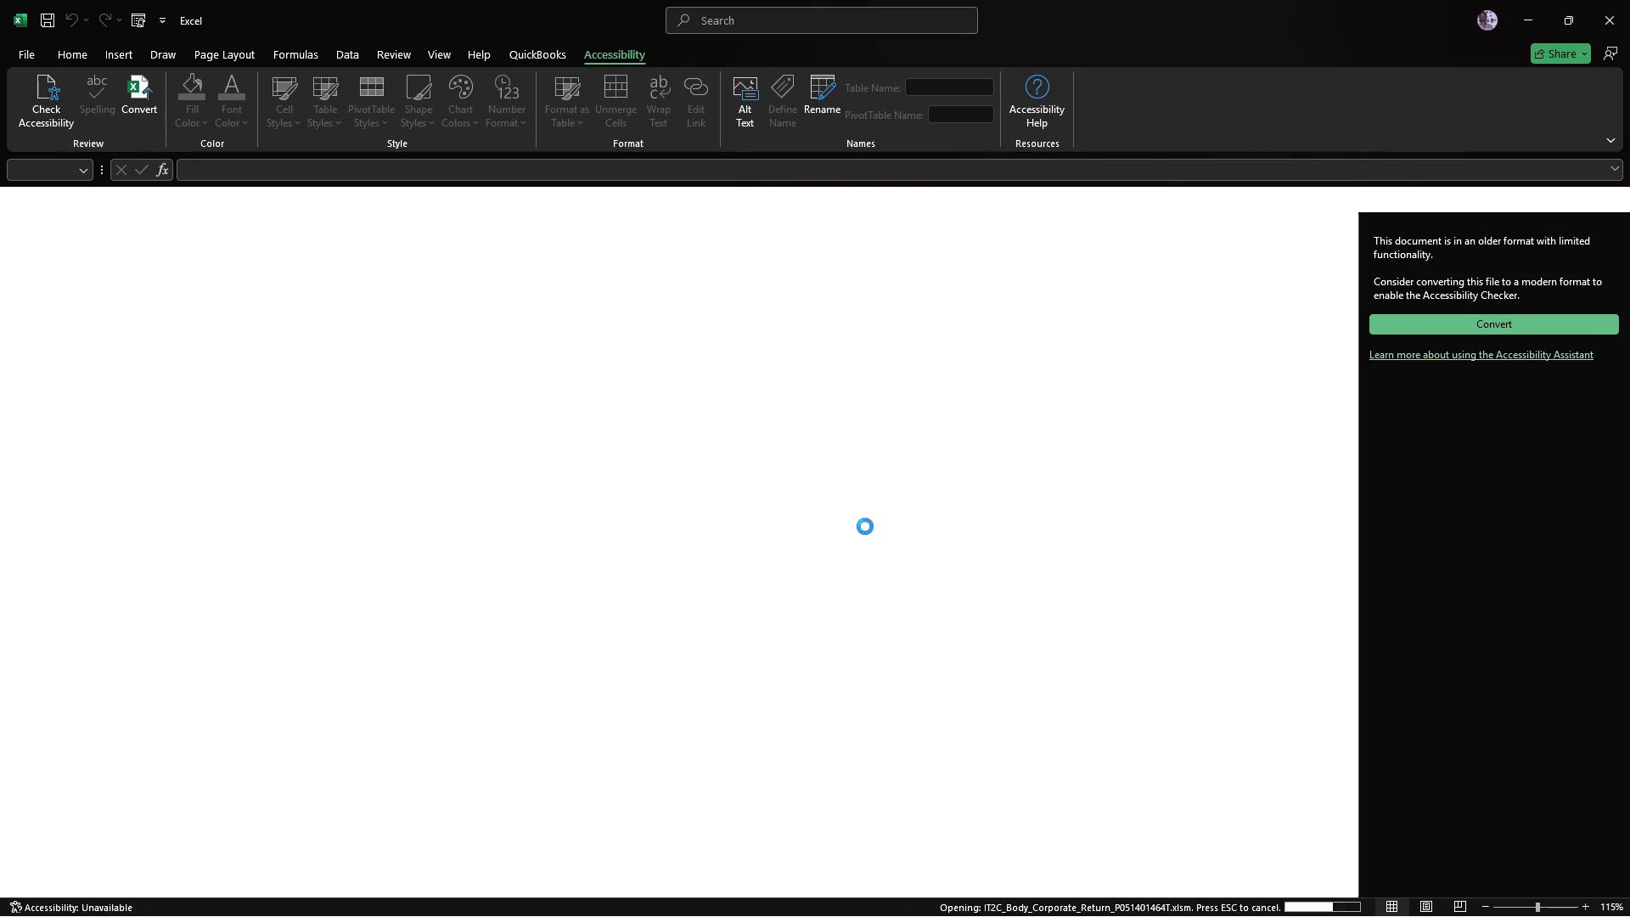
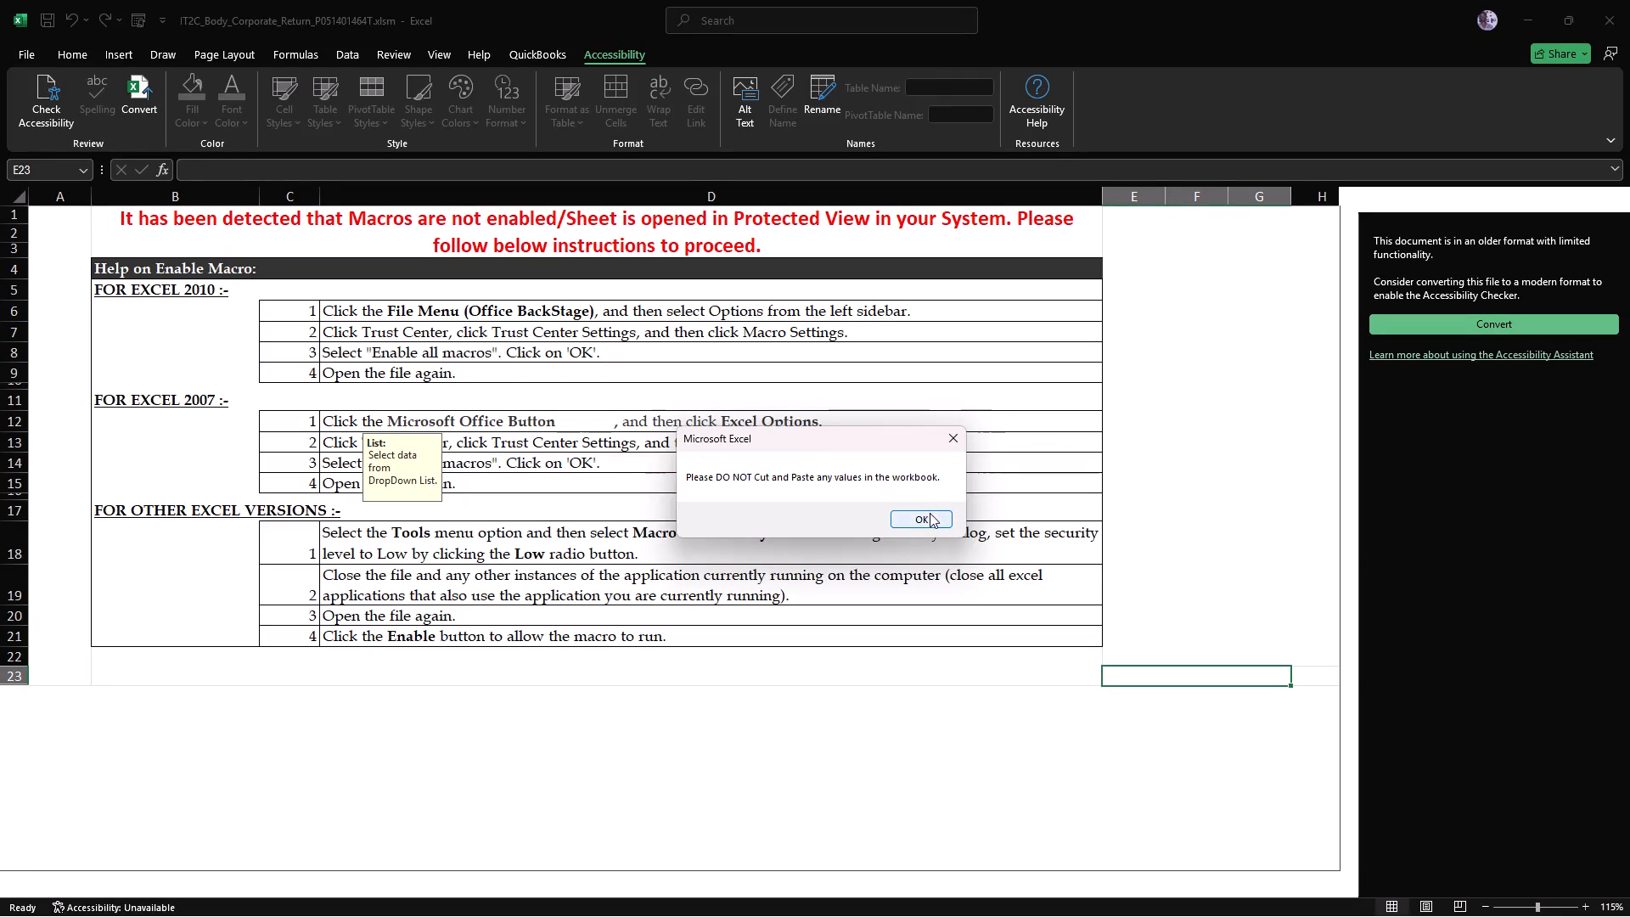
Dismiss the cut-and-paste notice, enable automatic link updates for the reopened return workbook, and close the remaining message bar.
{"action": "left_click", "coordinate": [930, 513]}
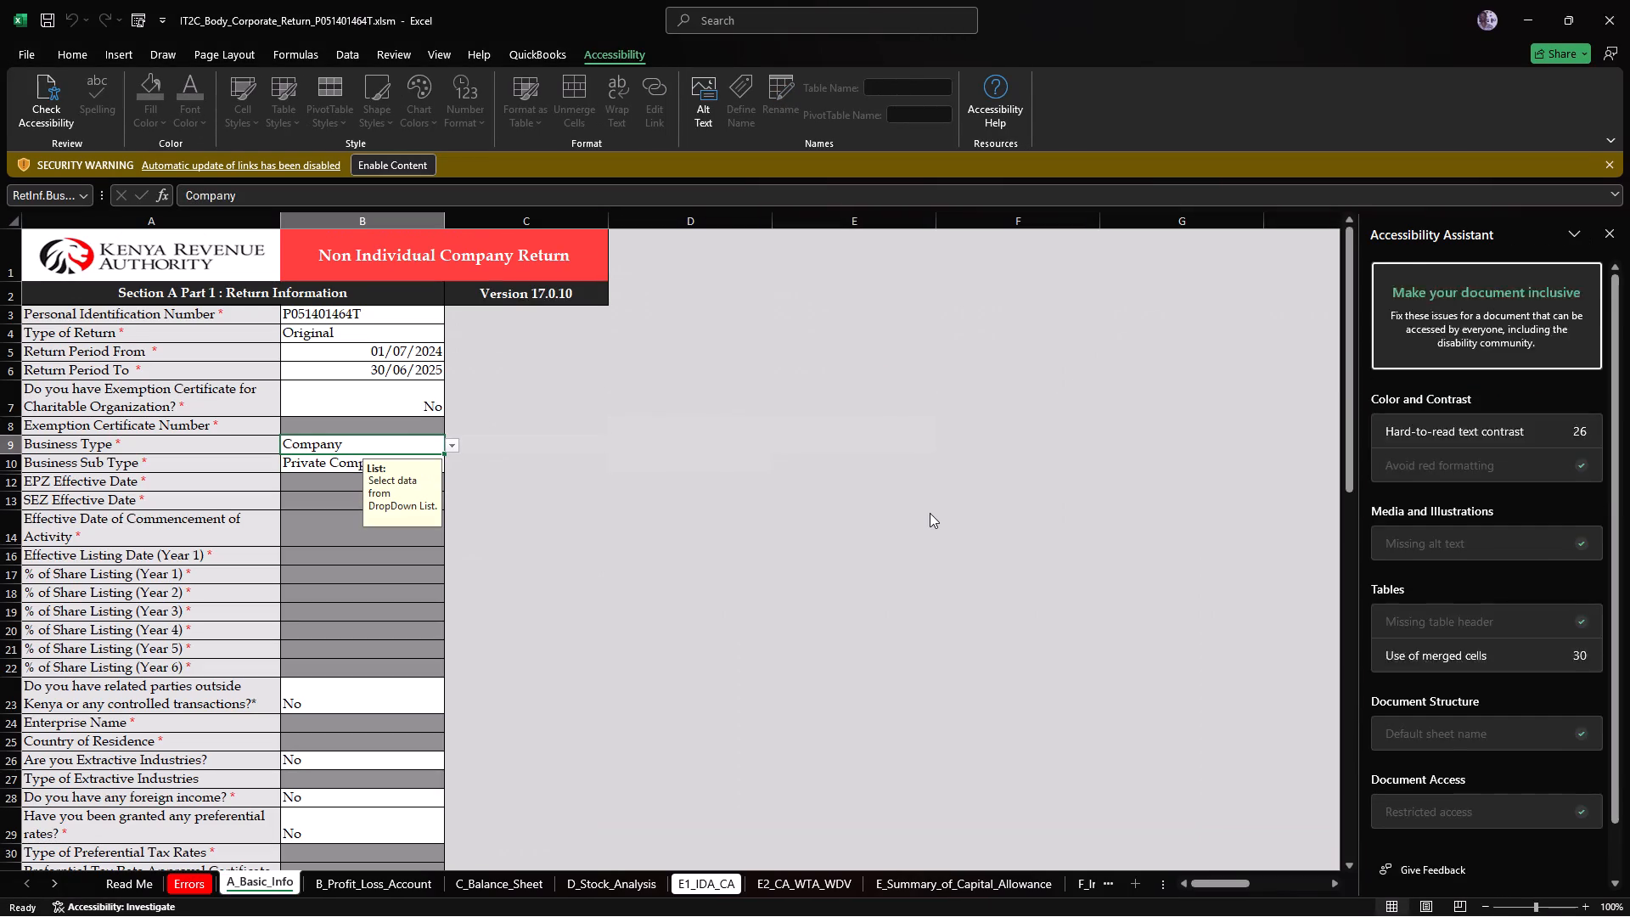
{"action": "left_click", "coordinate": [406, 162]}
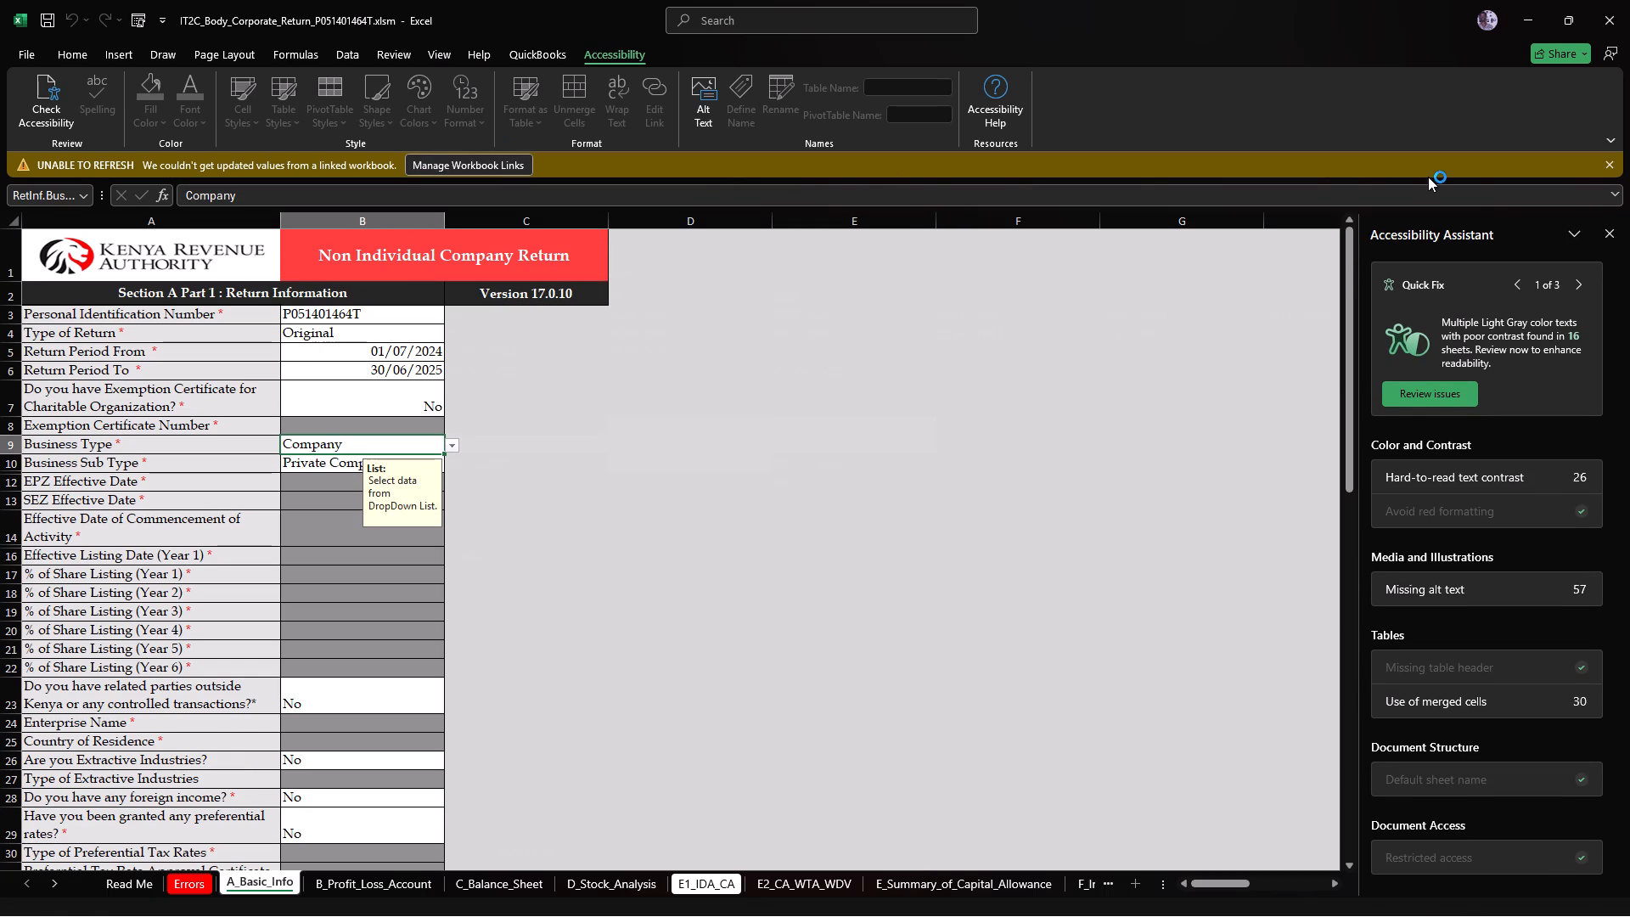
{"action": "left_click", "coordinate": [1614, 168]}
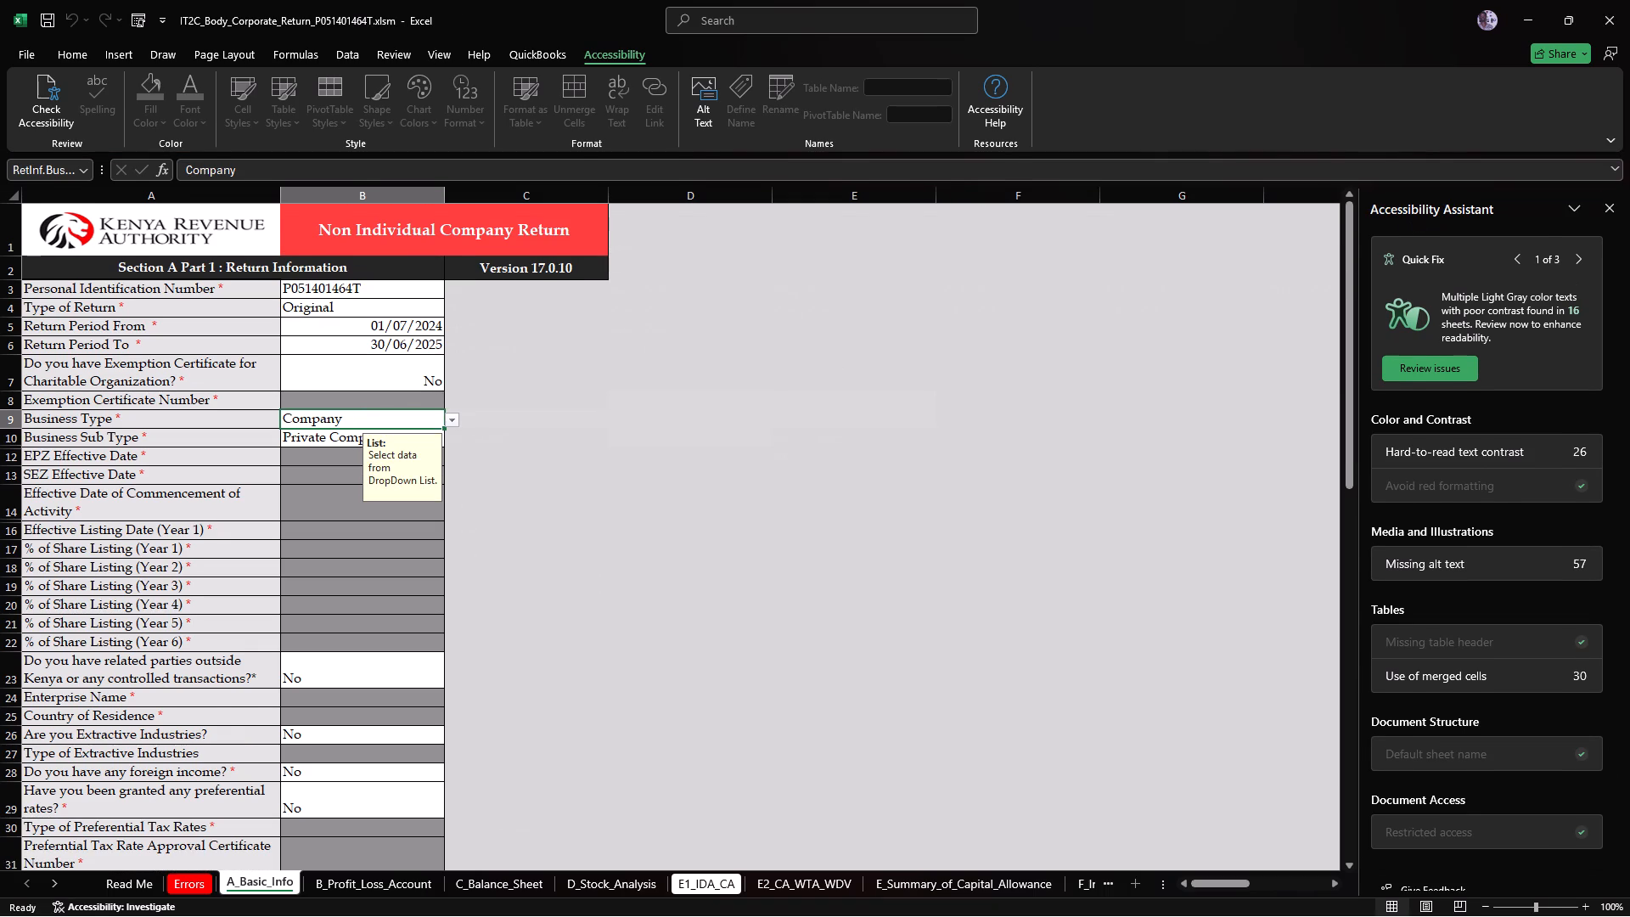
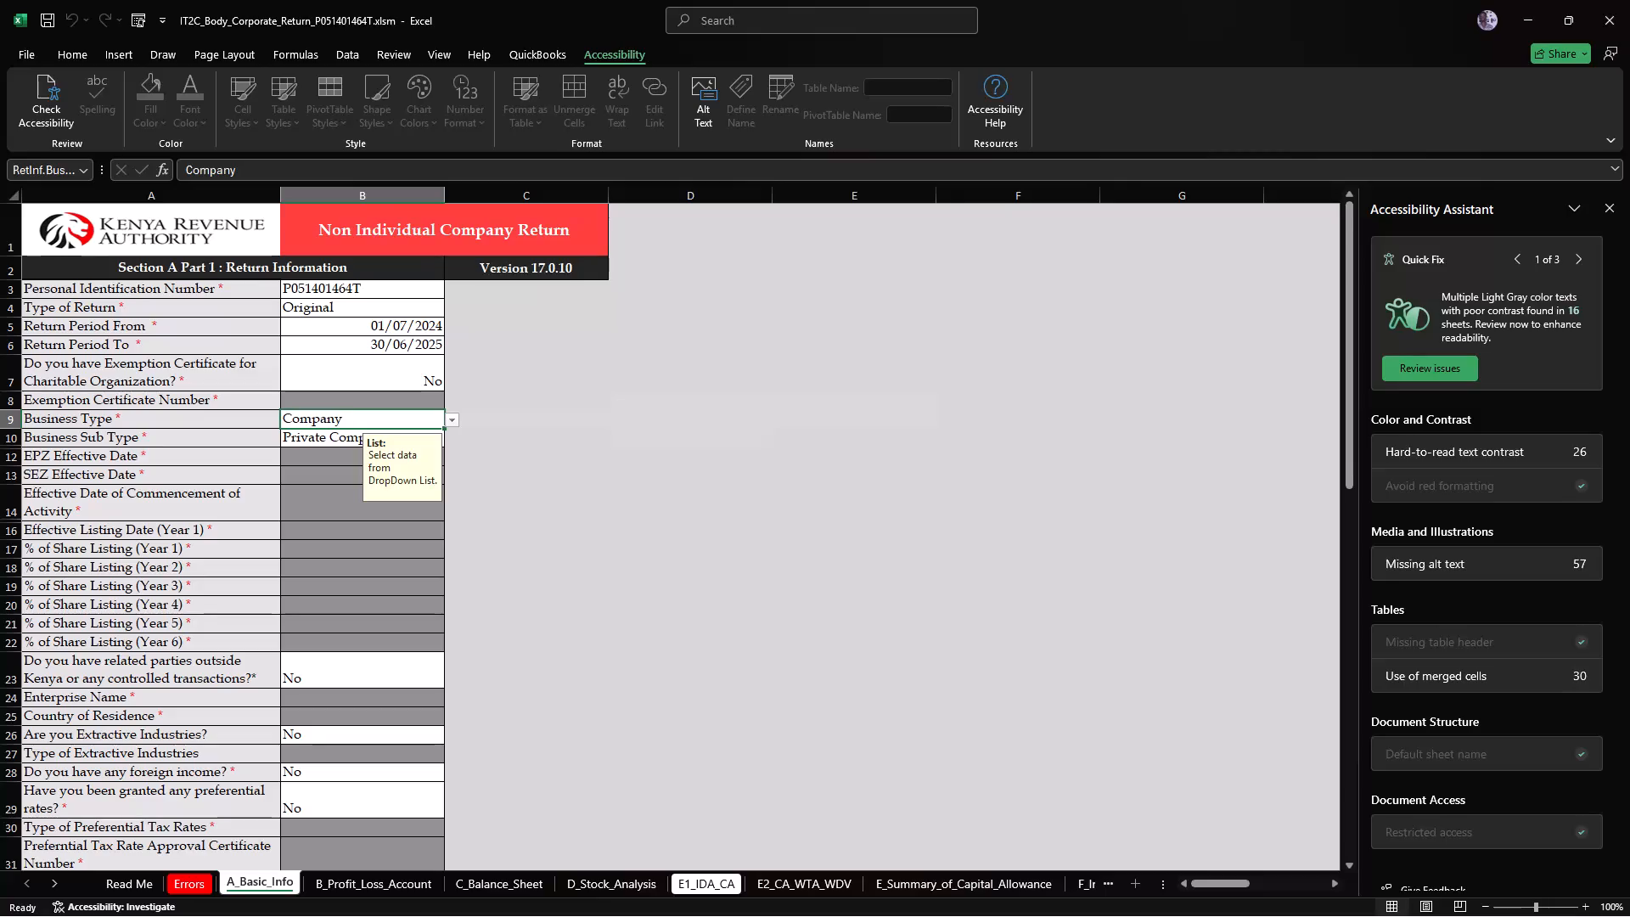
Move the input hint for the Business Type cell off the form into the blank area of the A_Basic_Info sheet.
{"action": "left_click_drag", "start_coordinate": [417, 444], "coordinate": [423, 444]}
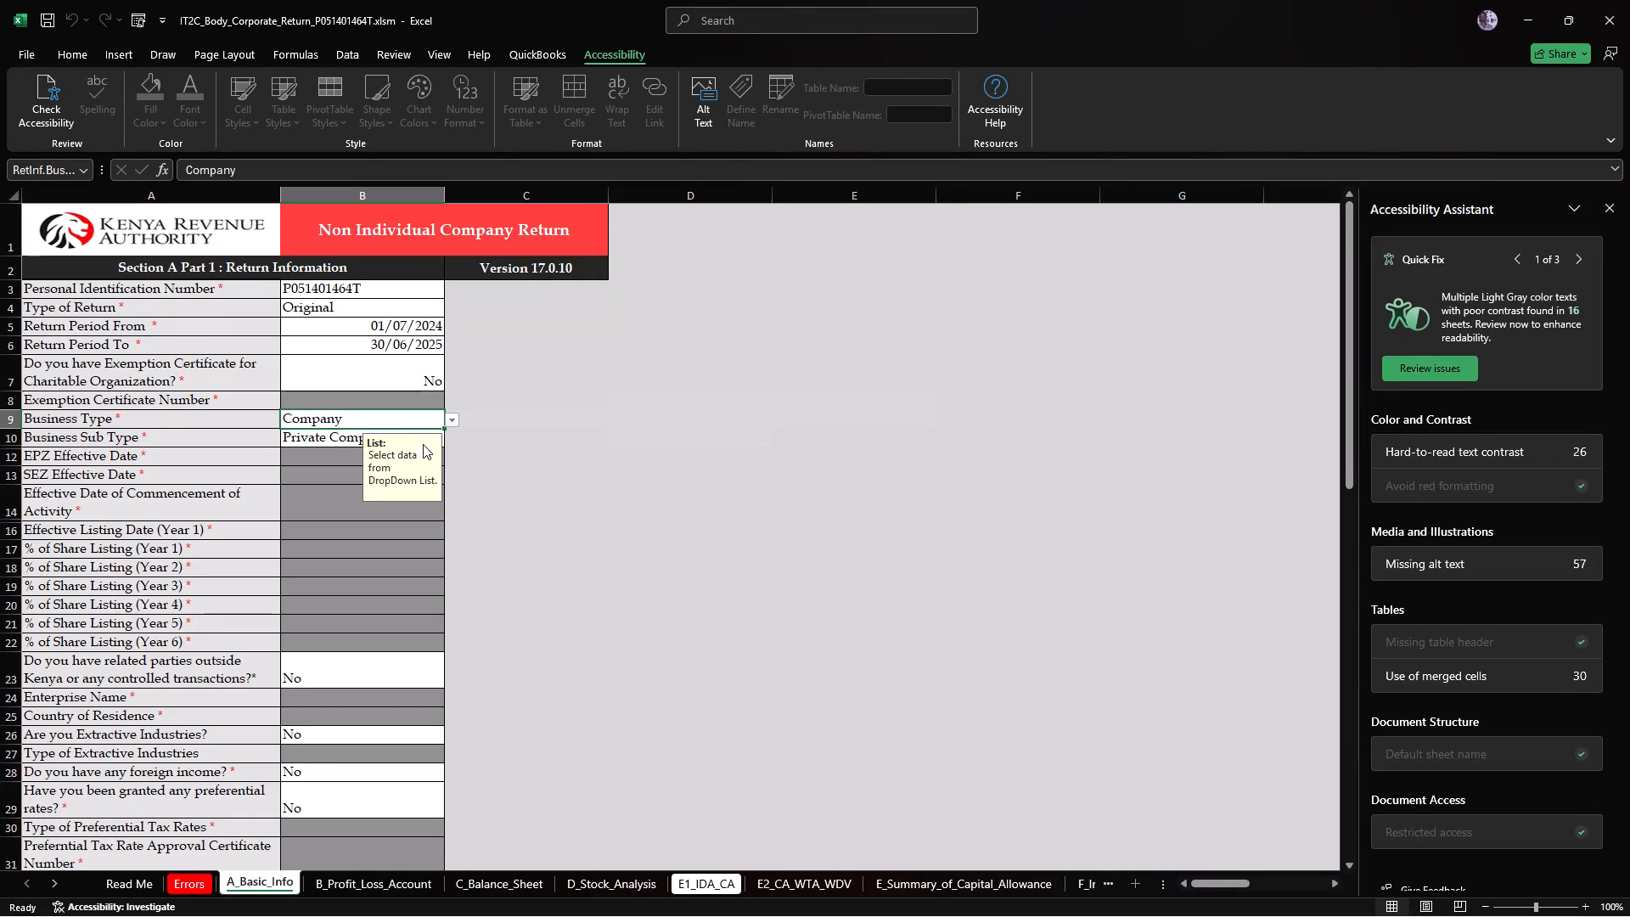
{"action": "left_click_drag", "start_coordinate": [423, 444], "coordinate": [755, 485]}
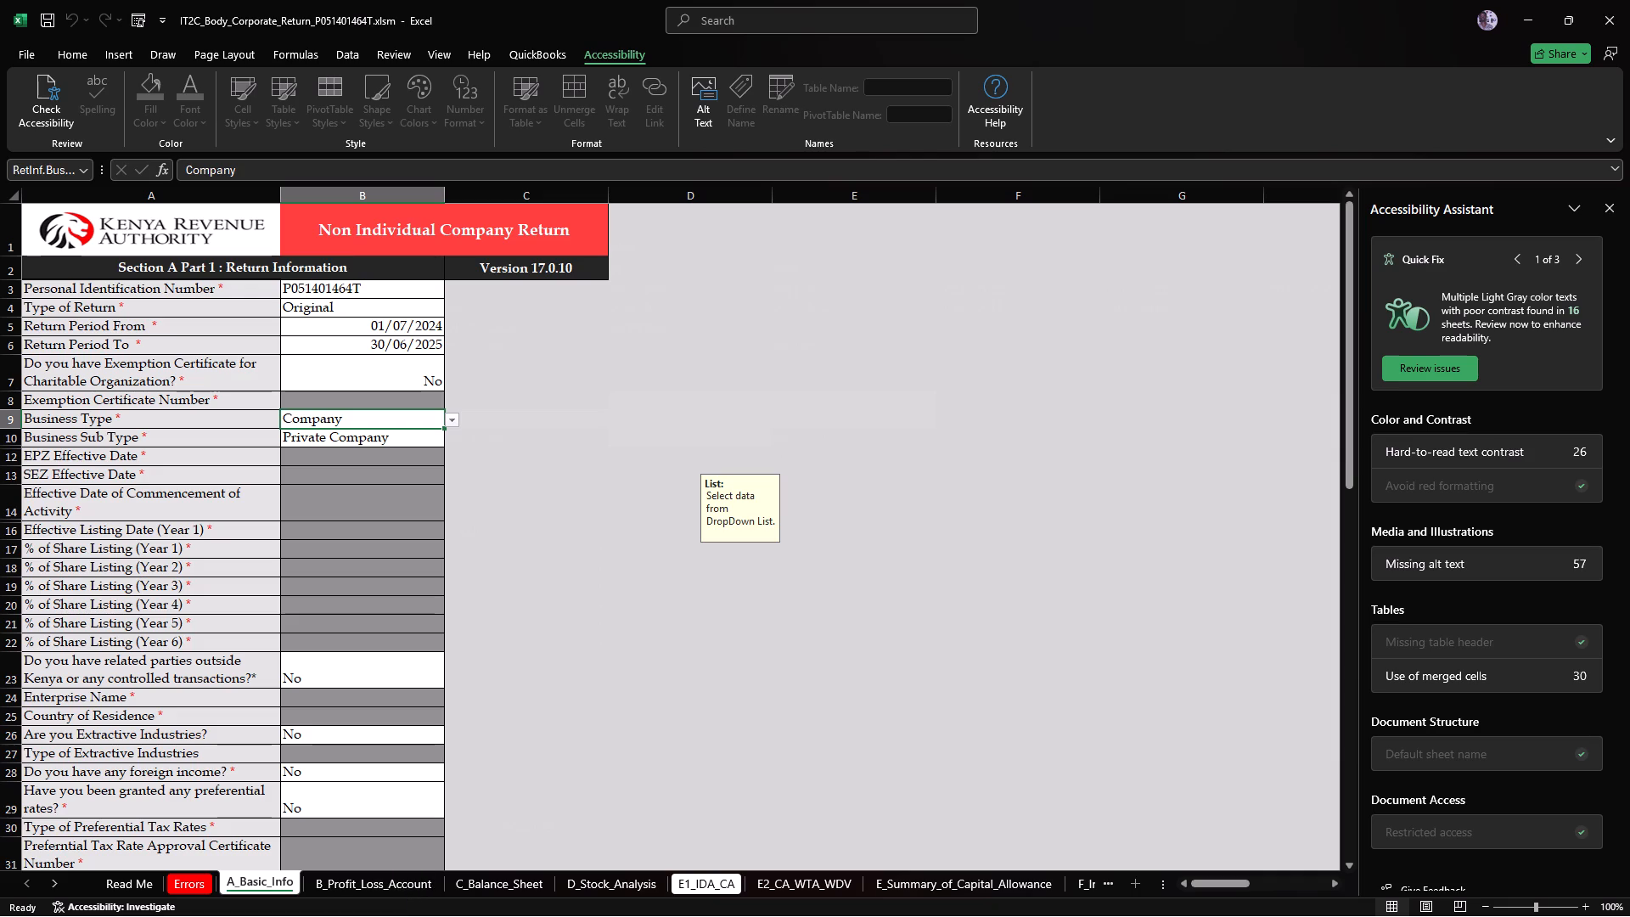
Go to the B_Profit_Loss_Account sheet and select the Business (Ksh) cell for item 1.1, Gross Turnover (General Trading / Manufactured Goods).
{"action": "left_click", "coordinate": [356, 889]}
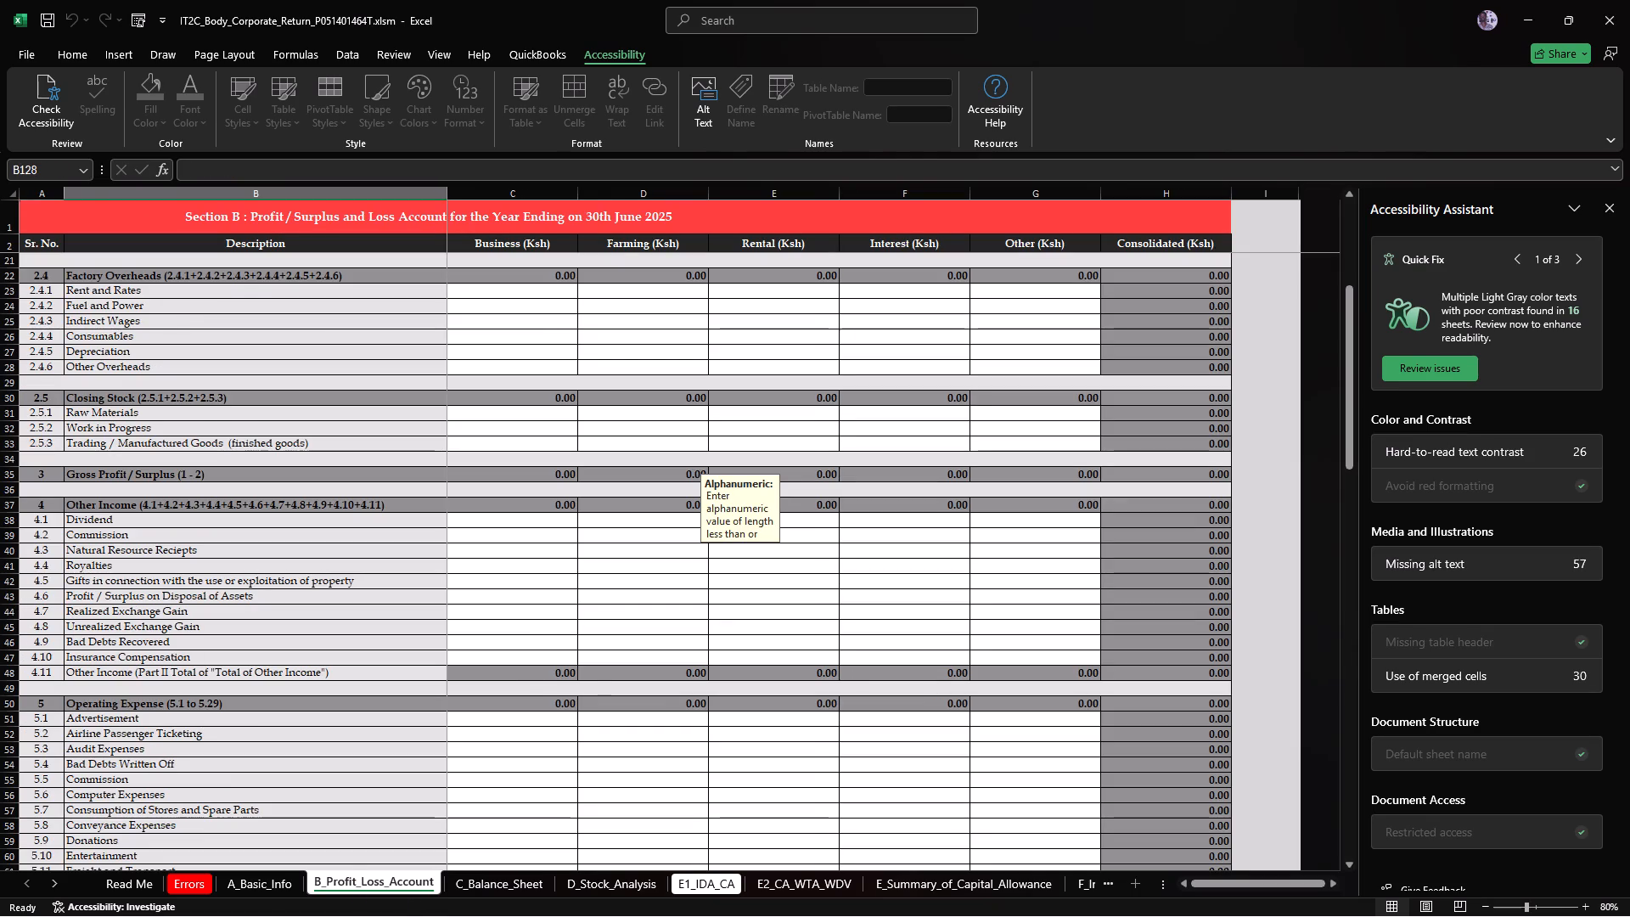
{"action": "left_click_drag", "start_coordinate": [569, 619], "coordinate": [635, 621]}
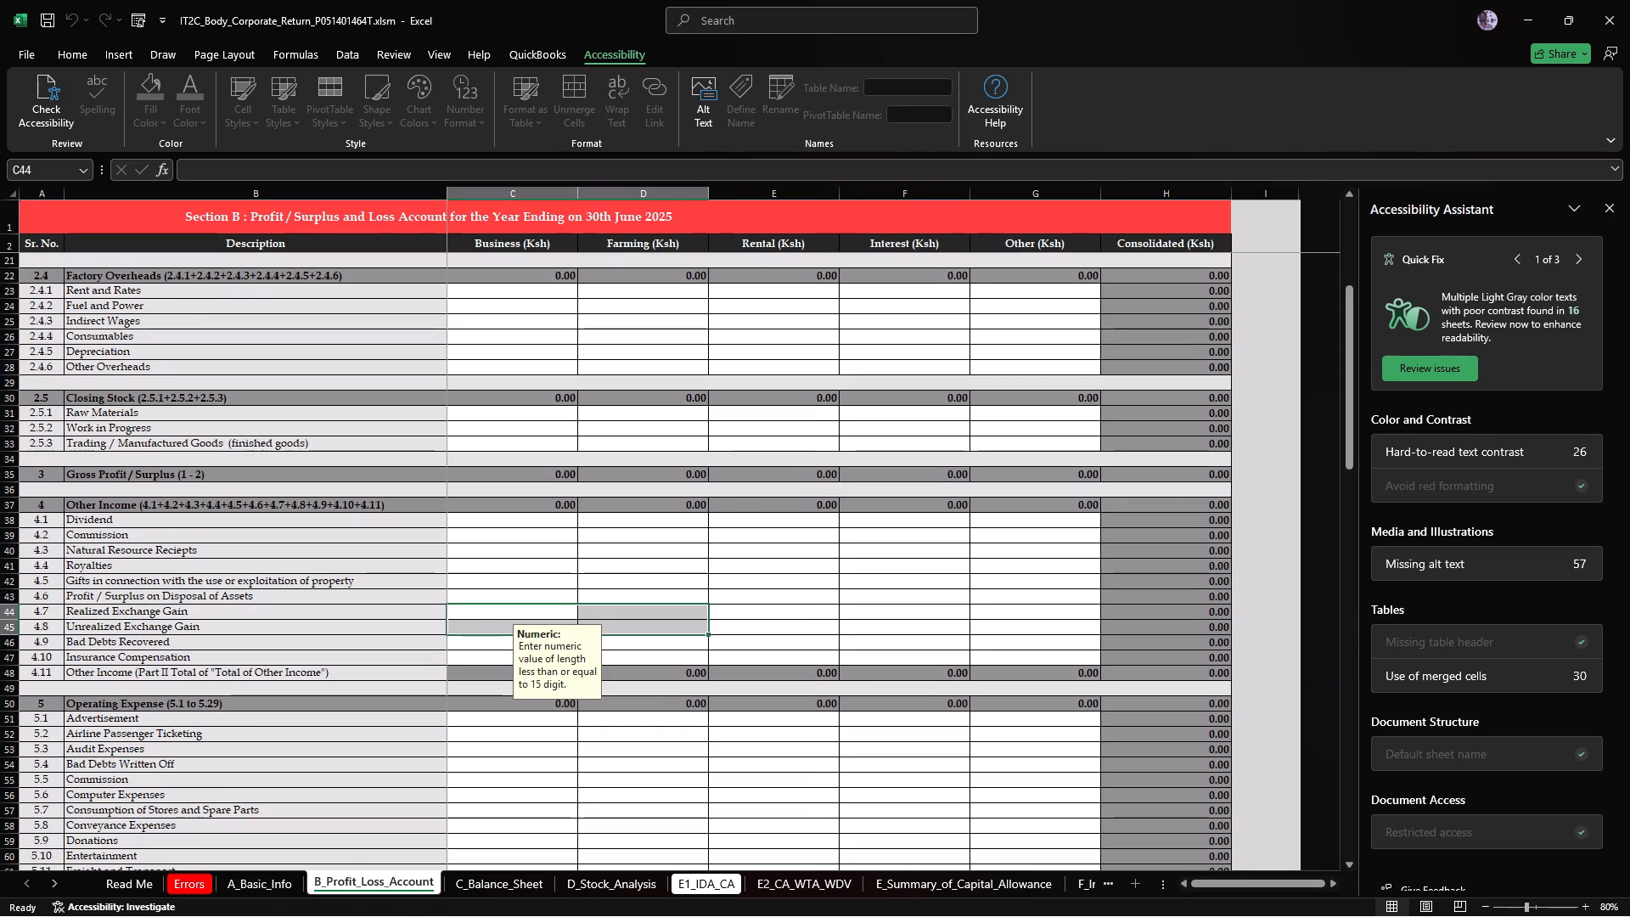
{"action": "scroll", "coordinate": [512, 318], "scroll_direction": "up", "scroll_amount": 4}
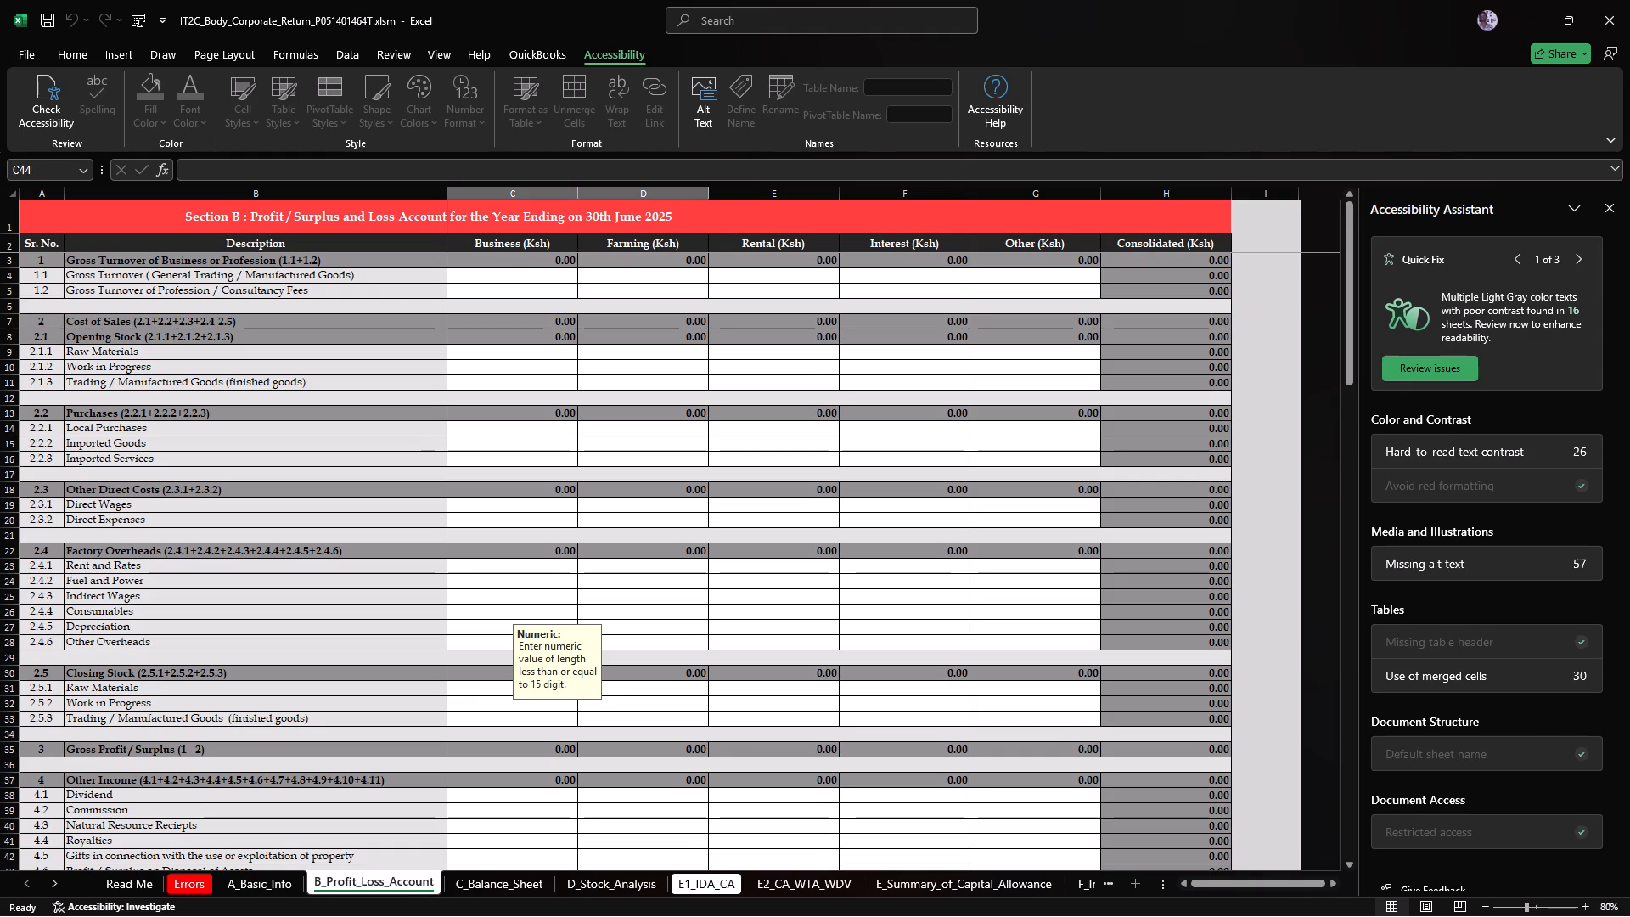
{"action": "left_click", "coordinate": [457, 278]}
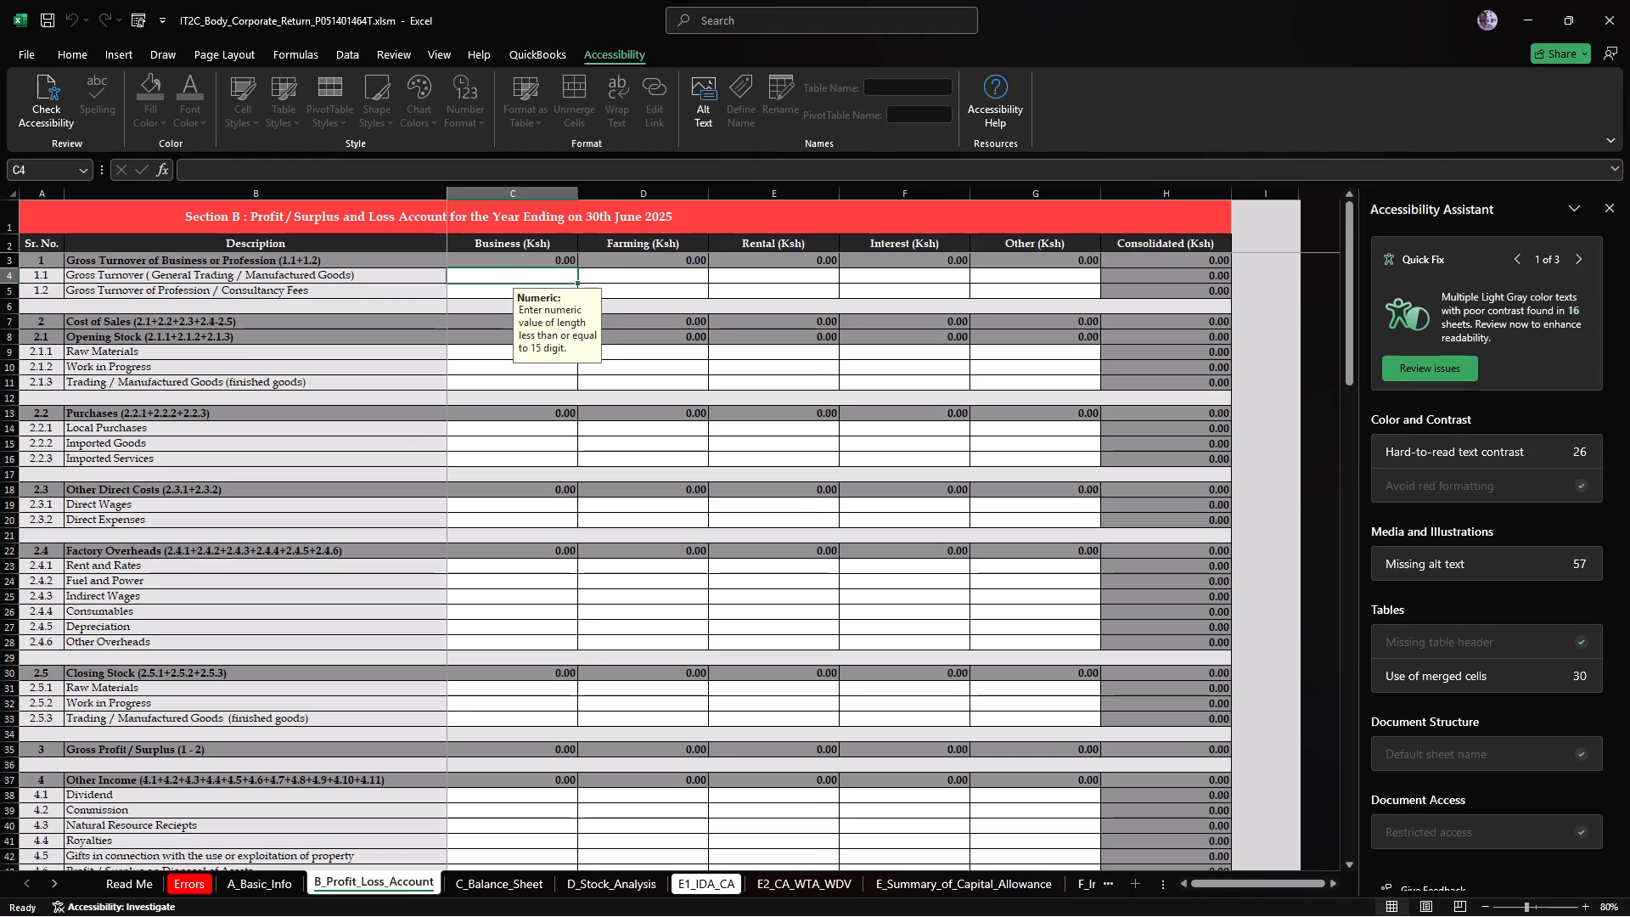
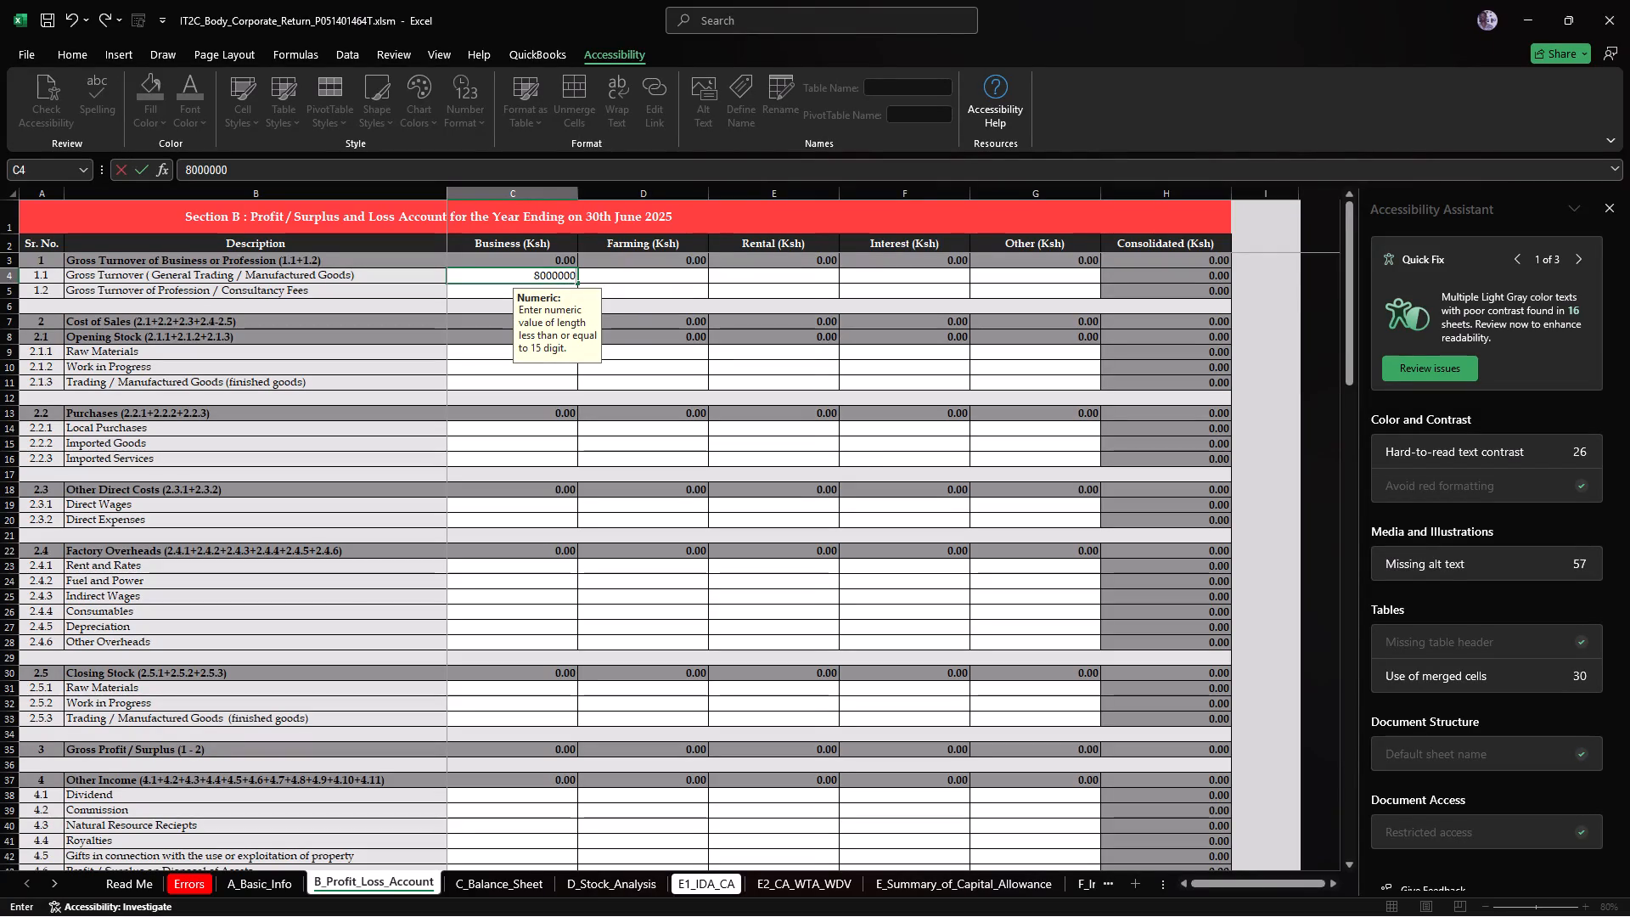
Complete the Business gross turnover for item 1.1, General Trading / Manufactured Goods, as 80000000.
{"action": "key", "text": "0"}
{"action": "key", "text": "Return"}
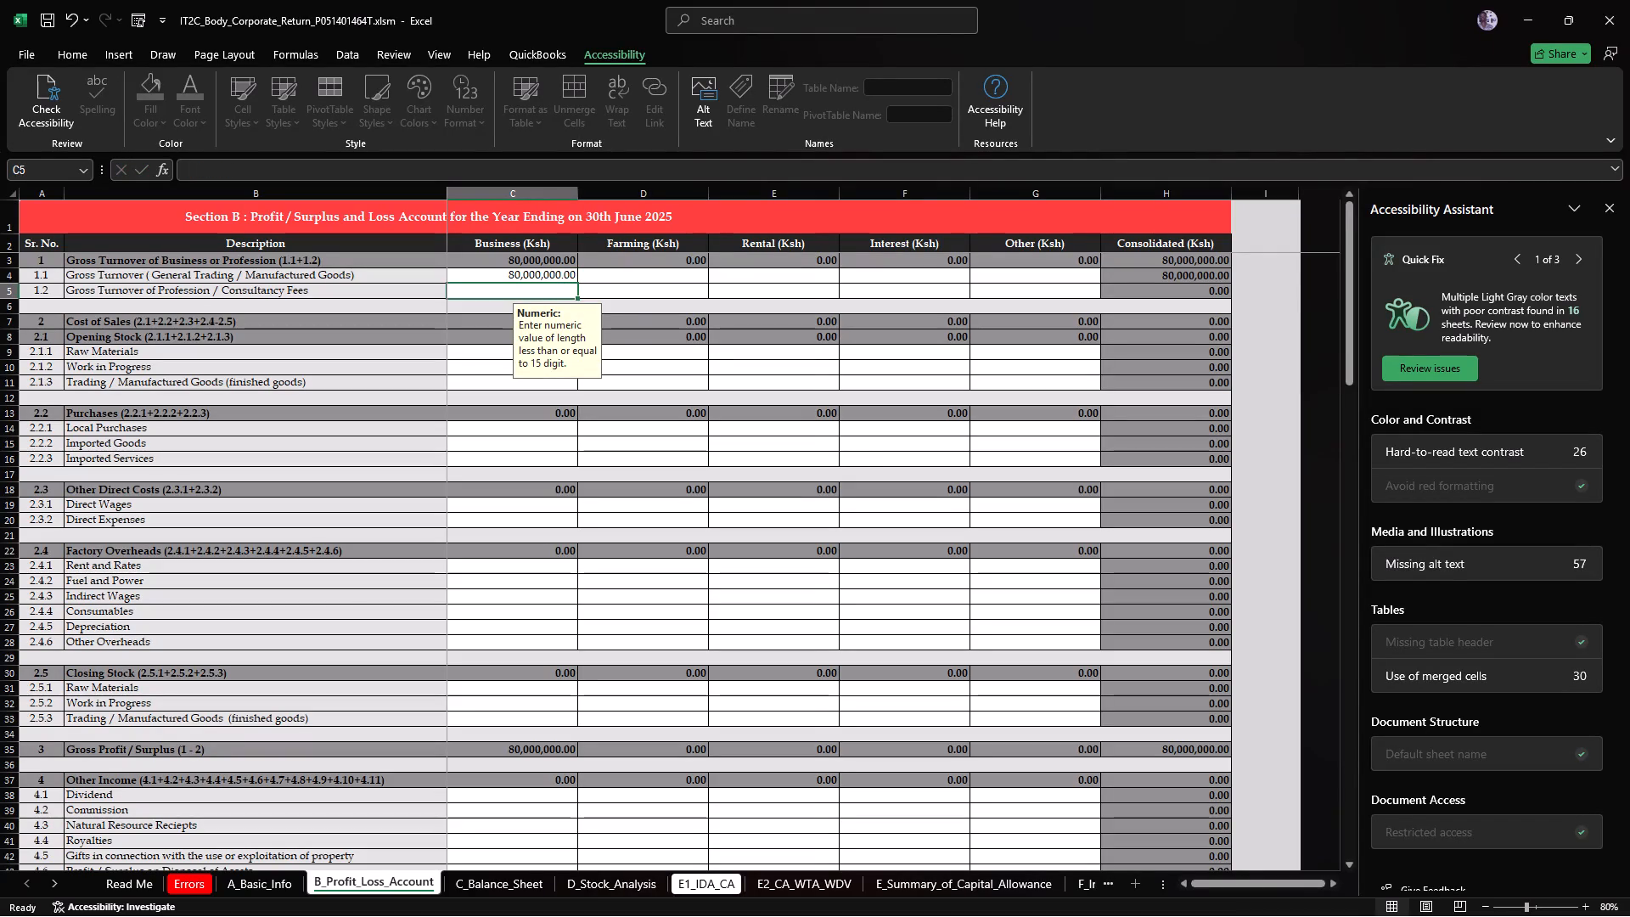
Enter 70000000 as the Business amount for item 2.2.1, Local Purchases.
{"action": "left_click", "coordinate": [466, 436]}
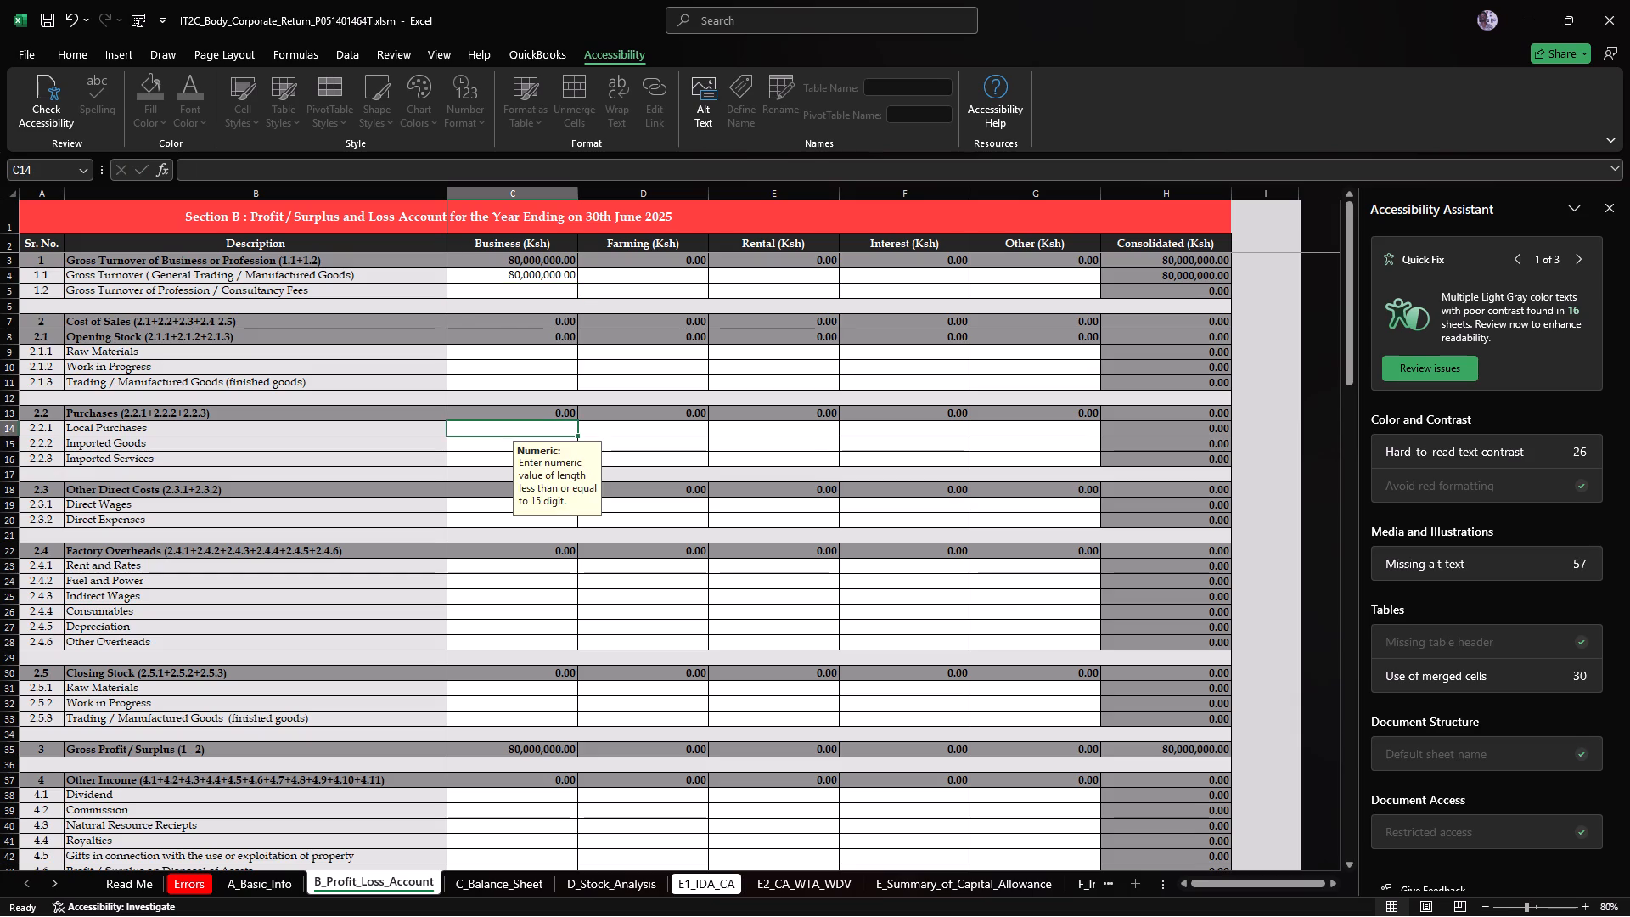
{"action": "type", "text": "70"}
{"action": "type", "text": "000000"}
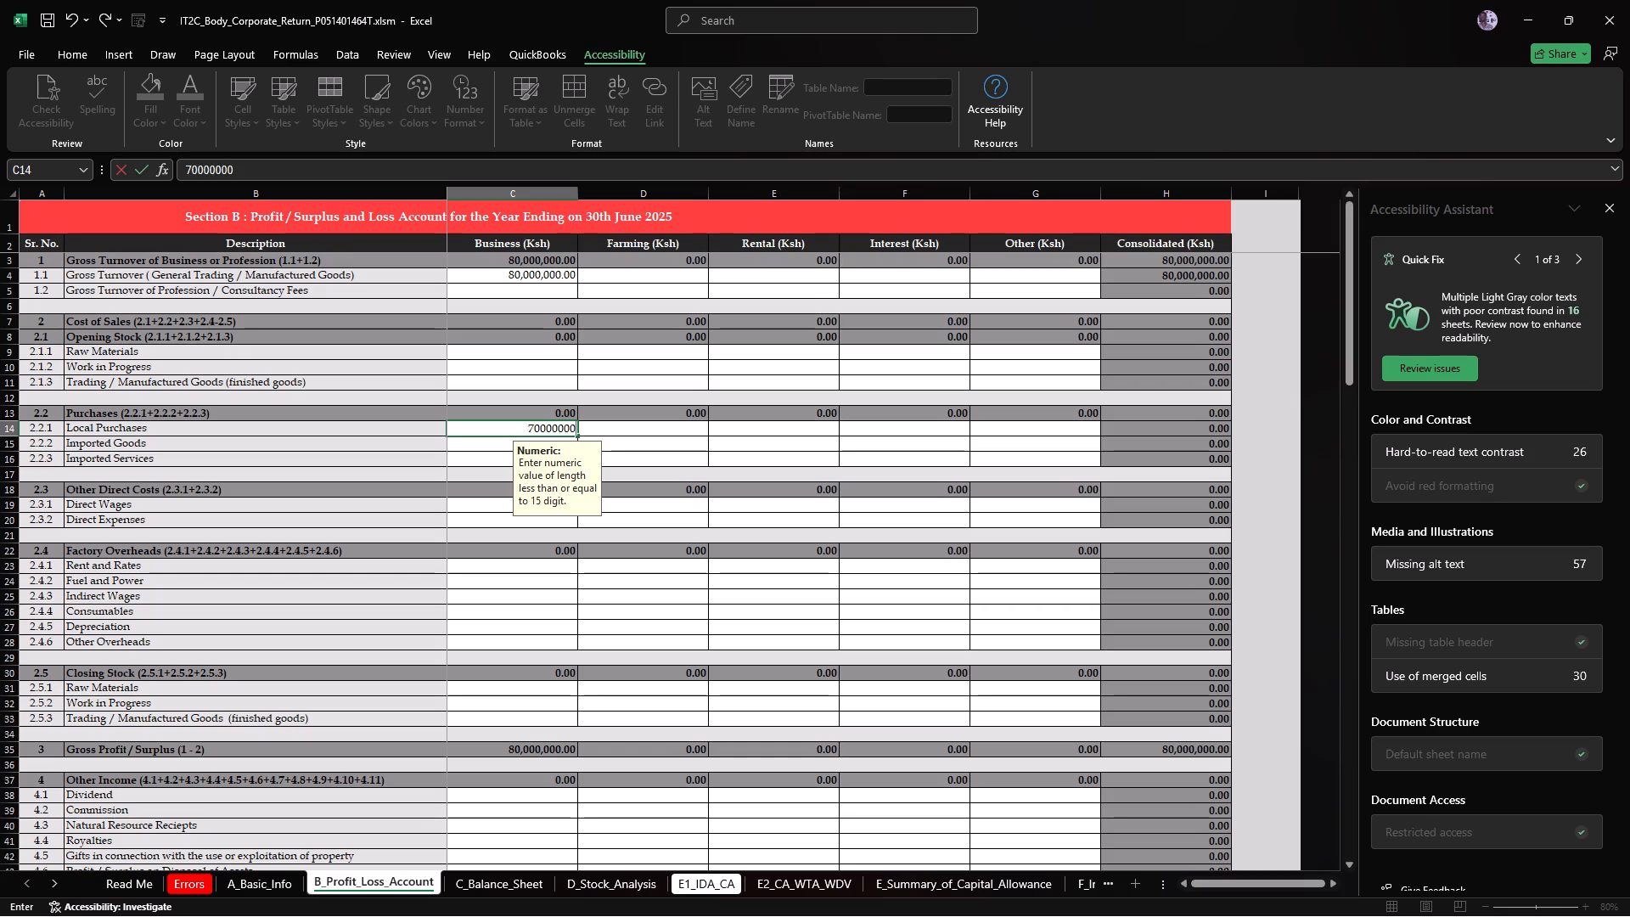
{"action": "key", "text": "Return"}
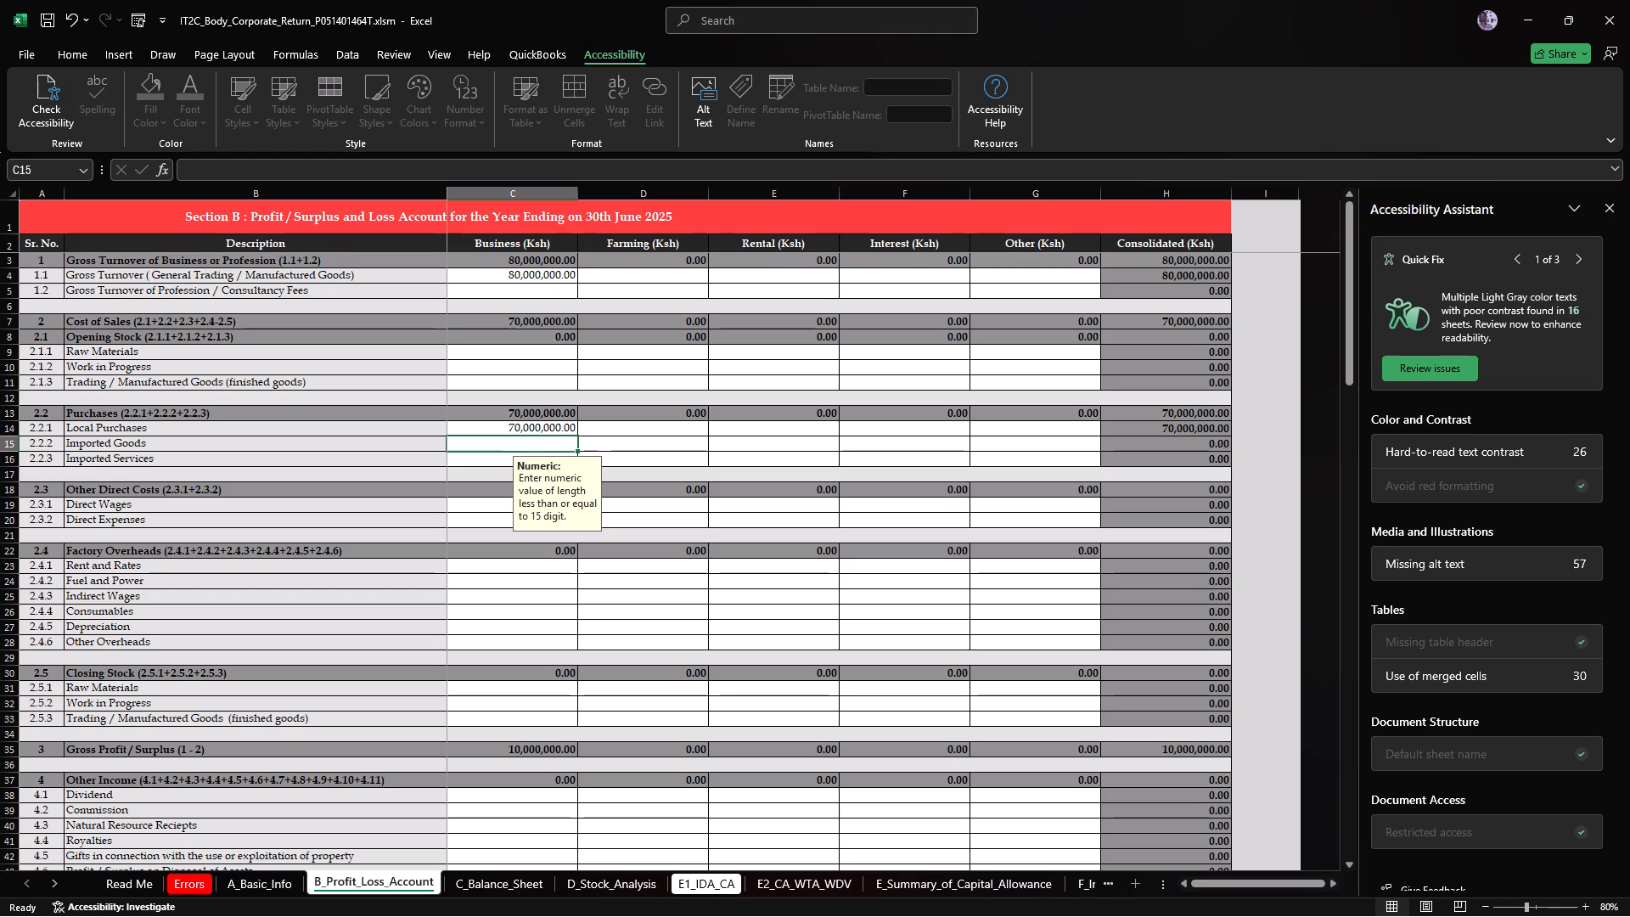
Move the numeric input hint away from the Business column onto the Rental column.
{"action": "left_click_drag", "start_coordinate": [572, 481], "coordinate": [812, 511]}
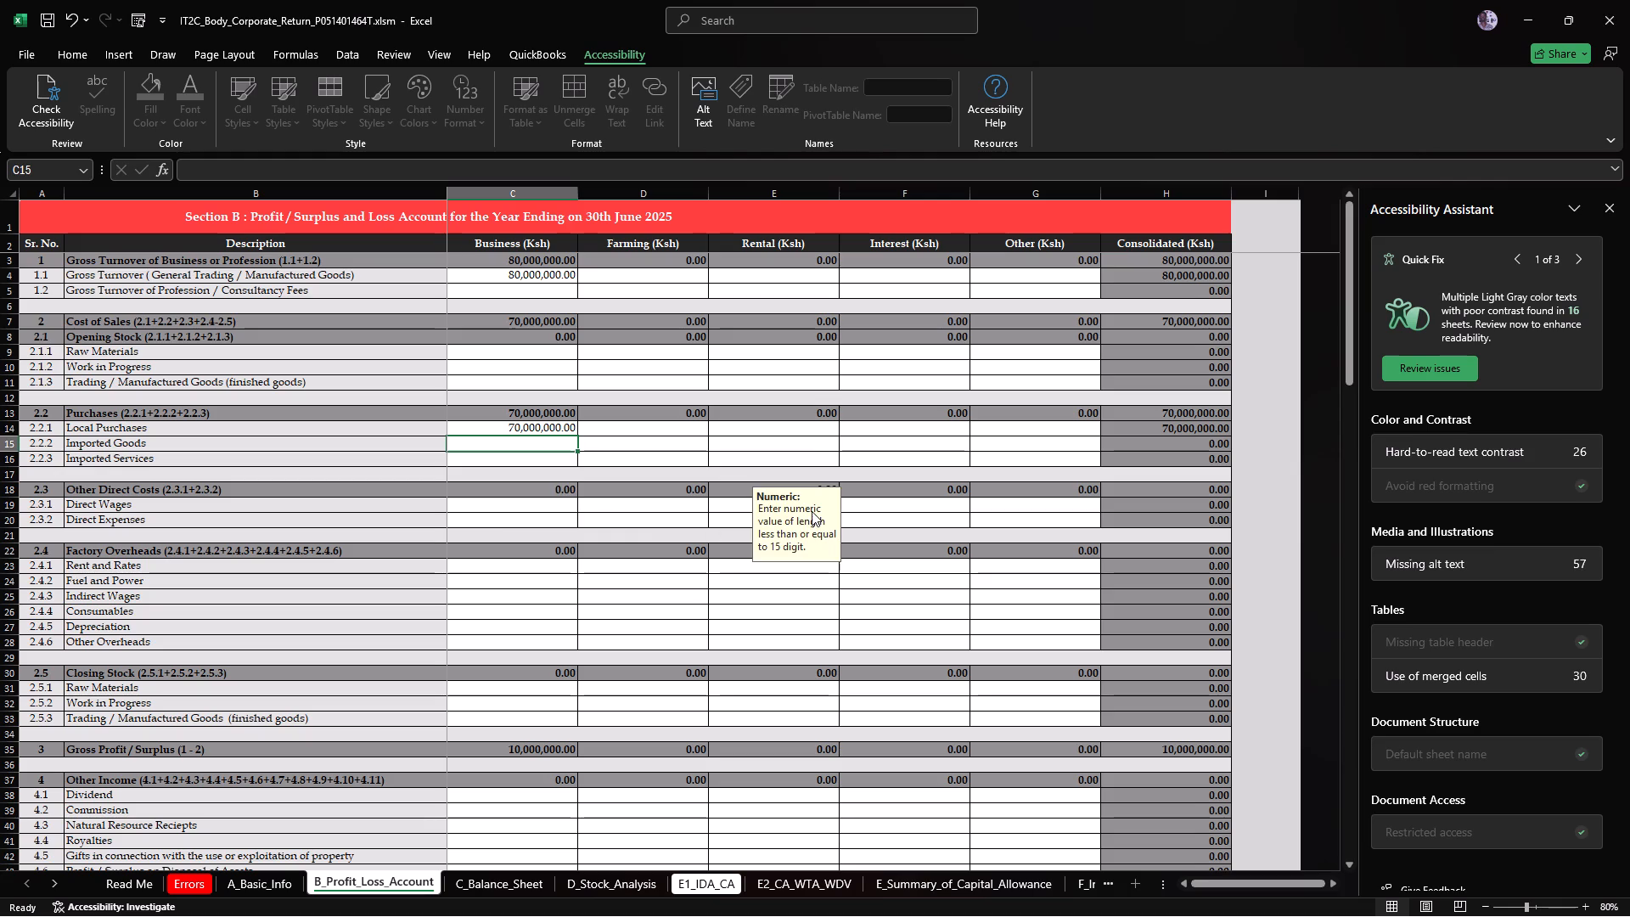
Enter 5000000 as the Business closing stock for item 2.5.3, Trading / Manufactured Goods (finished goods).
{"action": "scroll", "coordinate": [546, 594], "scroll_direction": "down", "scroll_amount": 3}
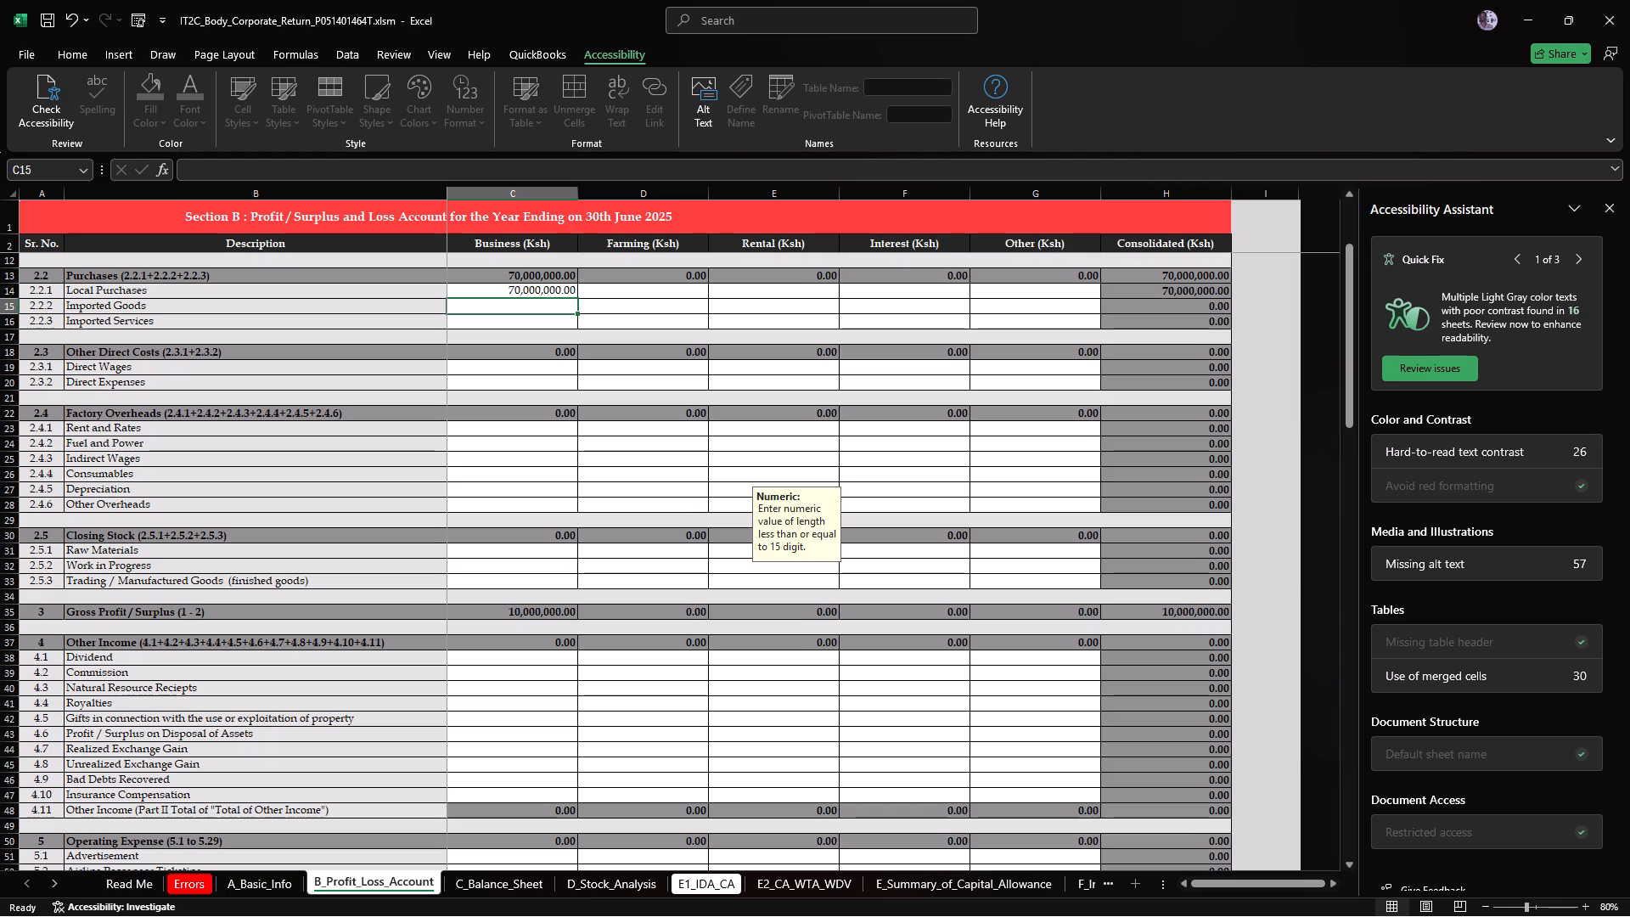
{"action": "left_click", "coordinate": [475, 549]}
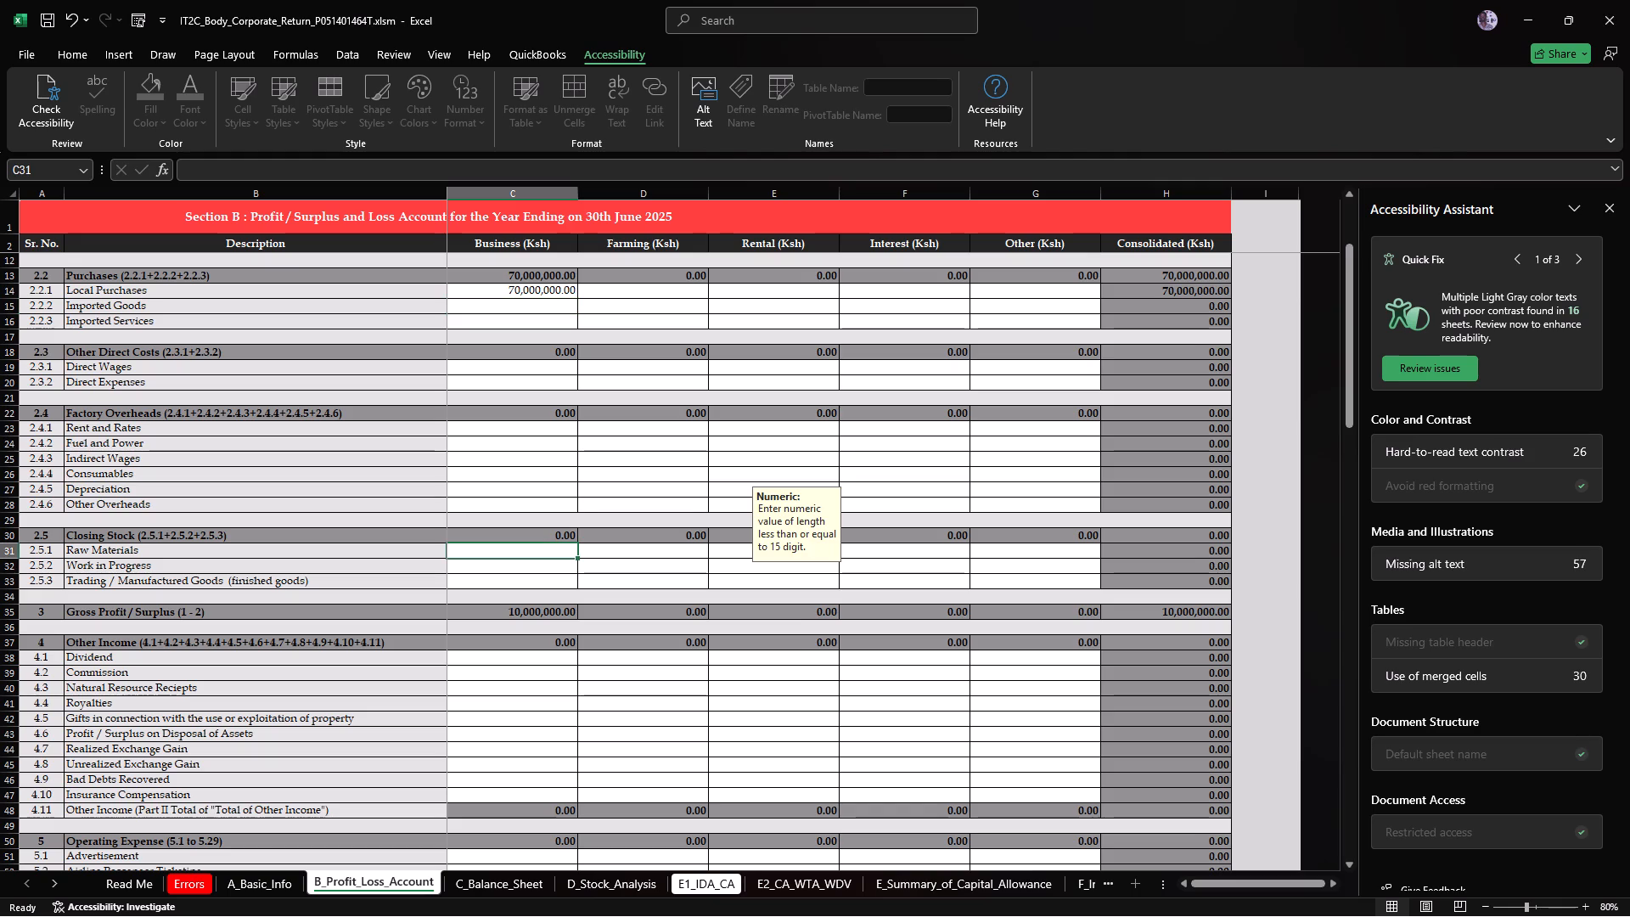
{"action": "left_click", "coordinate": [469, 584]}
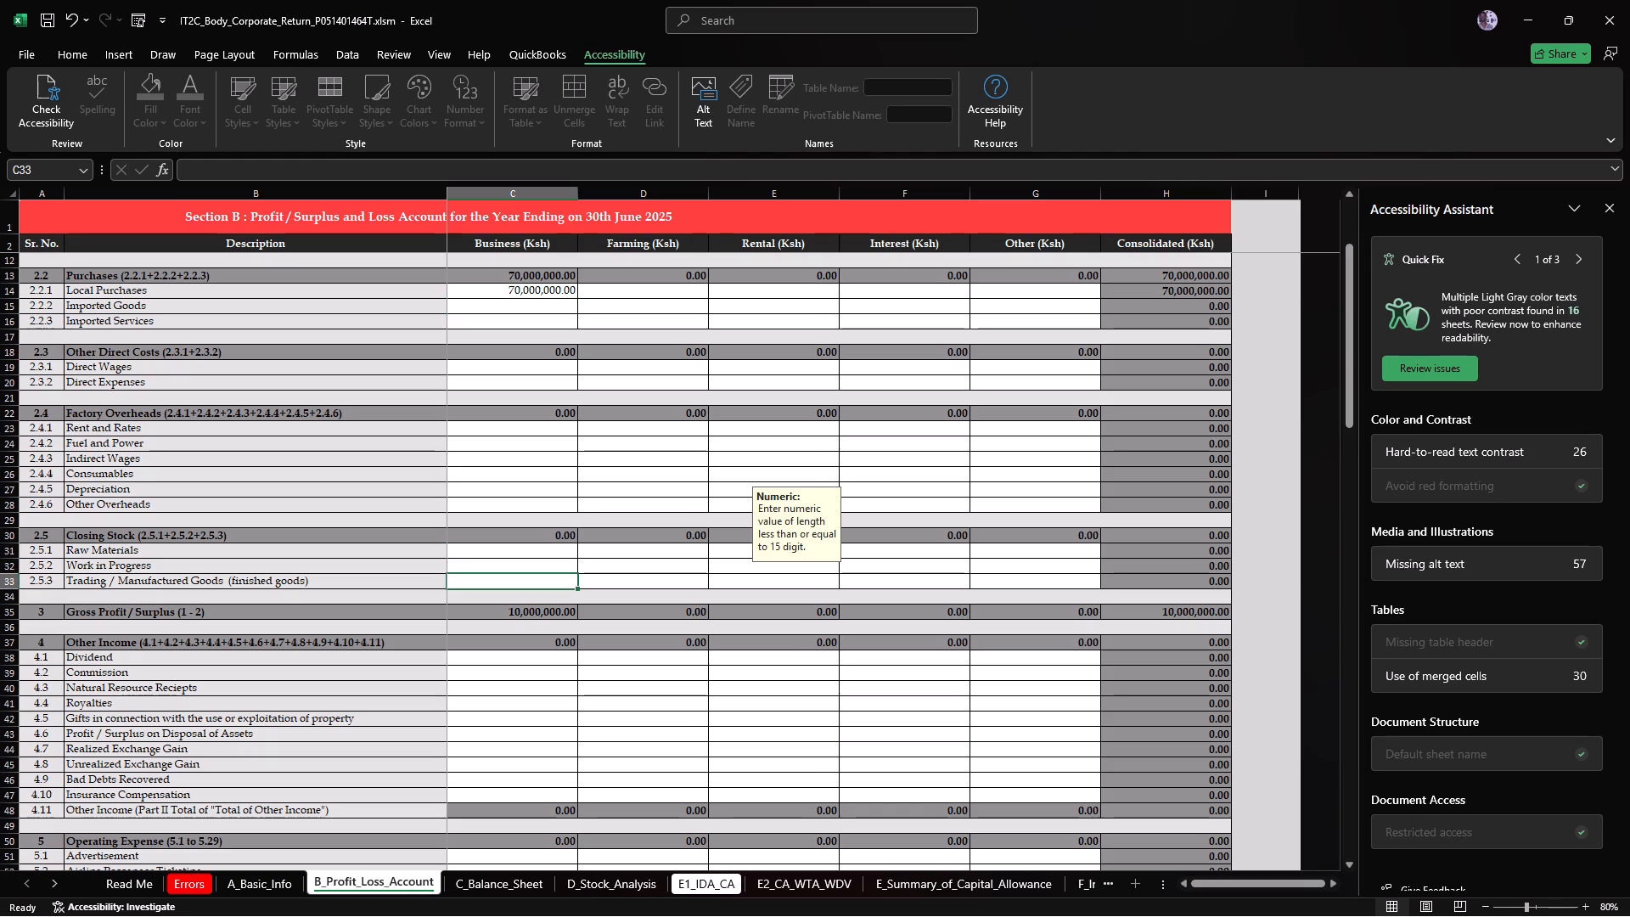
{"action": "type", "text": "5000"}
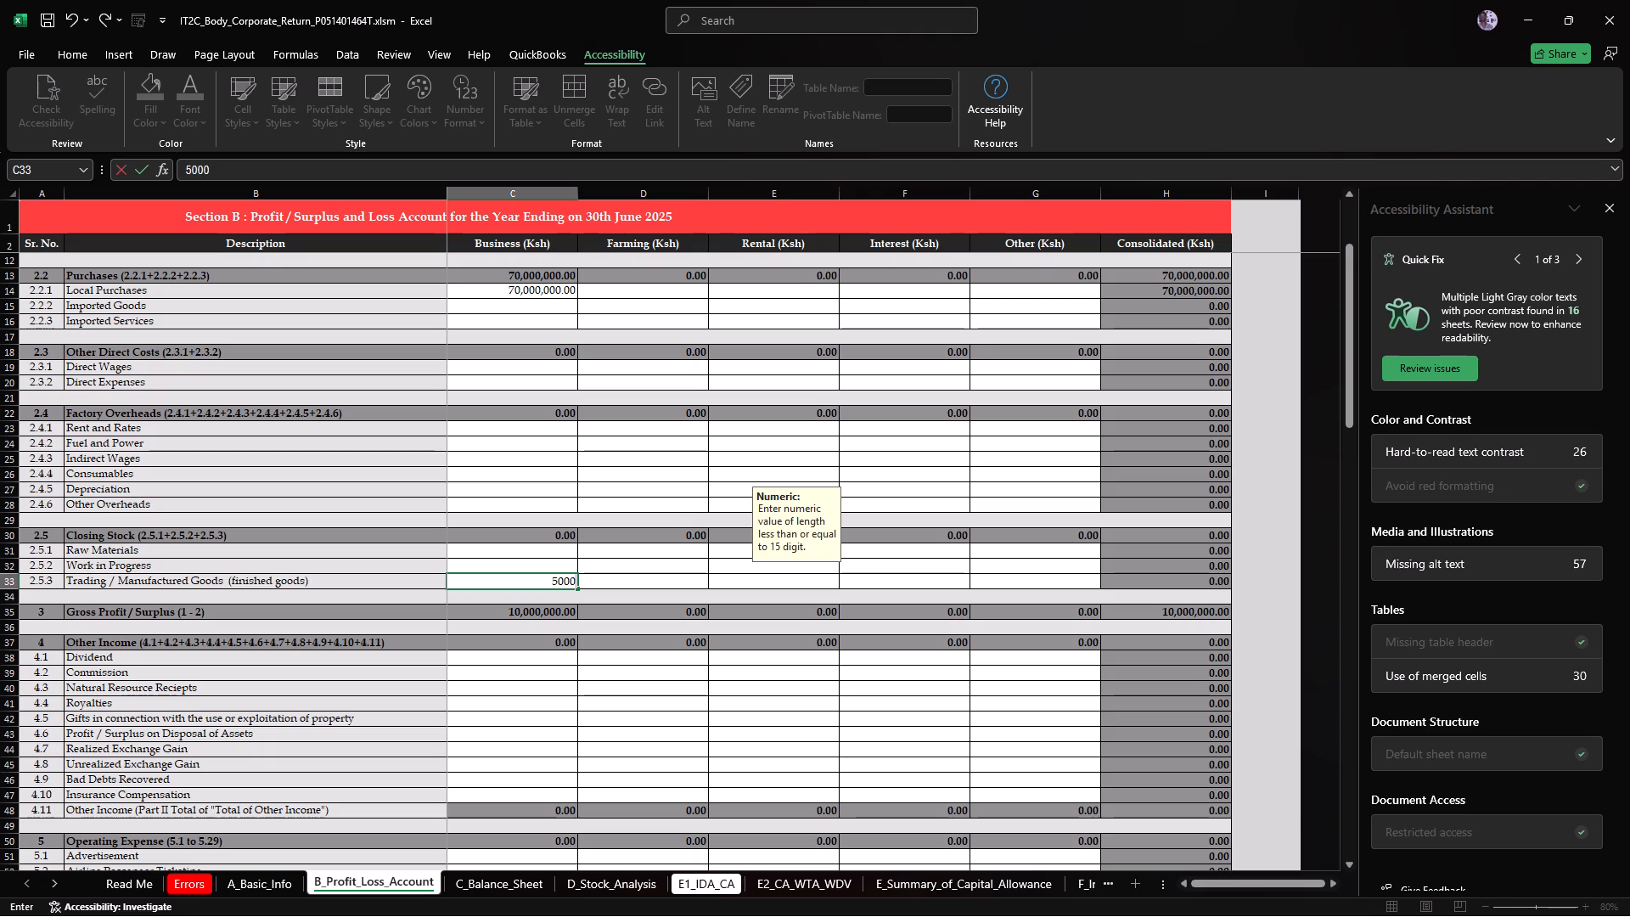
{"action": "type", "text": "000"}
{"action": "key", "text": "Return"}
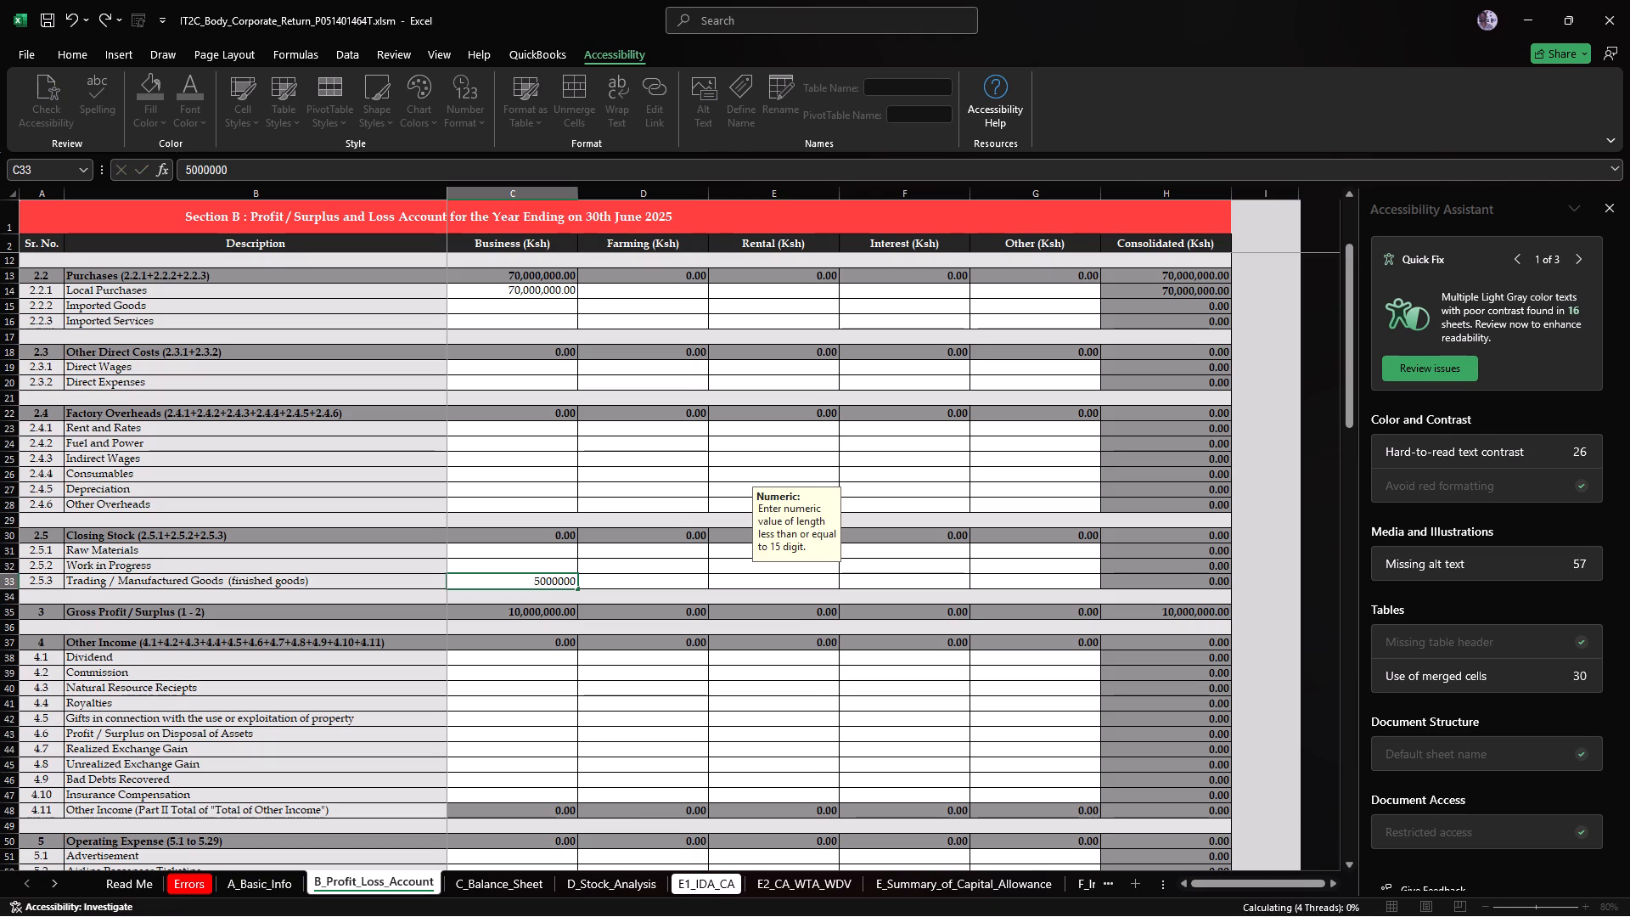
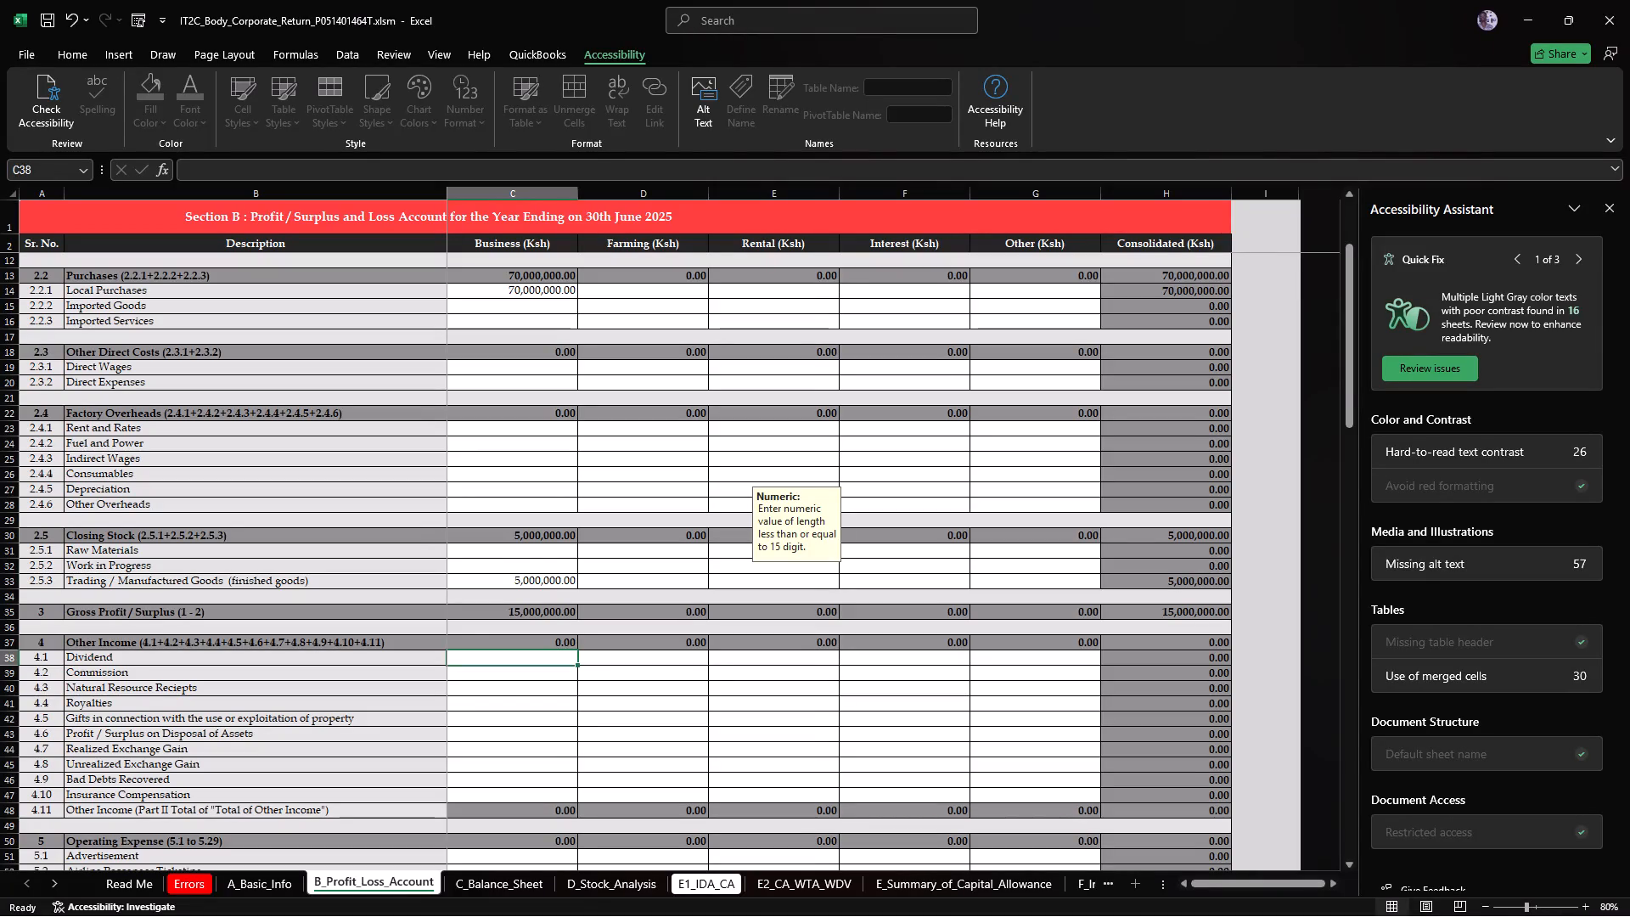
Enter 1000000 as the Business amount for item 6.5.1, Salaries and Wages.
{"action": "scroll", "coordinate": [684, 655], "scroll_direction": "down", "scroll_amount": 1}
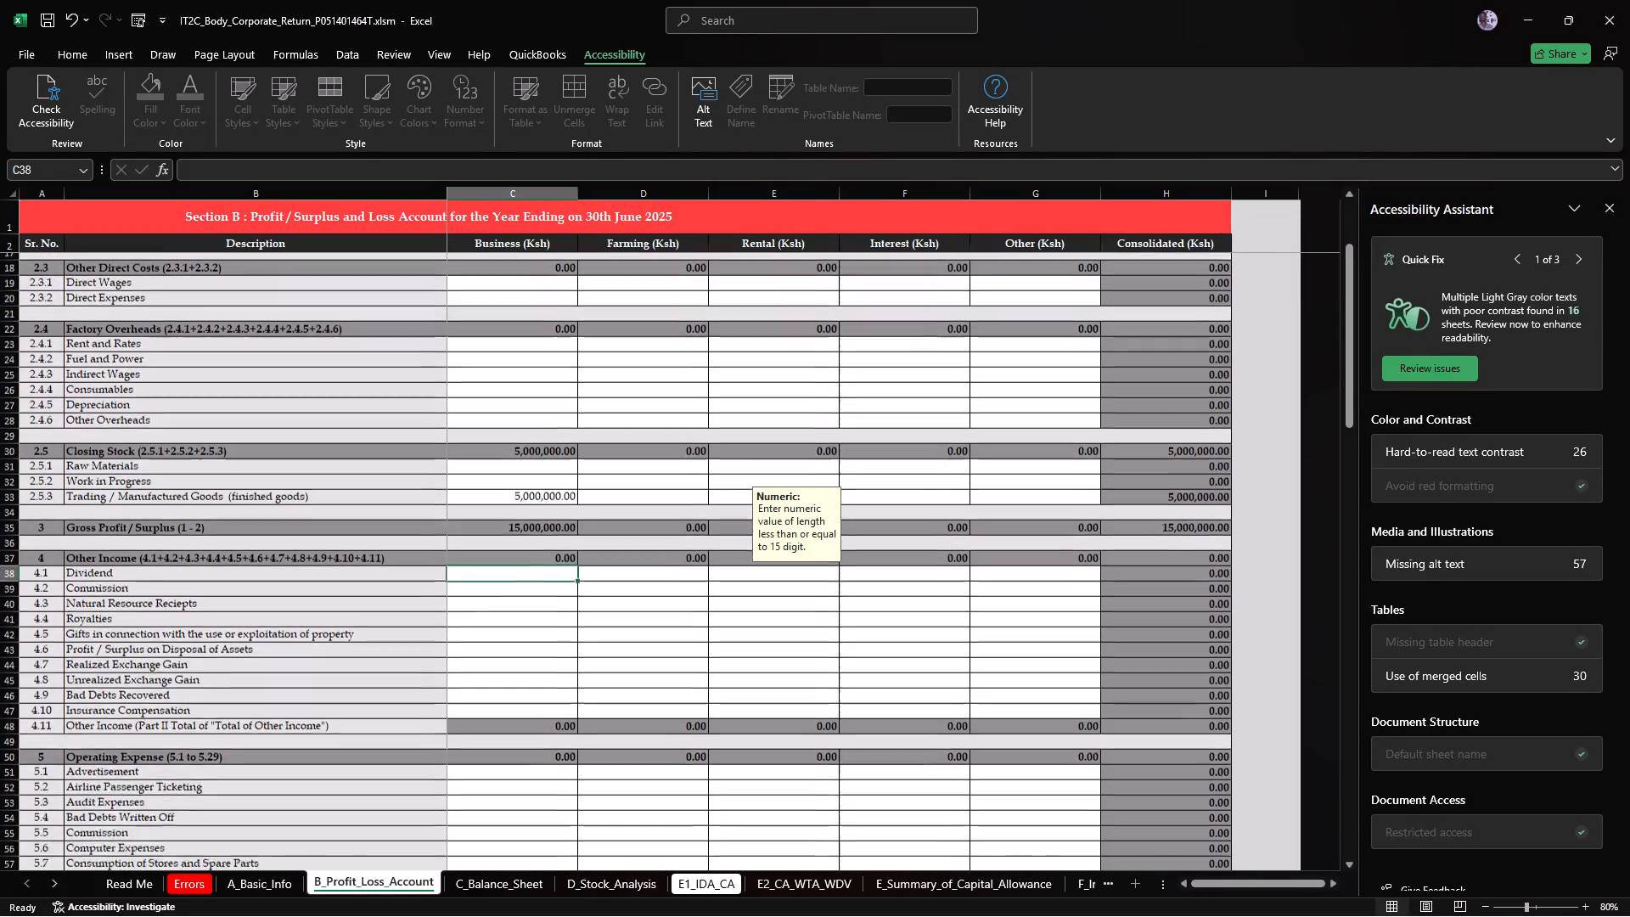
{"action": "scroll", "coordinate": [684, 655], "scroll_direction": "down", "scroll_amount": 2}
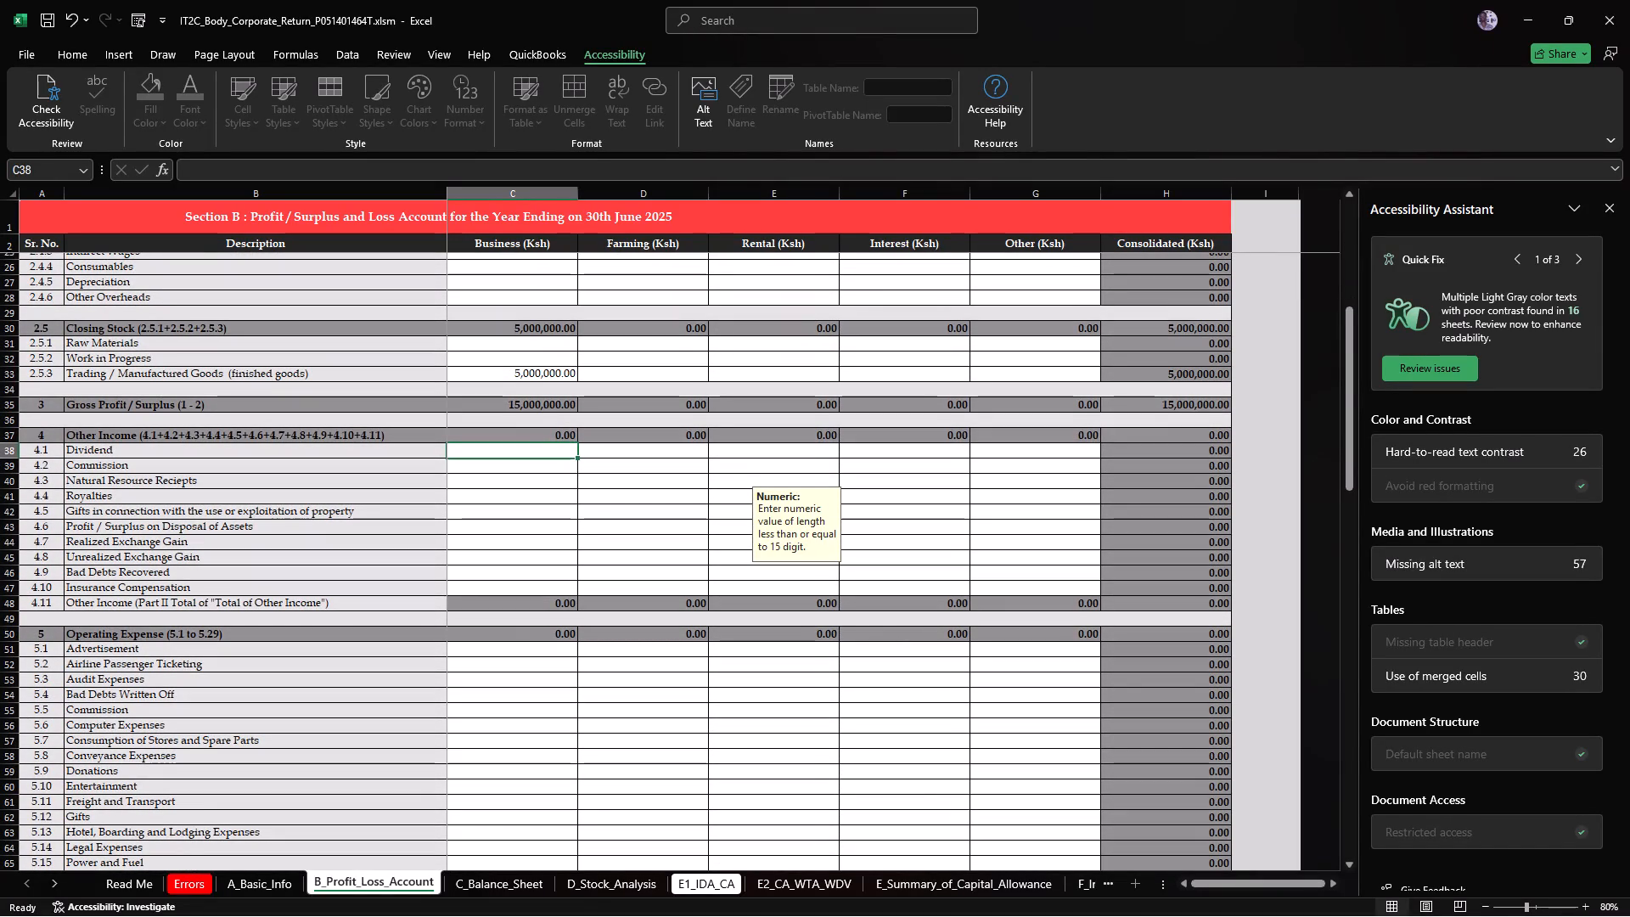
{"action": "scroll", "coordinate": [584, 522], "scroll_direction": "down", "scroll_amount": 1}
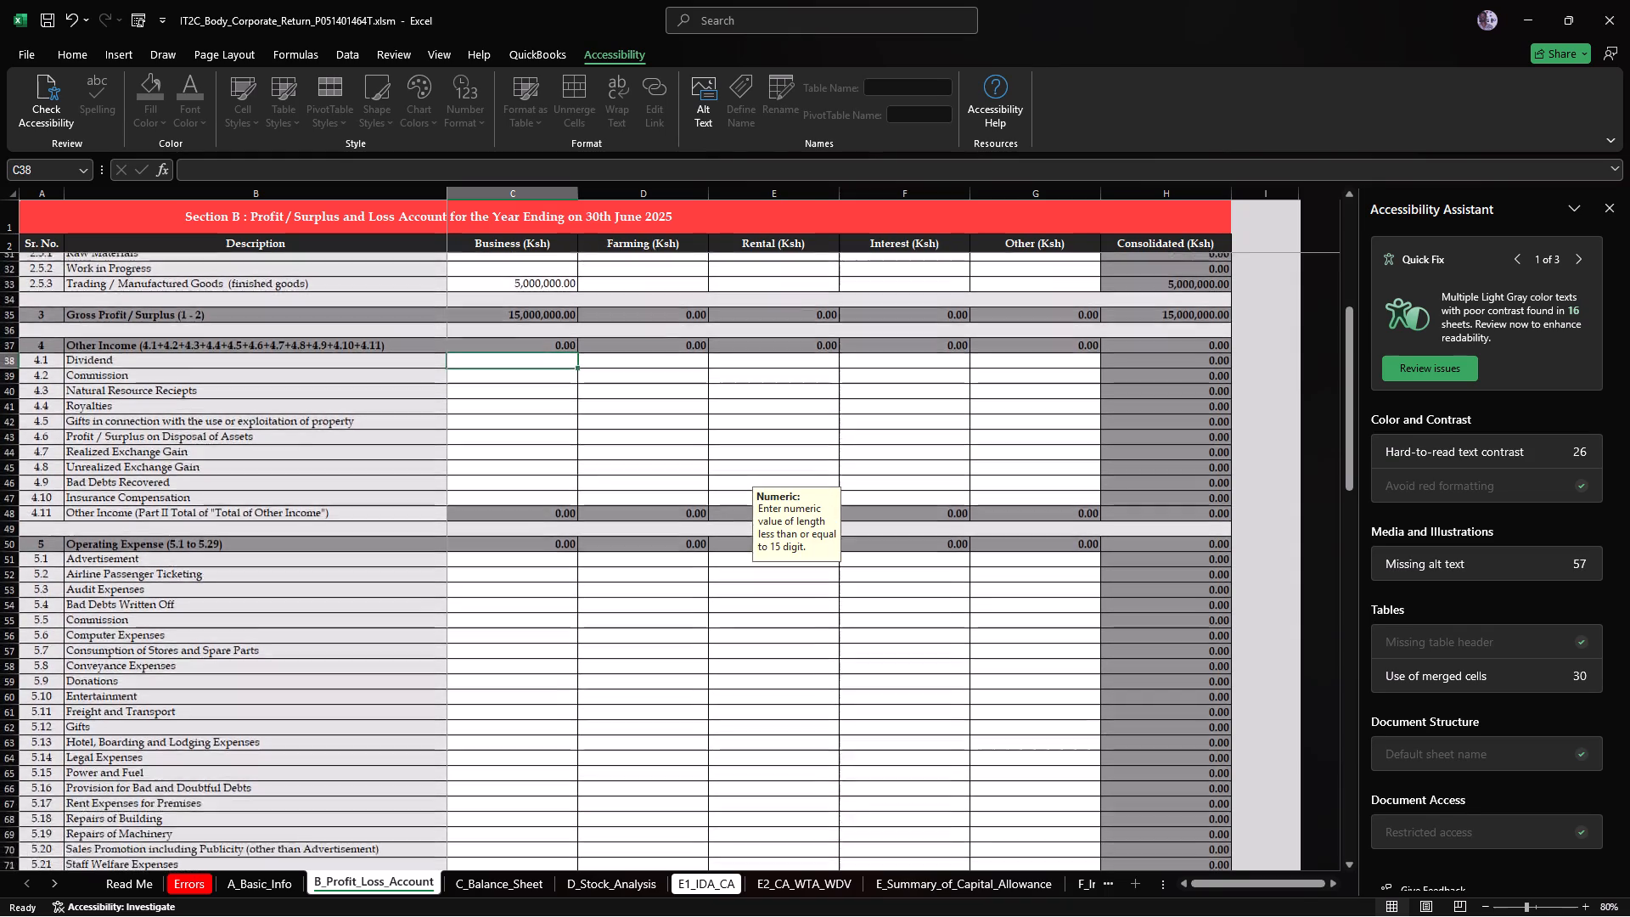
{"action": "scroll", "coordinate": [584, 522], "scroll_direction": "down", "scroll_amount": 2}
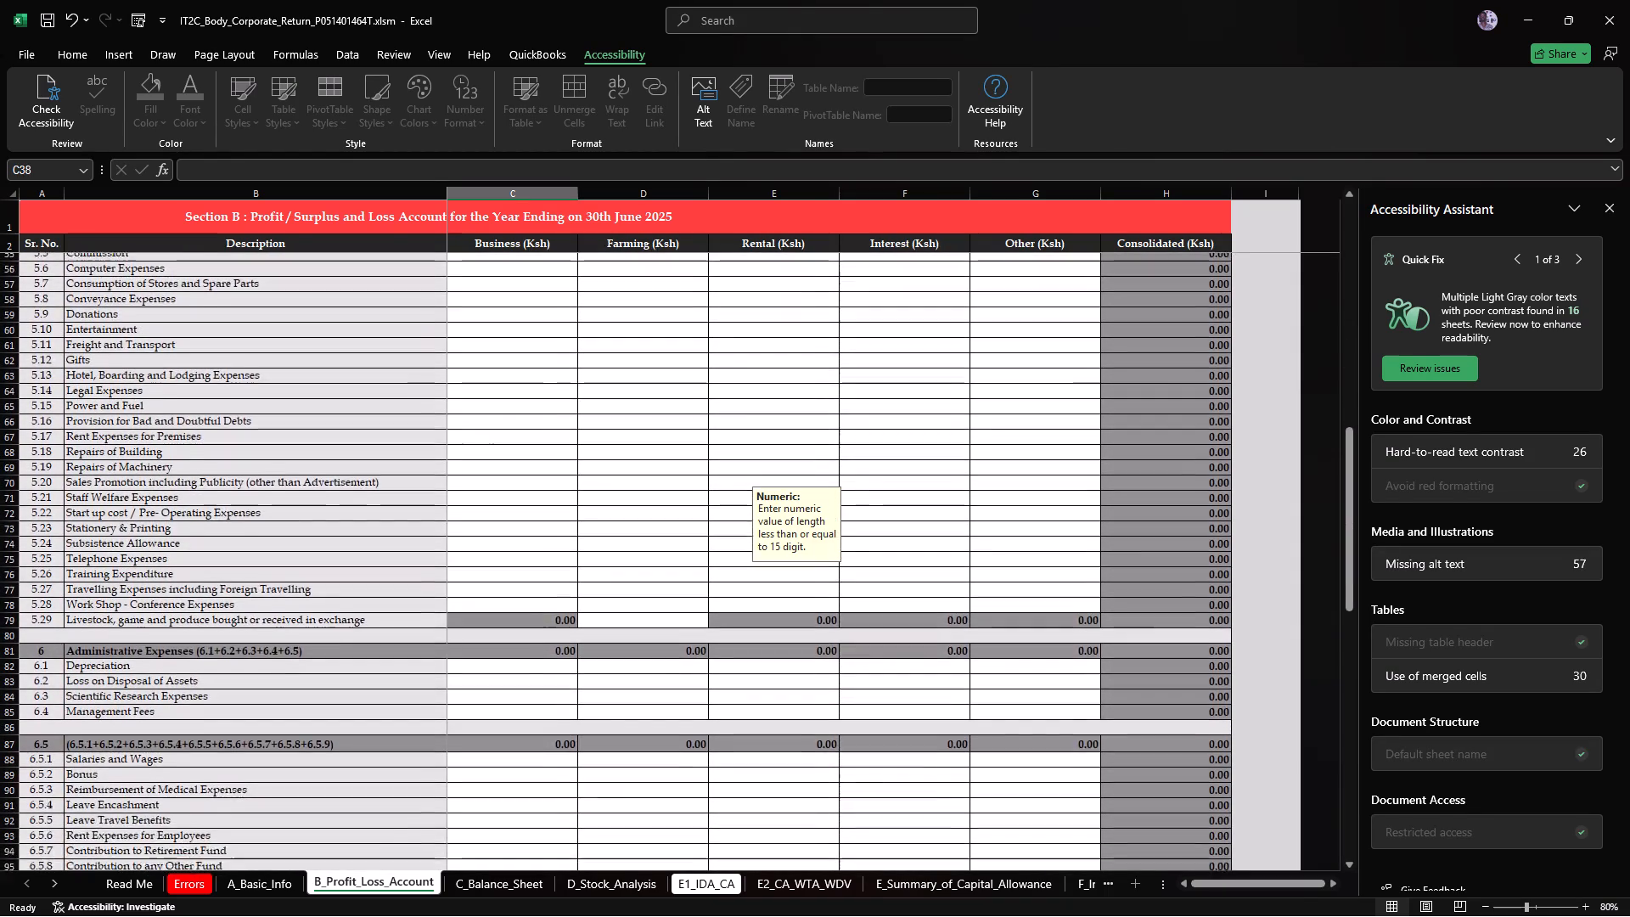
{"action": "scroll", "coordinate": [584, 522], "scroll_direction": "down", "scroll_amount": 3}
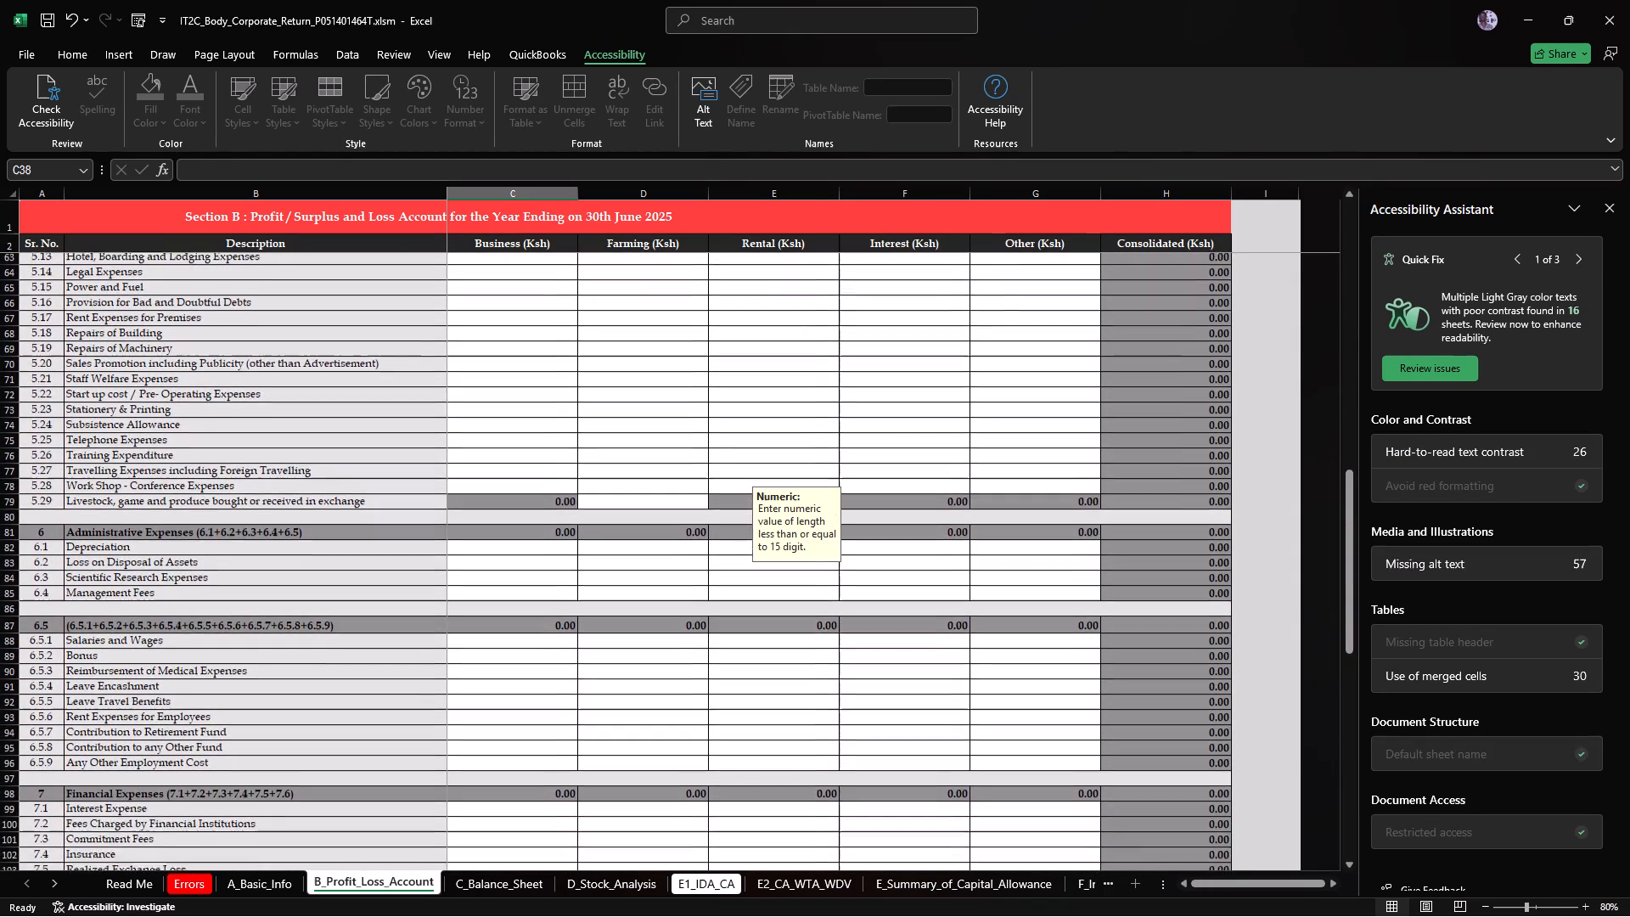
{"action": "scroll", "coordinate": [584, 522], "scroll_direction": "down", "scroll_amount": 3}
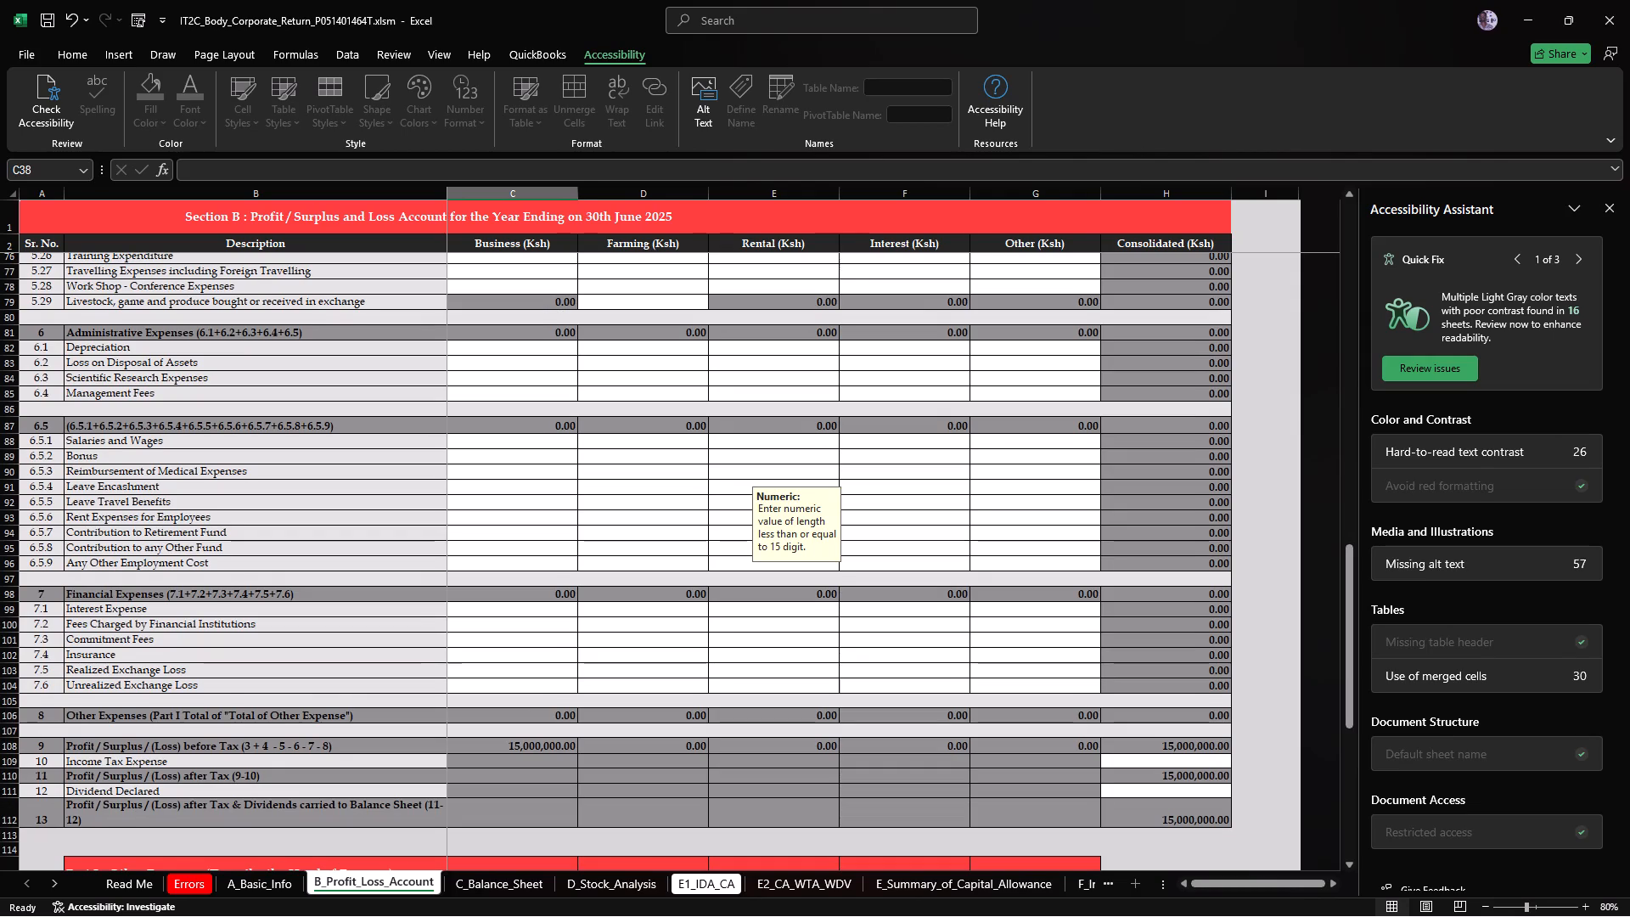
{"action": "scroll", "coordinate": [584, 522], "scroll_direction": "down", "scroll_amount": 1}
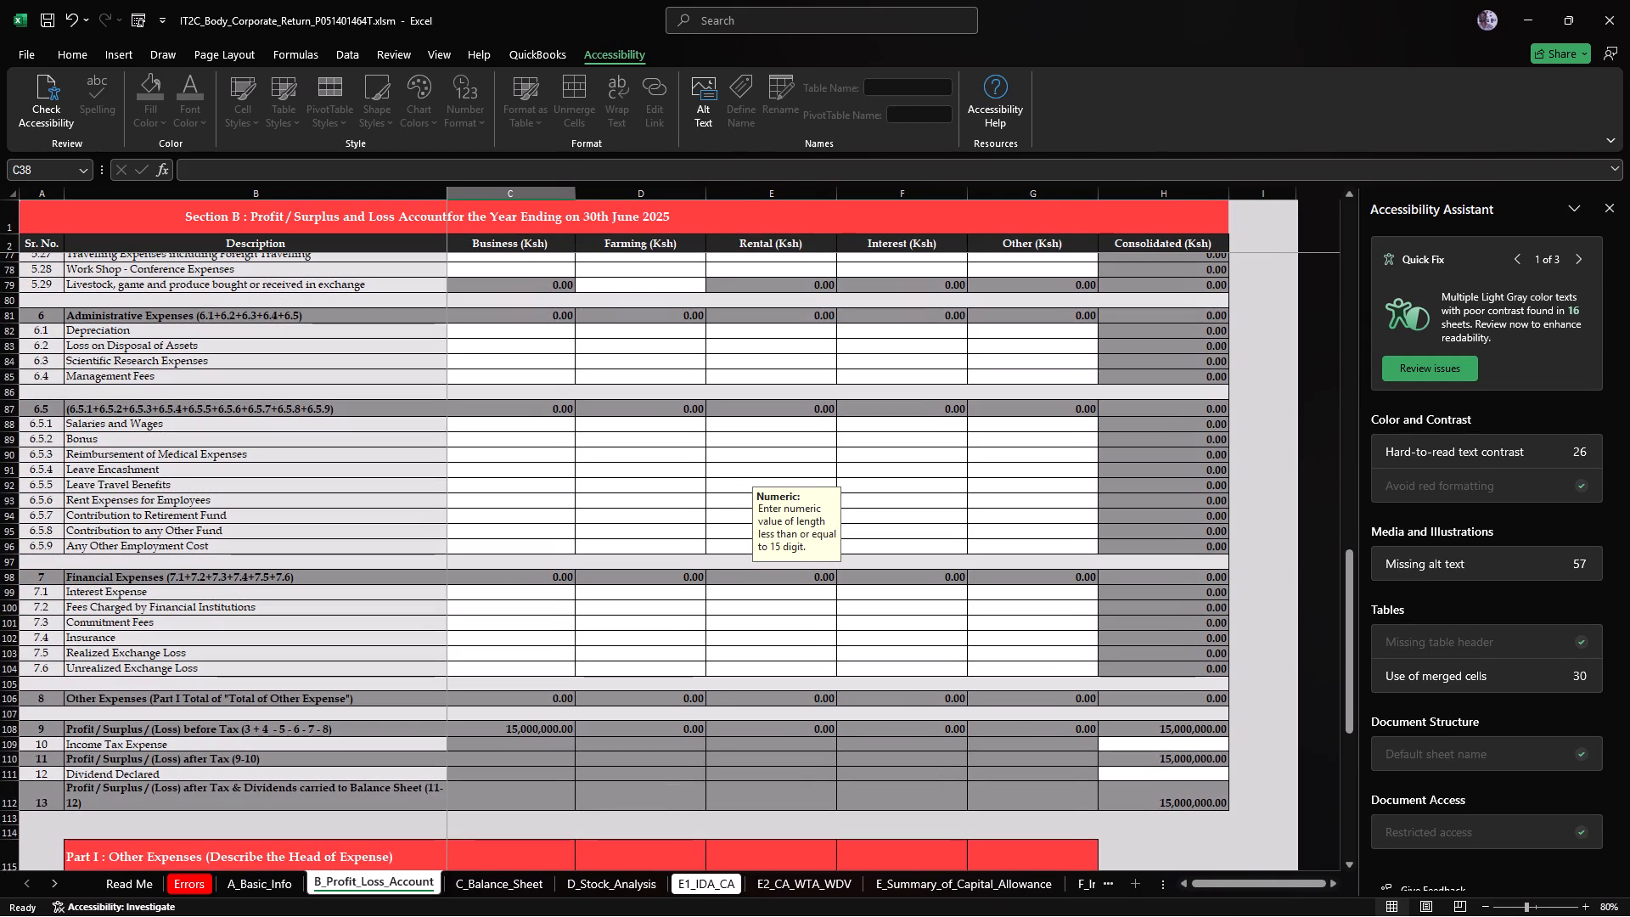
{"action": "left_click", "coordinate": [461, 426]}
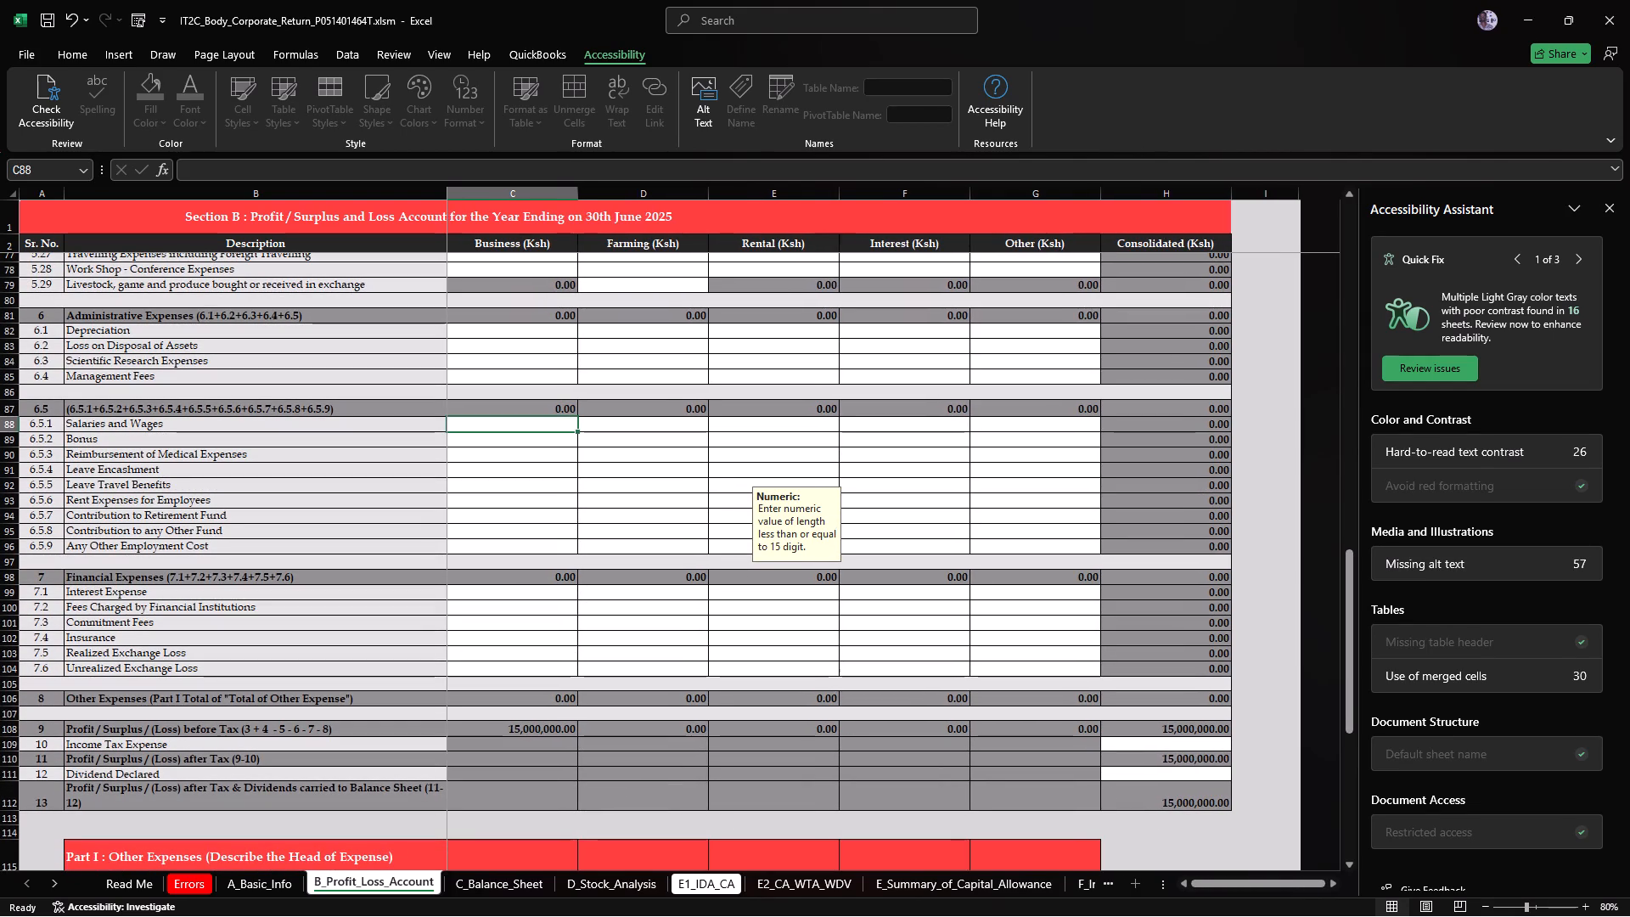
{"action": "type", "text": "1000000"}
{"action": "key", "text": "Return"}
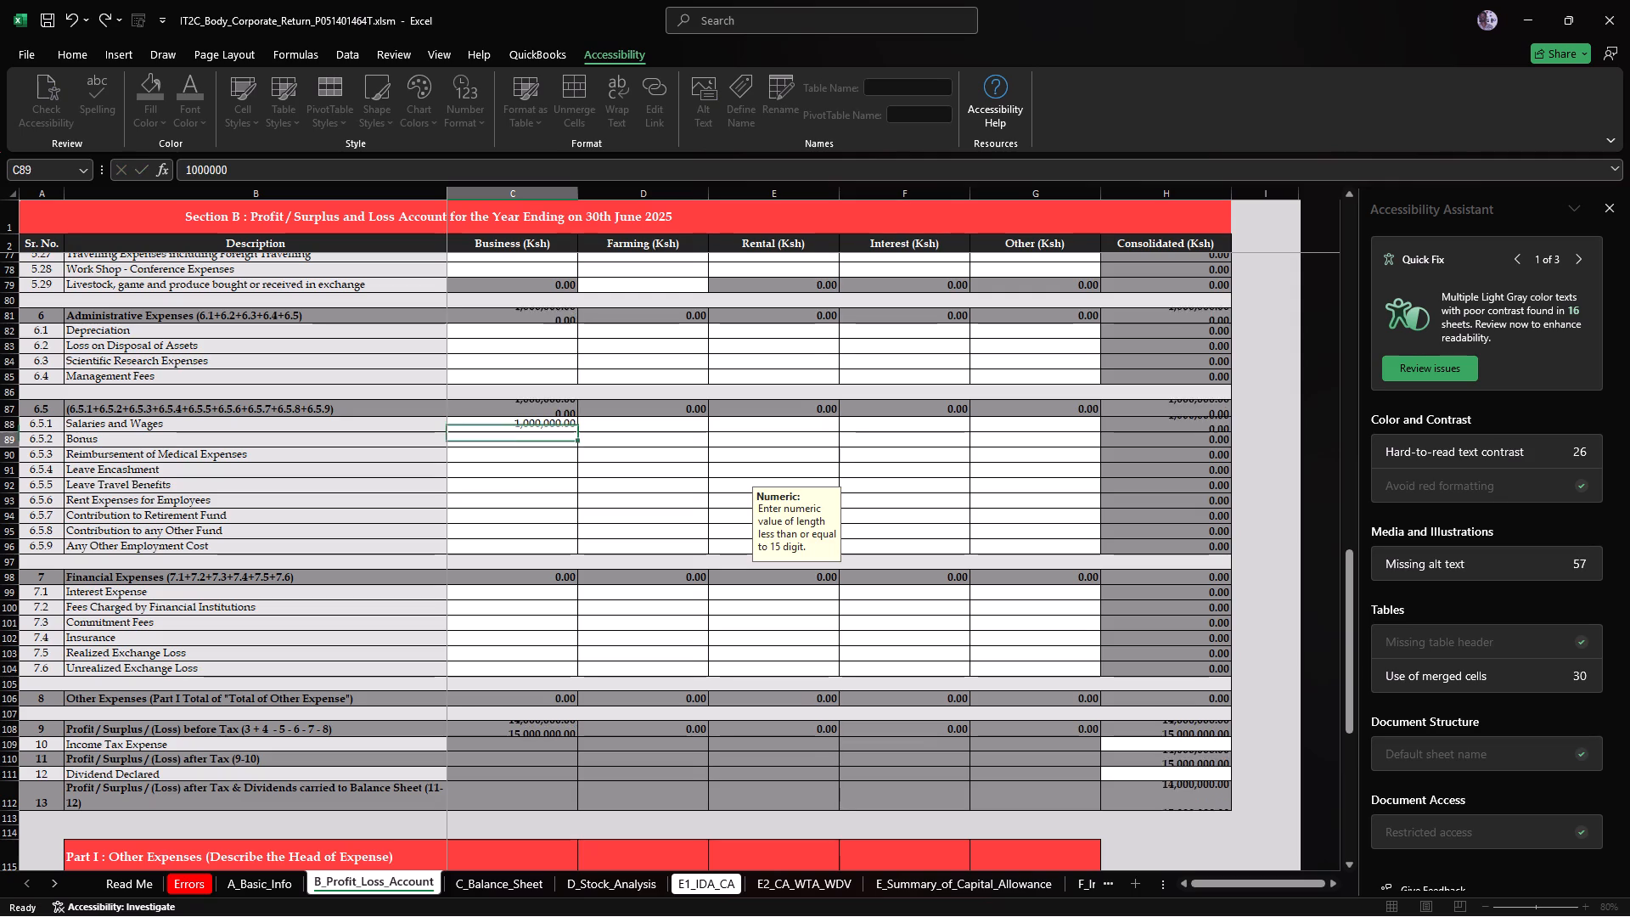
Correct the Business amount for item 6.5.1, Salaries and Wages, to 10000000.
{"action": "left_click", "coordinate": [496, 425]}
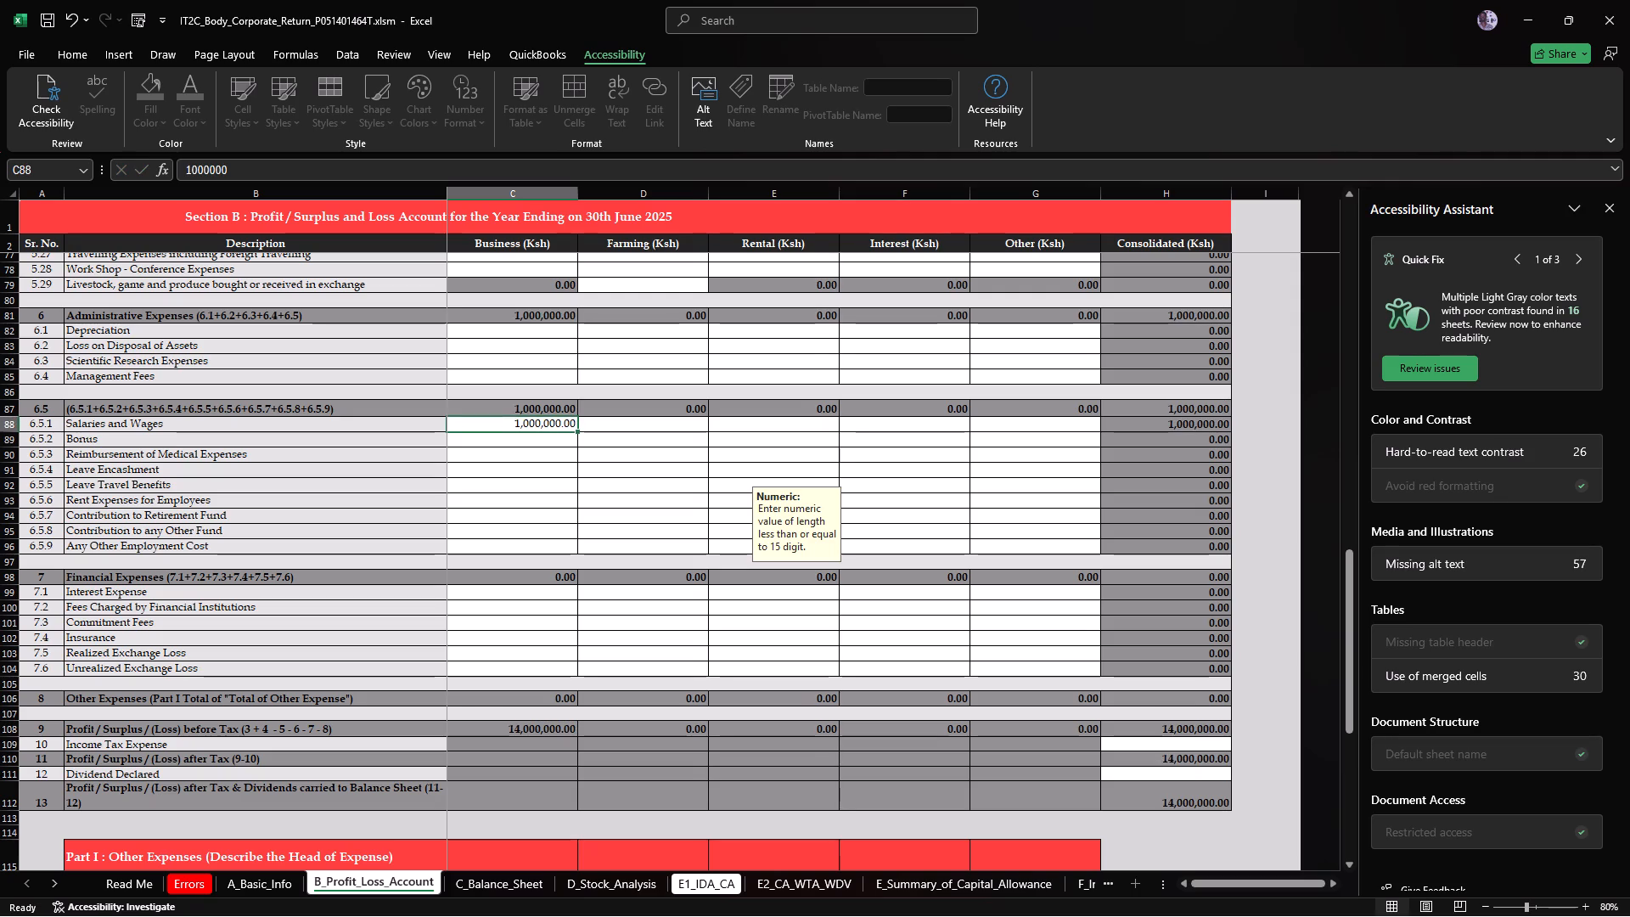
{"action": "left_click", "coordinate": [257, 176]}
{"action": "key", "text": "0"}
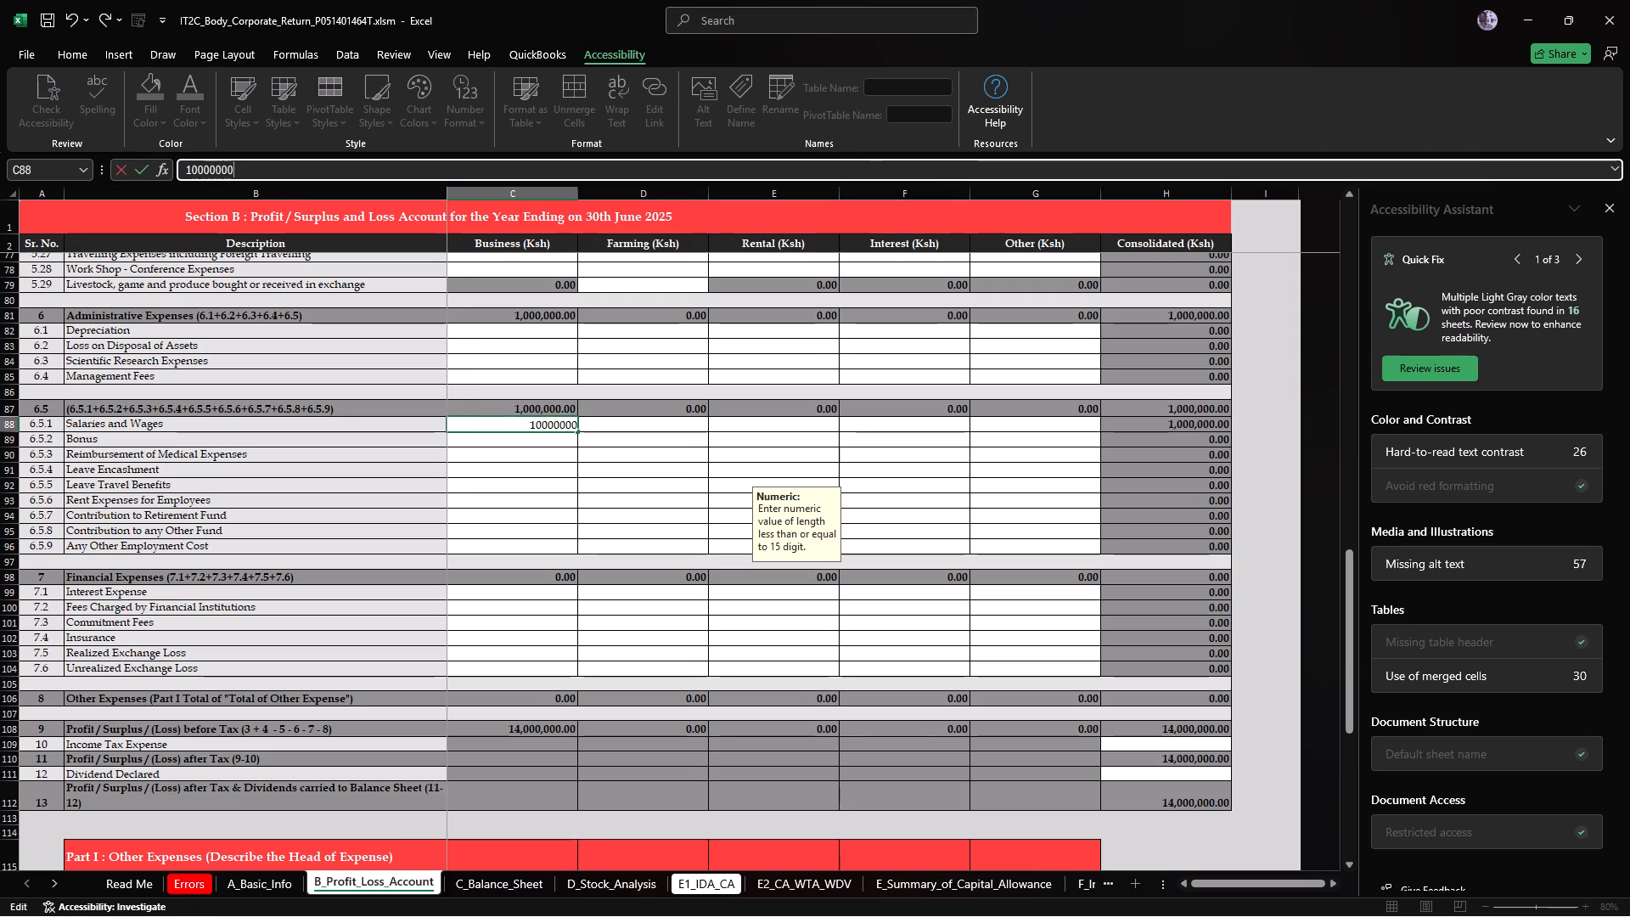
{"action": "key", "text": "Return"}
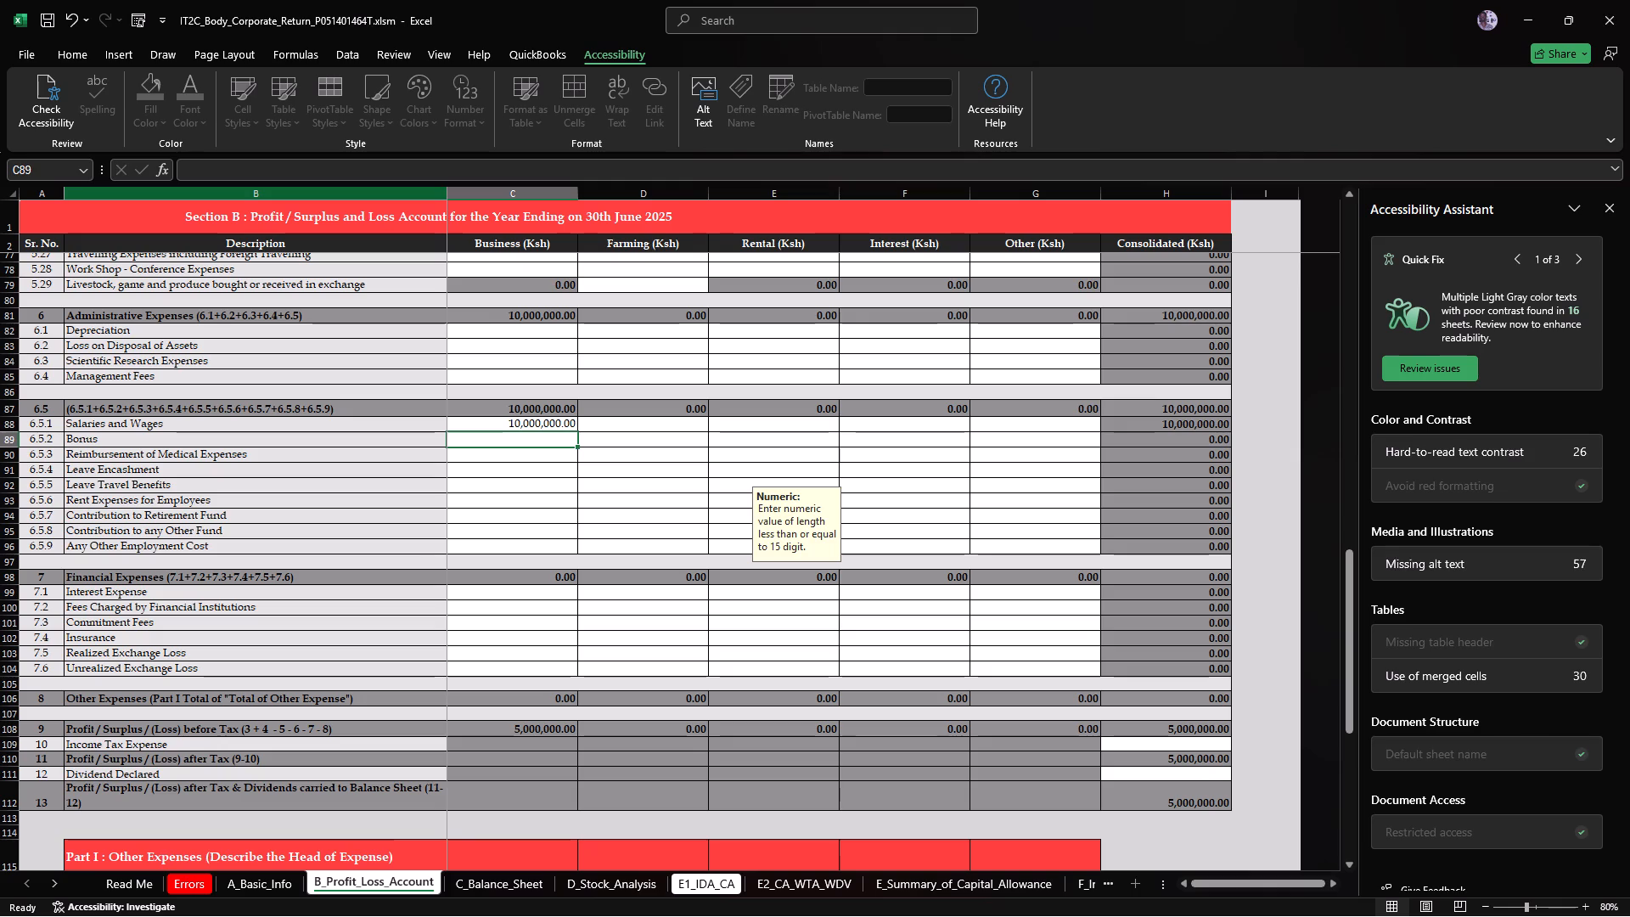
Enter 100000 as the Business amount for item 7.2, Fees Charged by Financial Institutions.
{"action": "scroll", "coordinate": [433, 562], "scroll_direction": "down", "scroll_amount": 2}
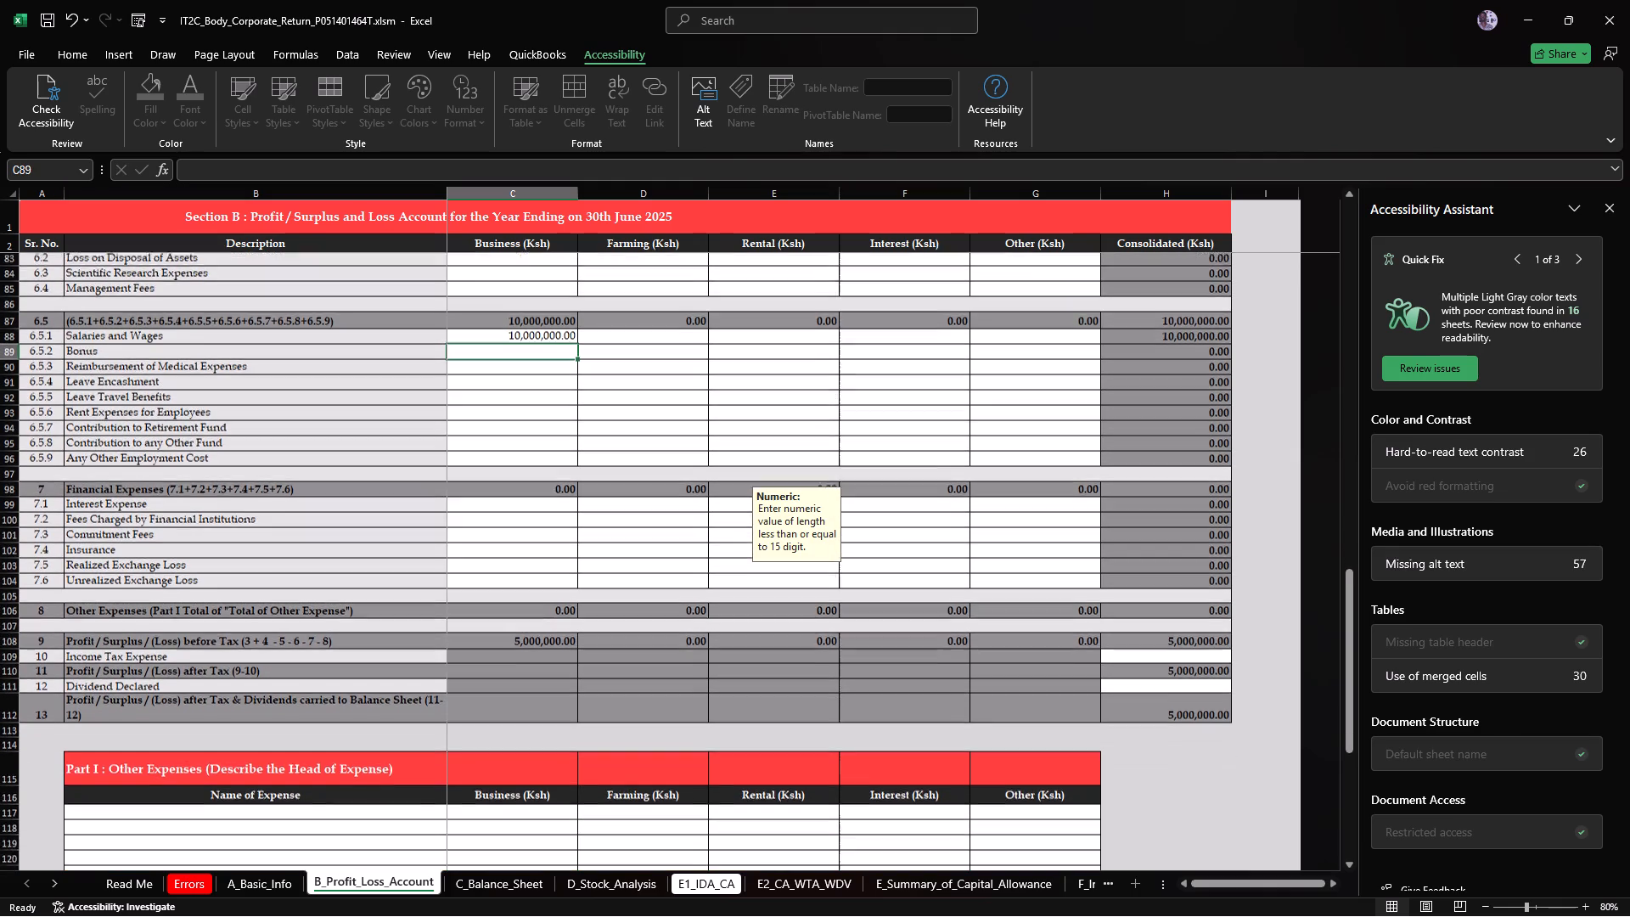
{"action": "scroll", "coordinate": [433, 562], "scroll_direction": "down", "scroll_amount": 1}
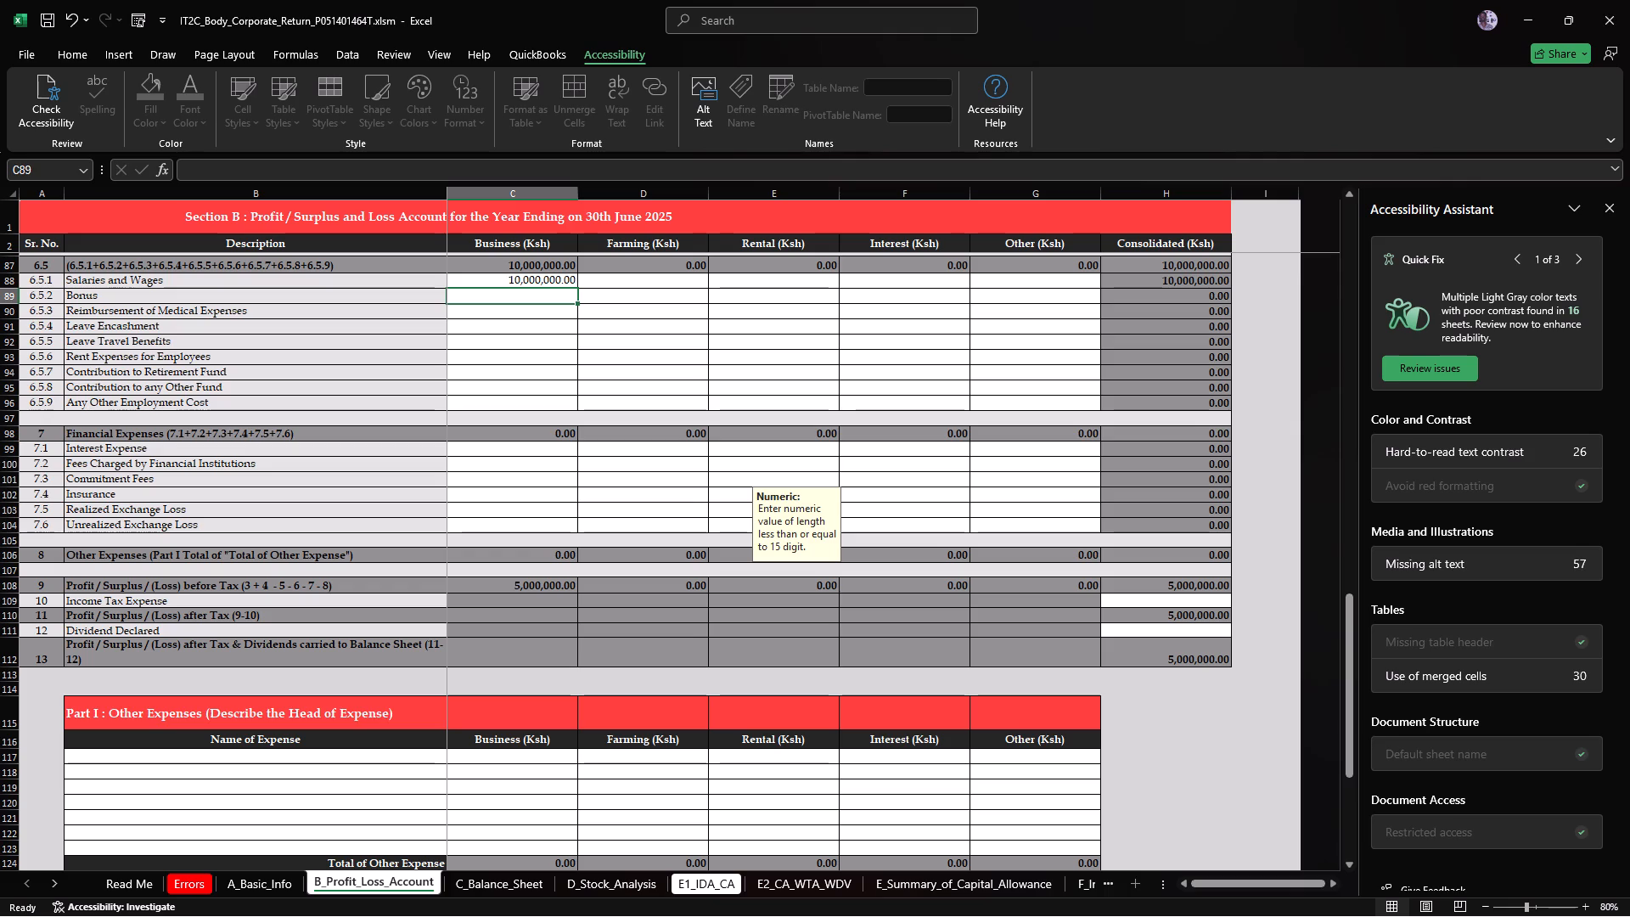
{"action": "left_click", "coordinate": [494, 470]}
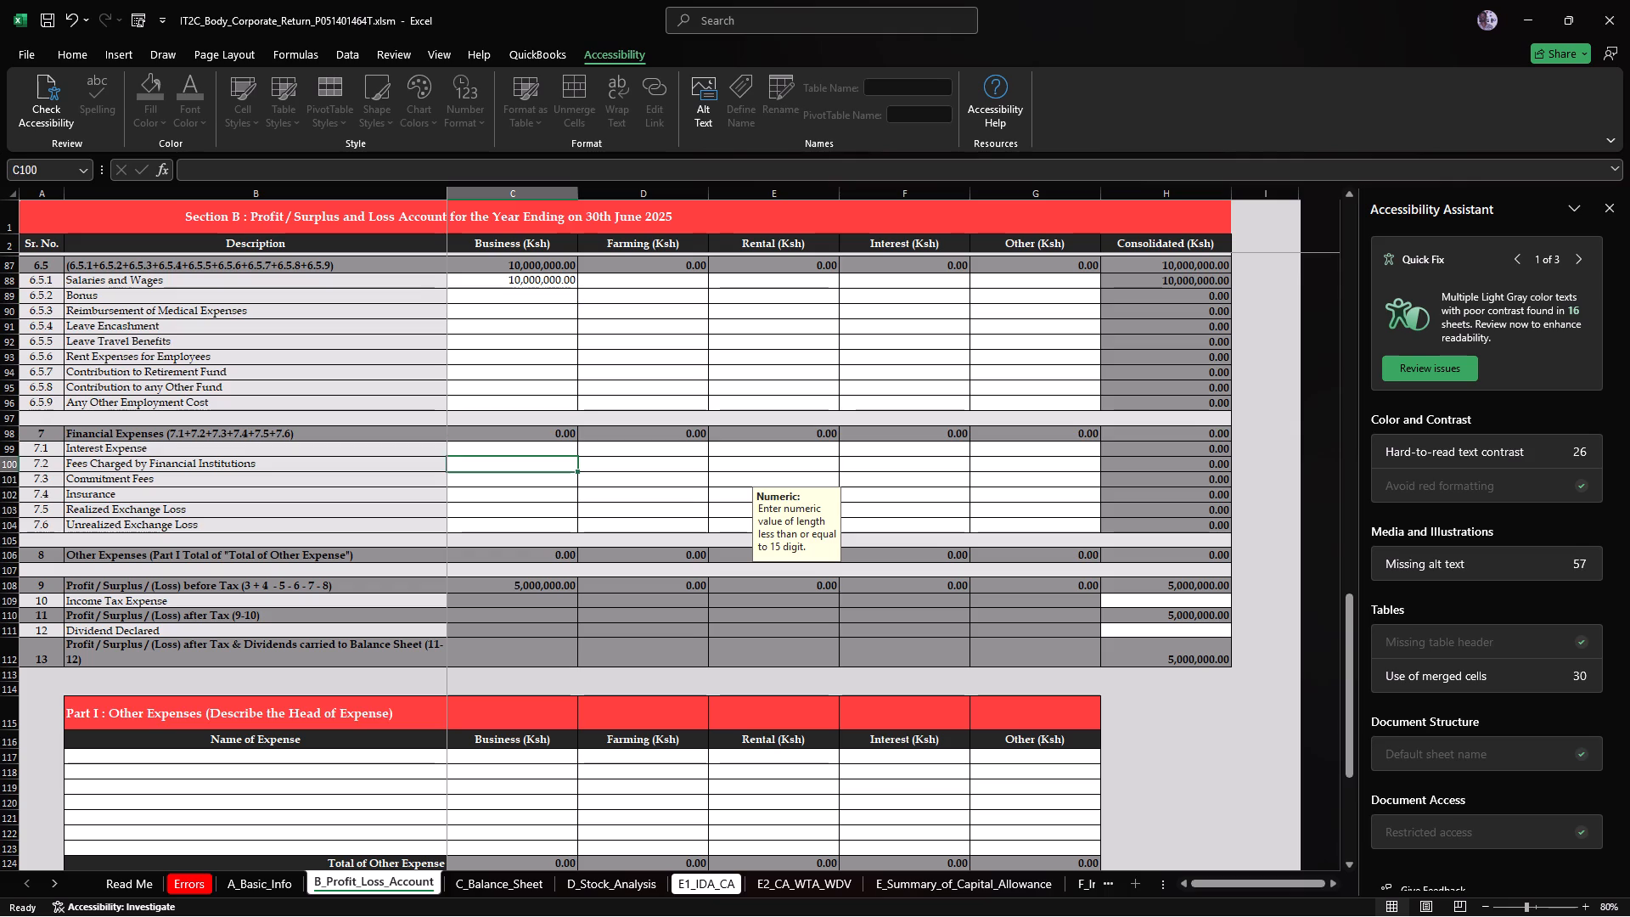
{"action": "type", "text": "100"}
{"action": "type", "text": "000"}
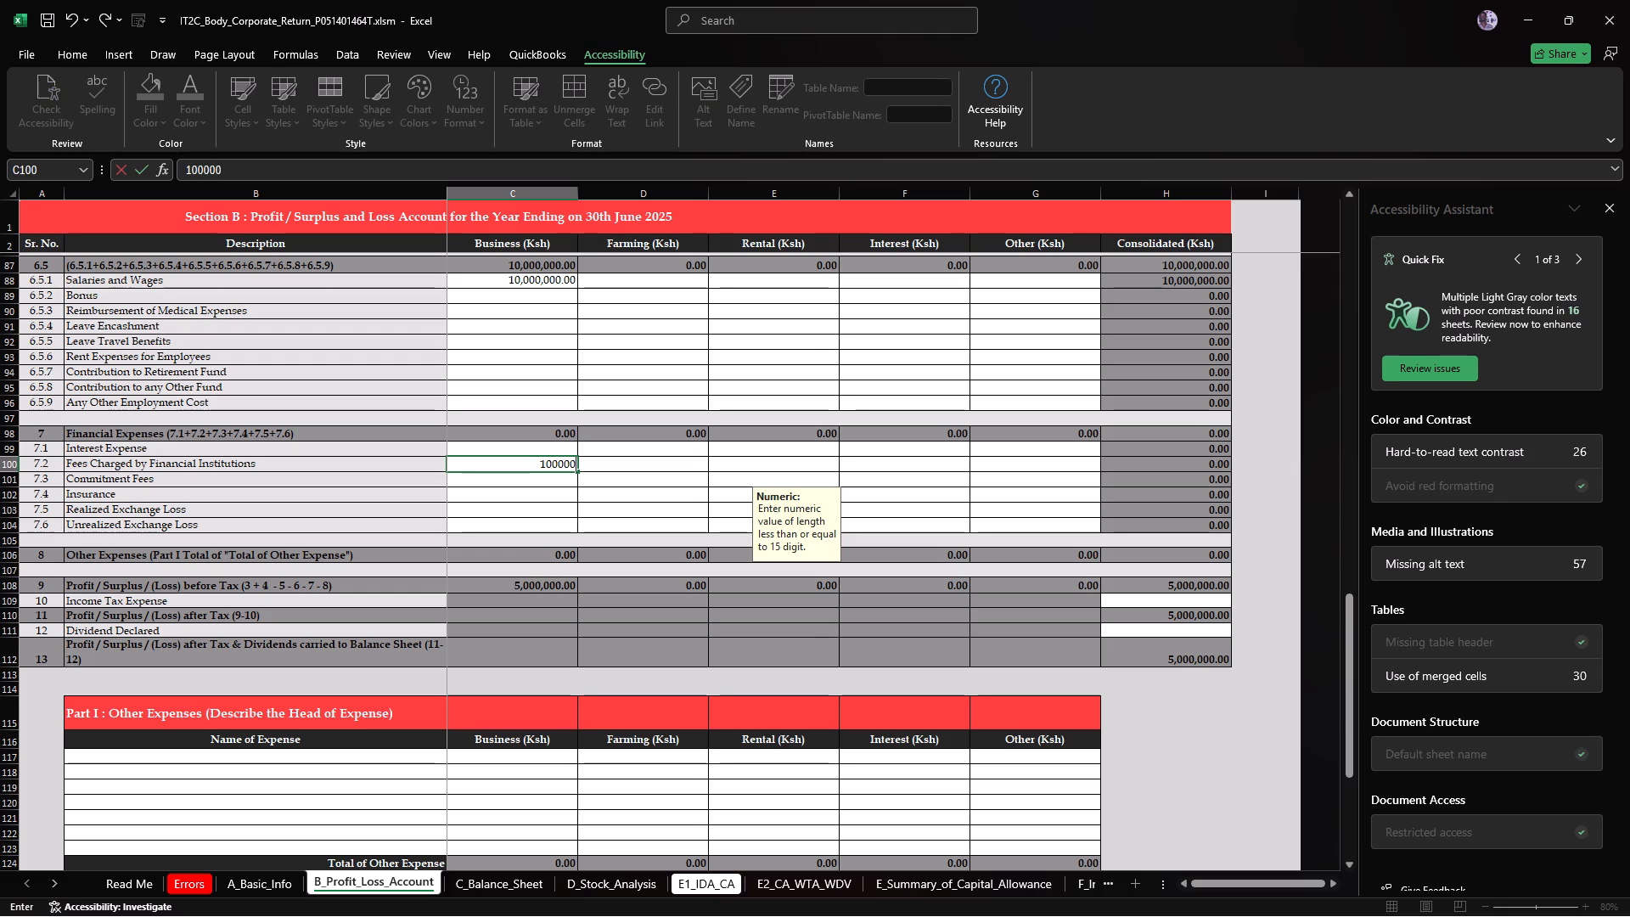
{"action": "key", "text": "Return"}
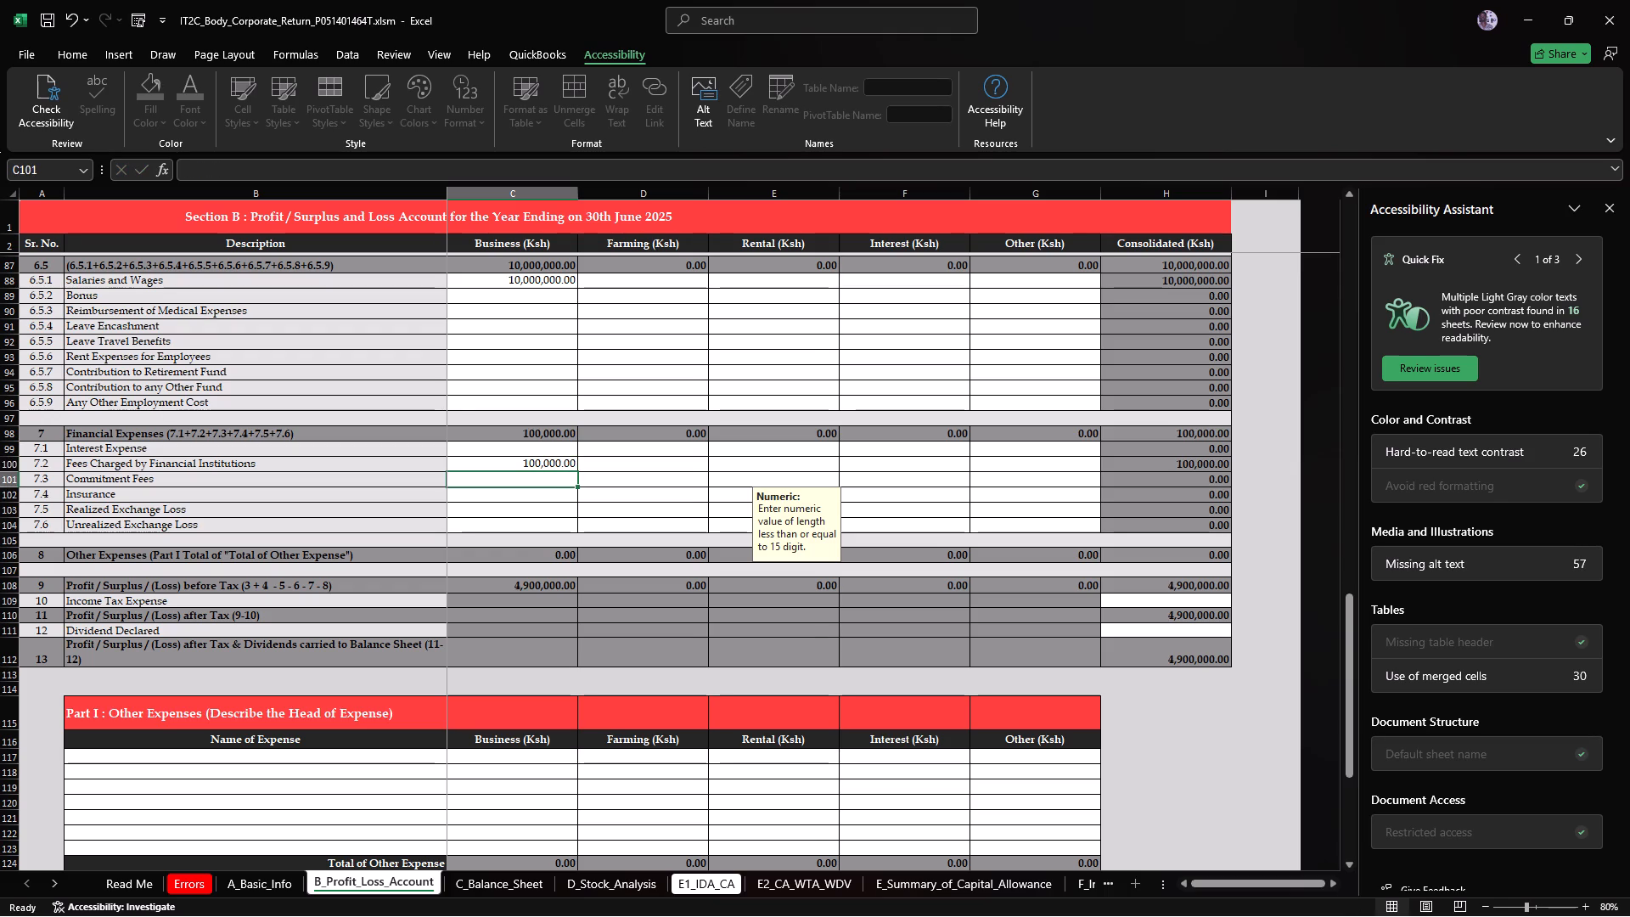
Enter 1000000 as the Business amount for item 7.1, Interest Expense.
{"action": "left_click", "coordinate": [487, 448]}
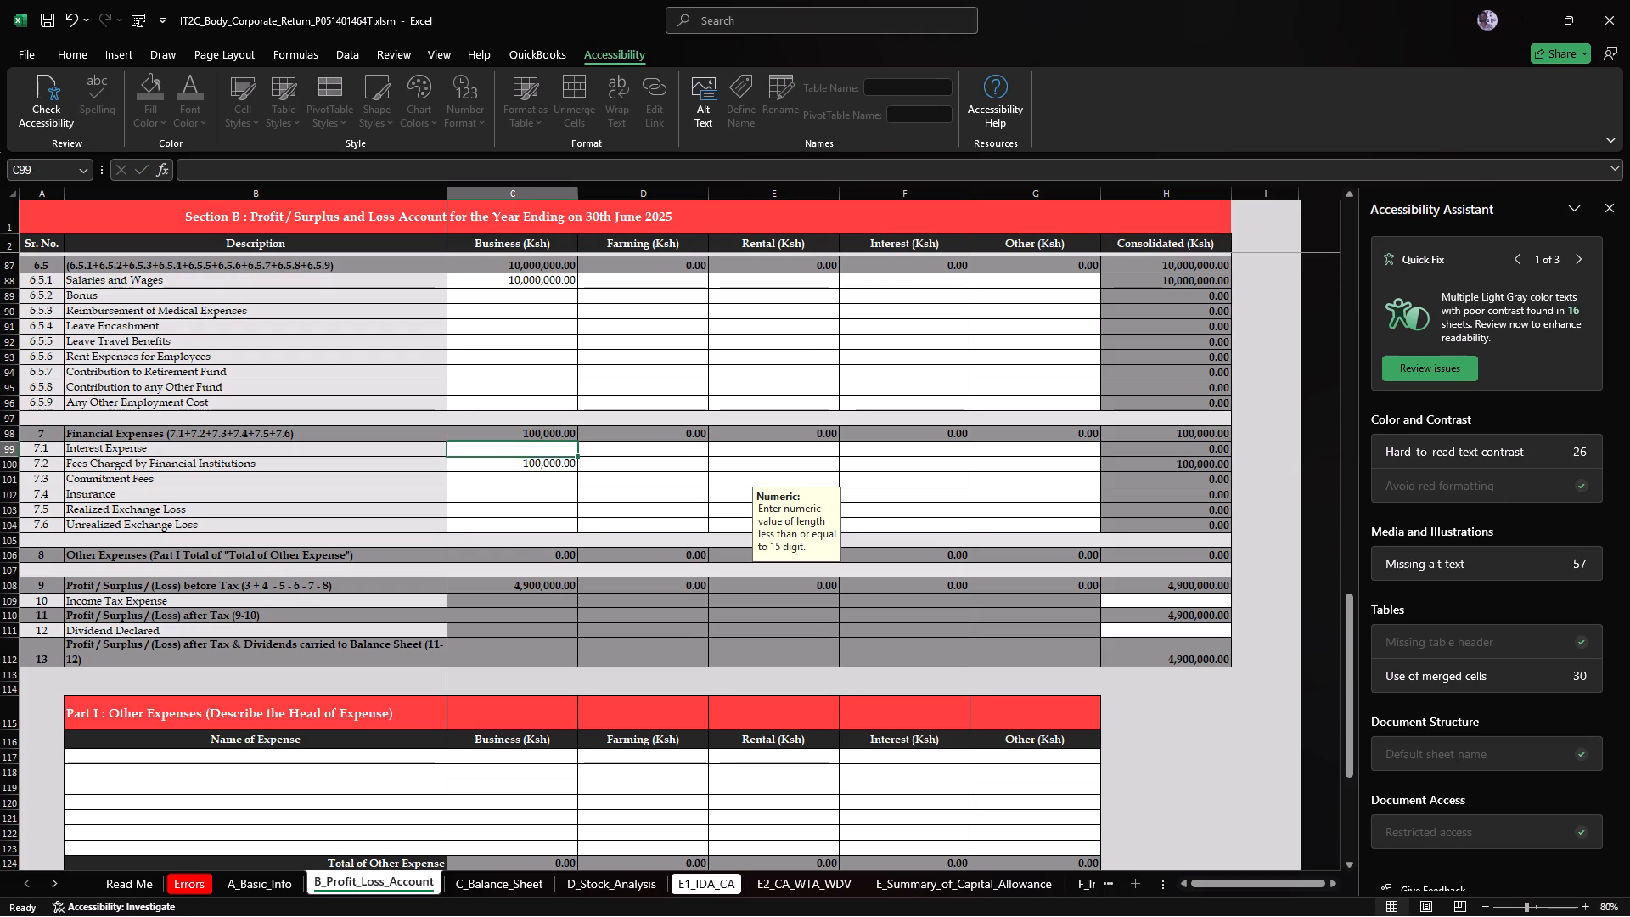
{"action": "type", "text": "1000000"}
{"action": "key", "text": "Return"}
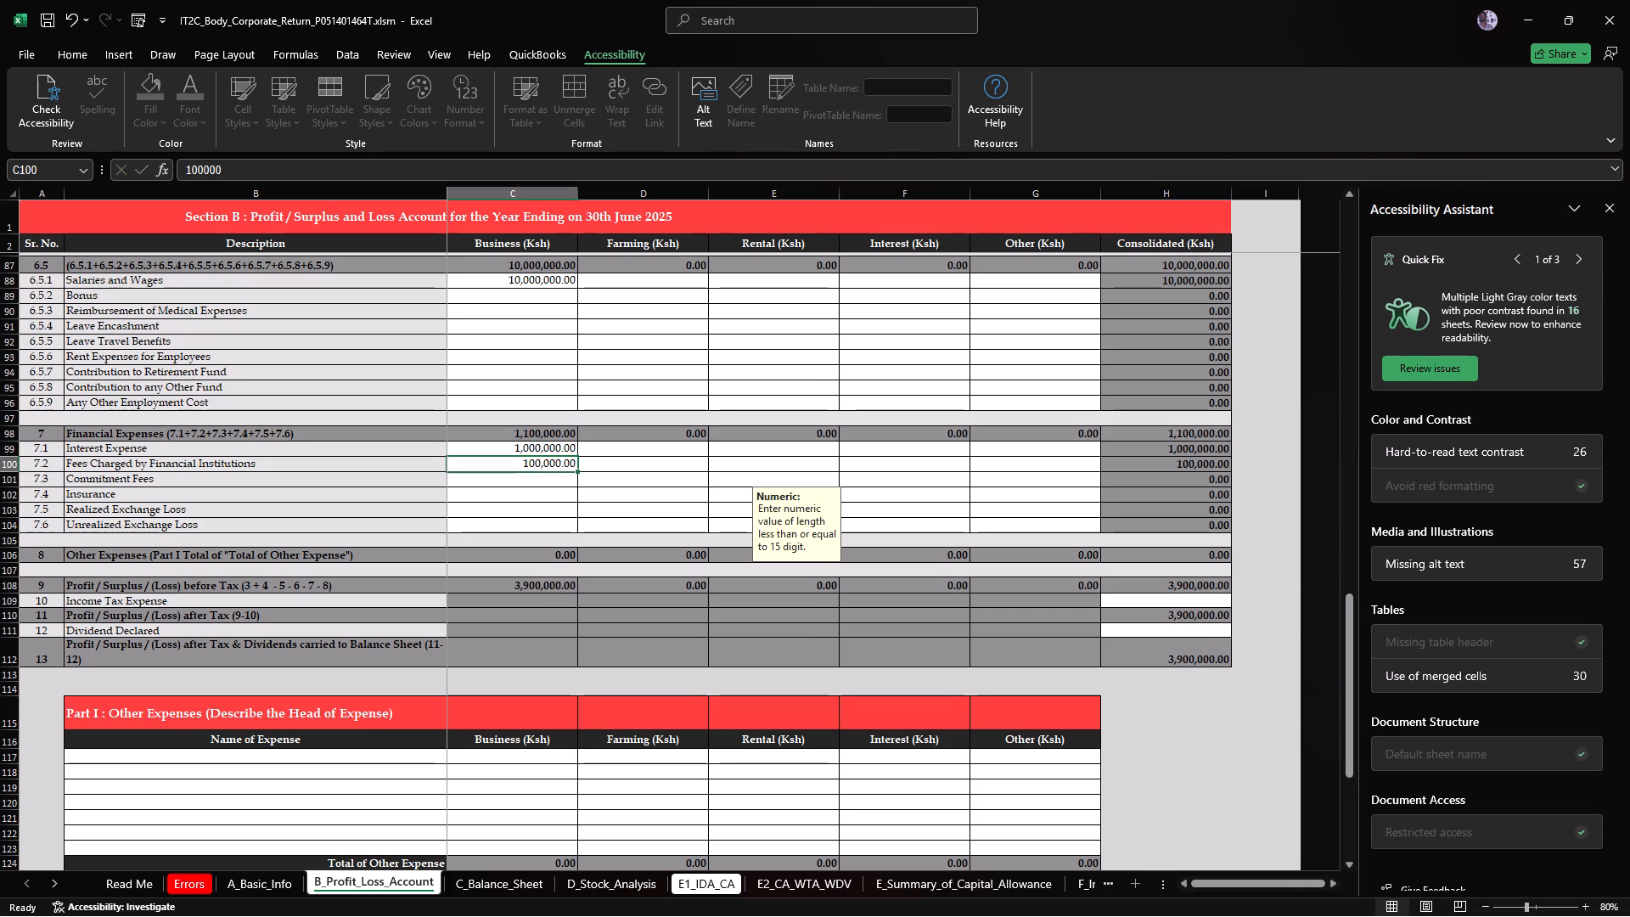
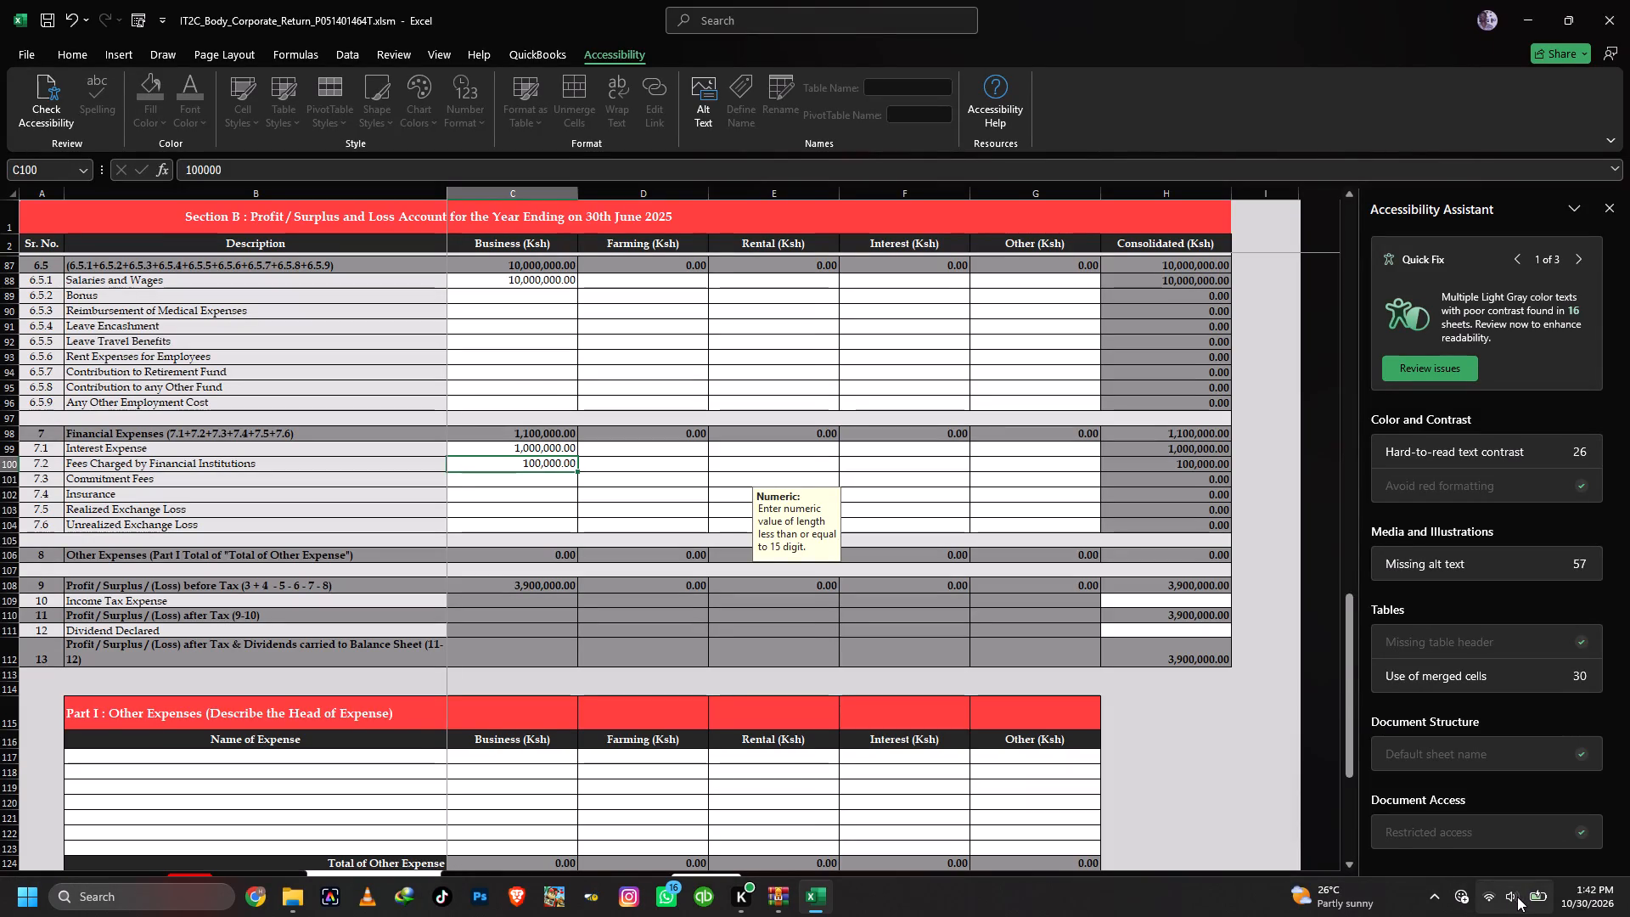
{"action": "left_click", "coordinate": [1574, 898]}
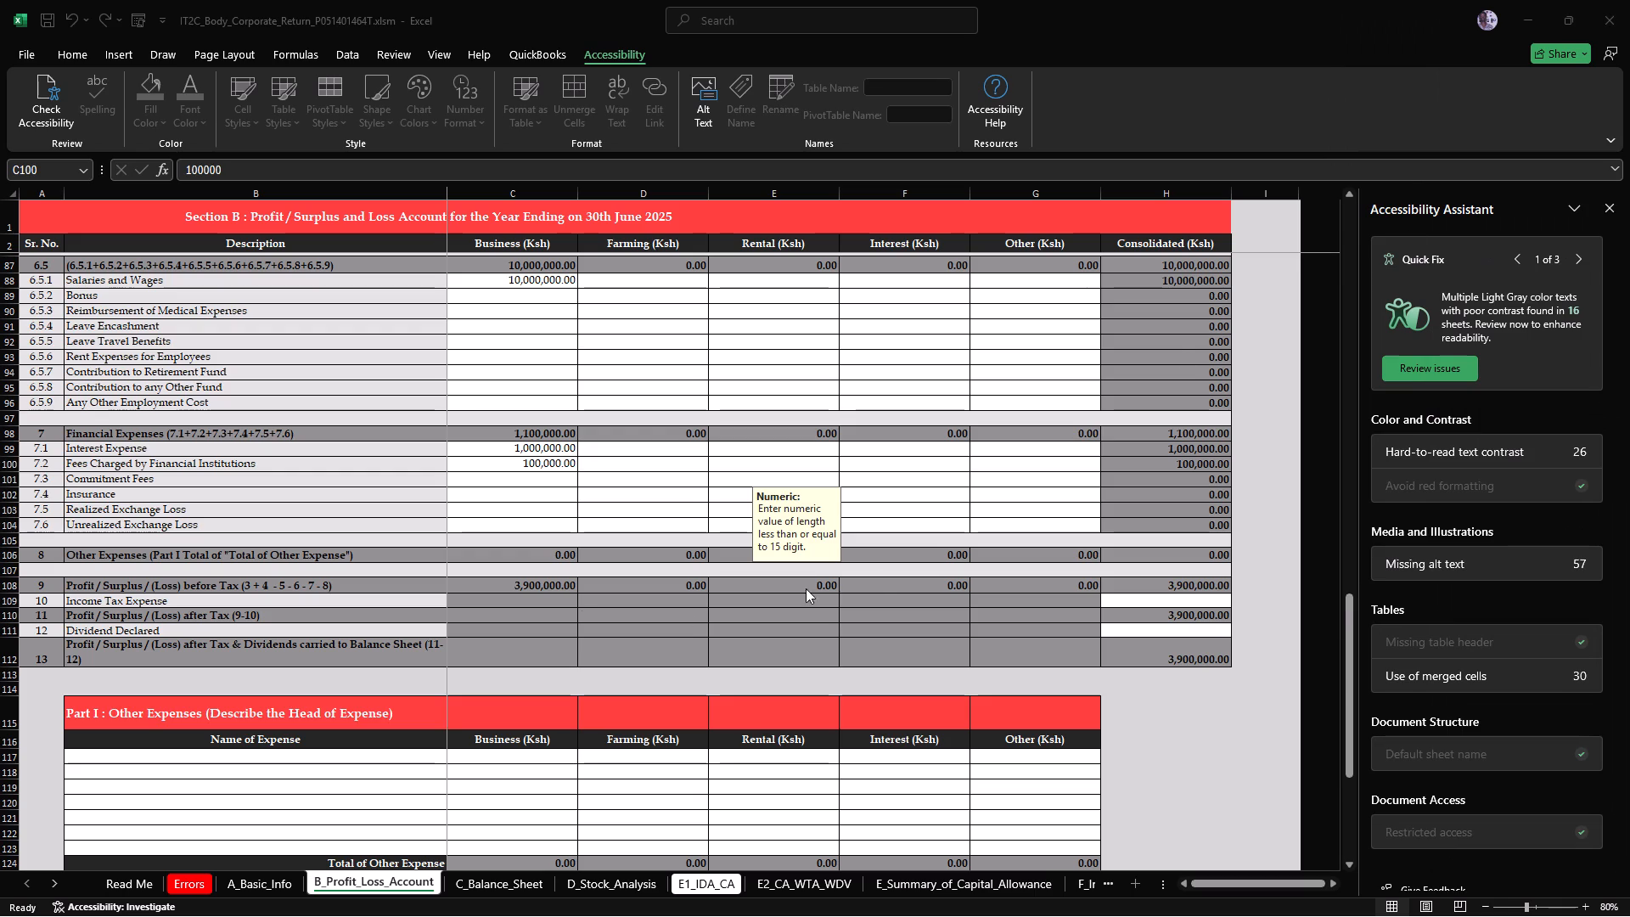
Select the first blank Name of Expense cell in Part I : Other Expenses.
{"action": "left_click", "coordinate": [255, 755]}
{"action": "left_click", "coordinate": [216, 757]}
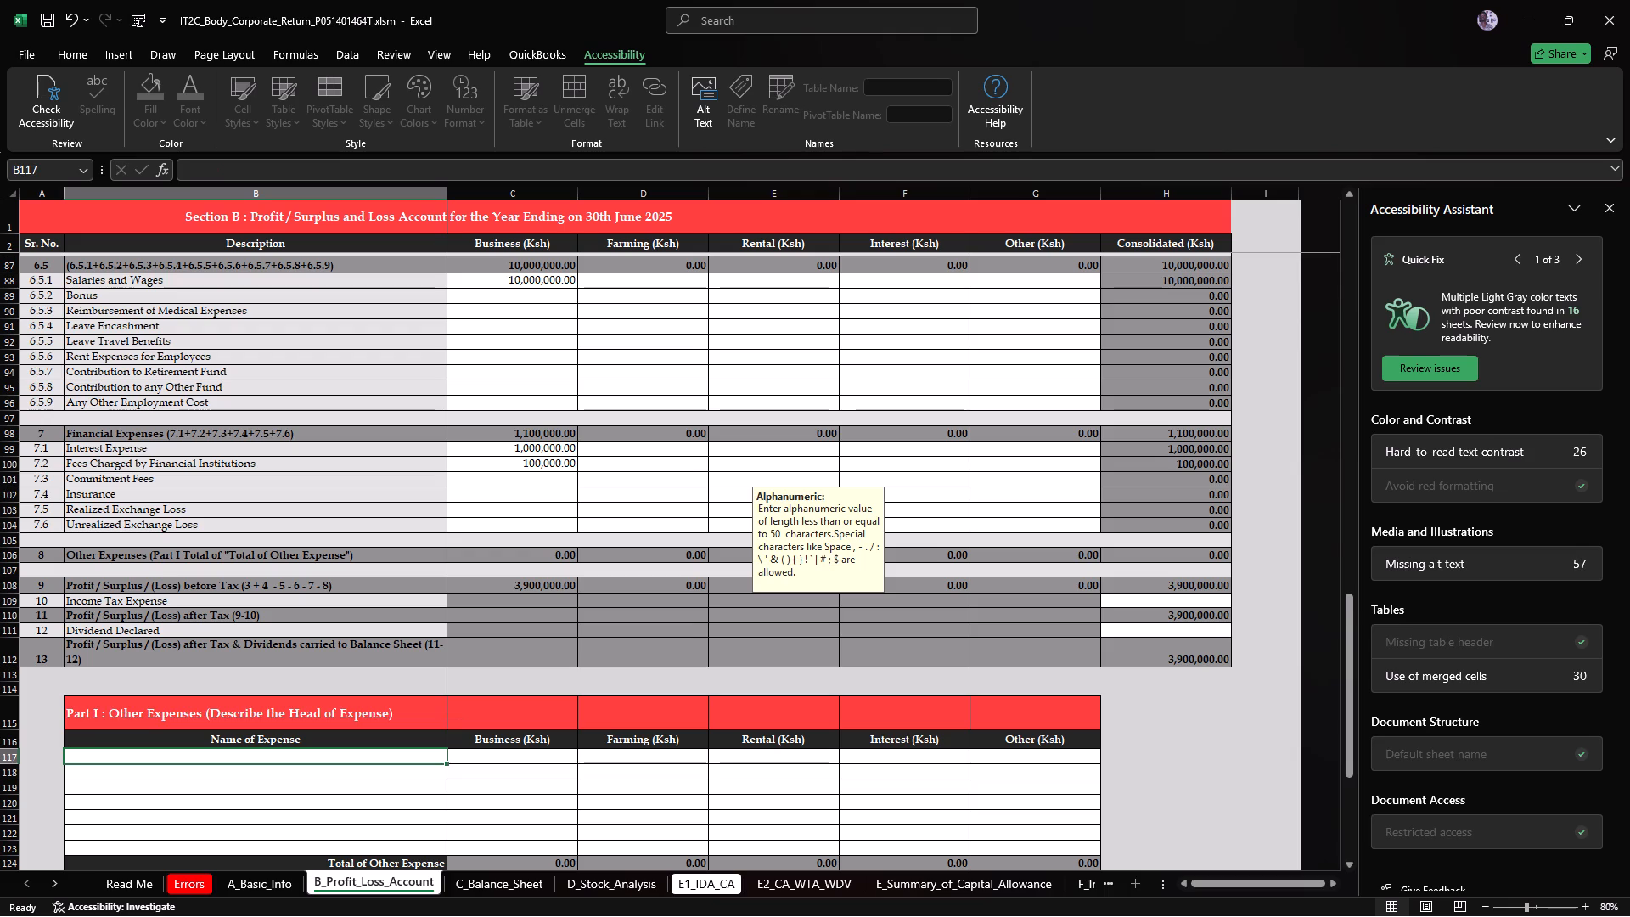
List "security", "entertenment" and "equipment hire" as the first three expense names in Part I: Other Expenses.
{"action": "key", "text": "s"}
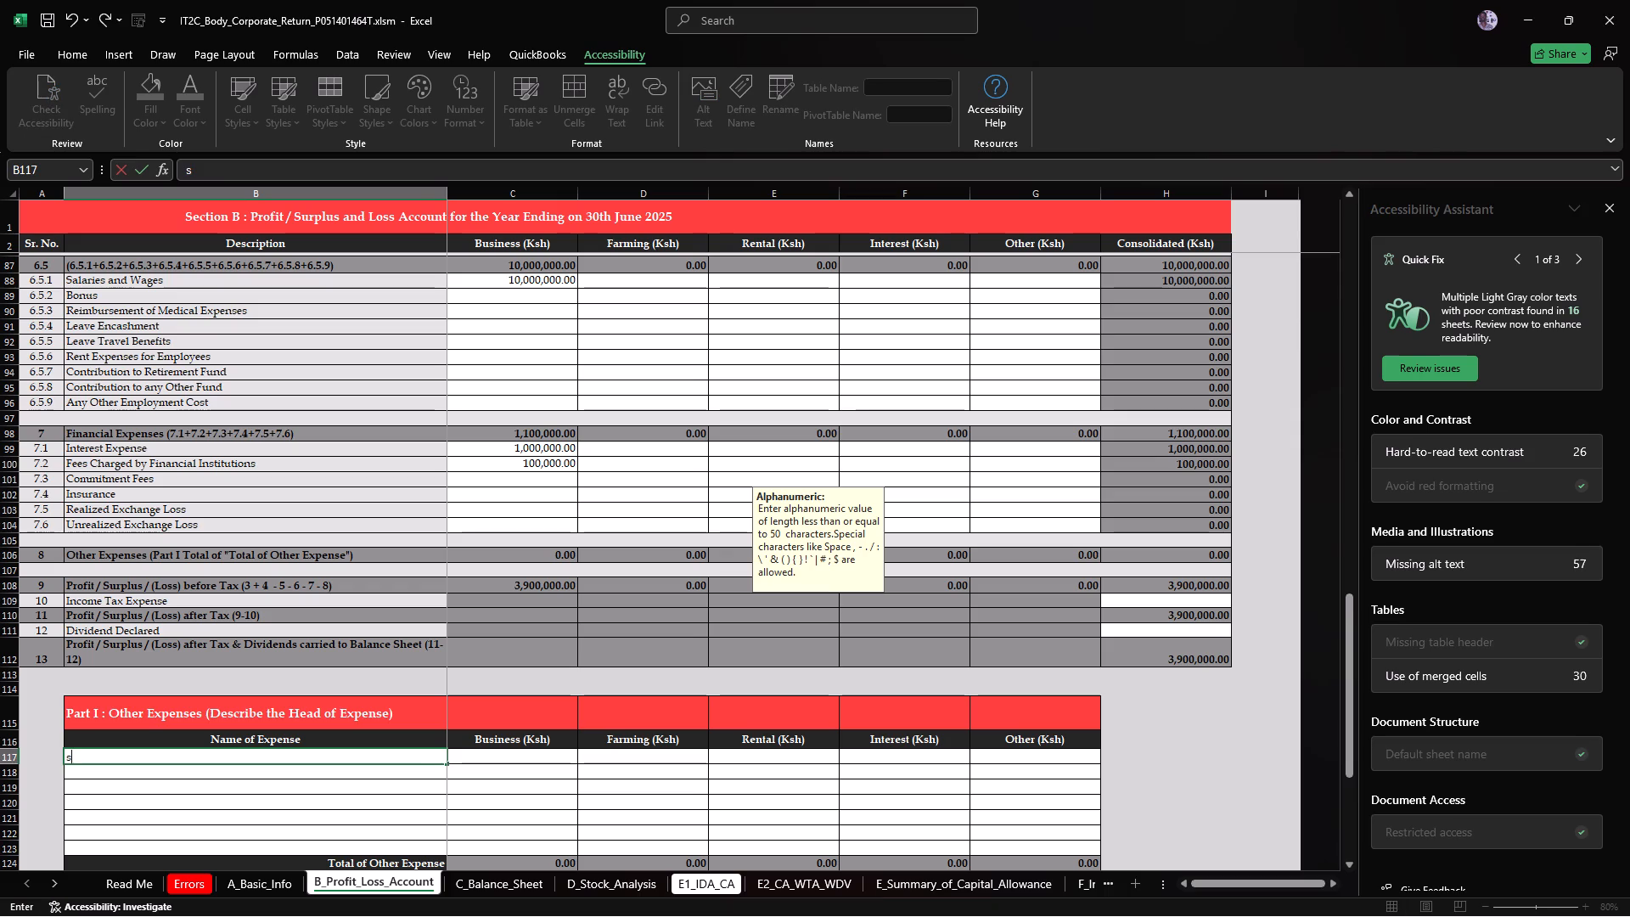
{"action": "type", "text": "ecur"}
{"action": "type", "text": "ity"}
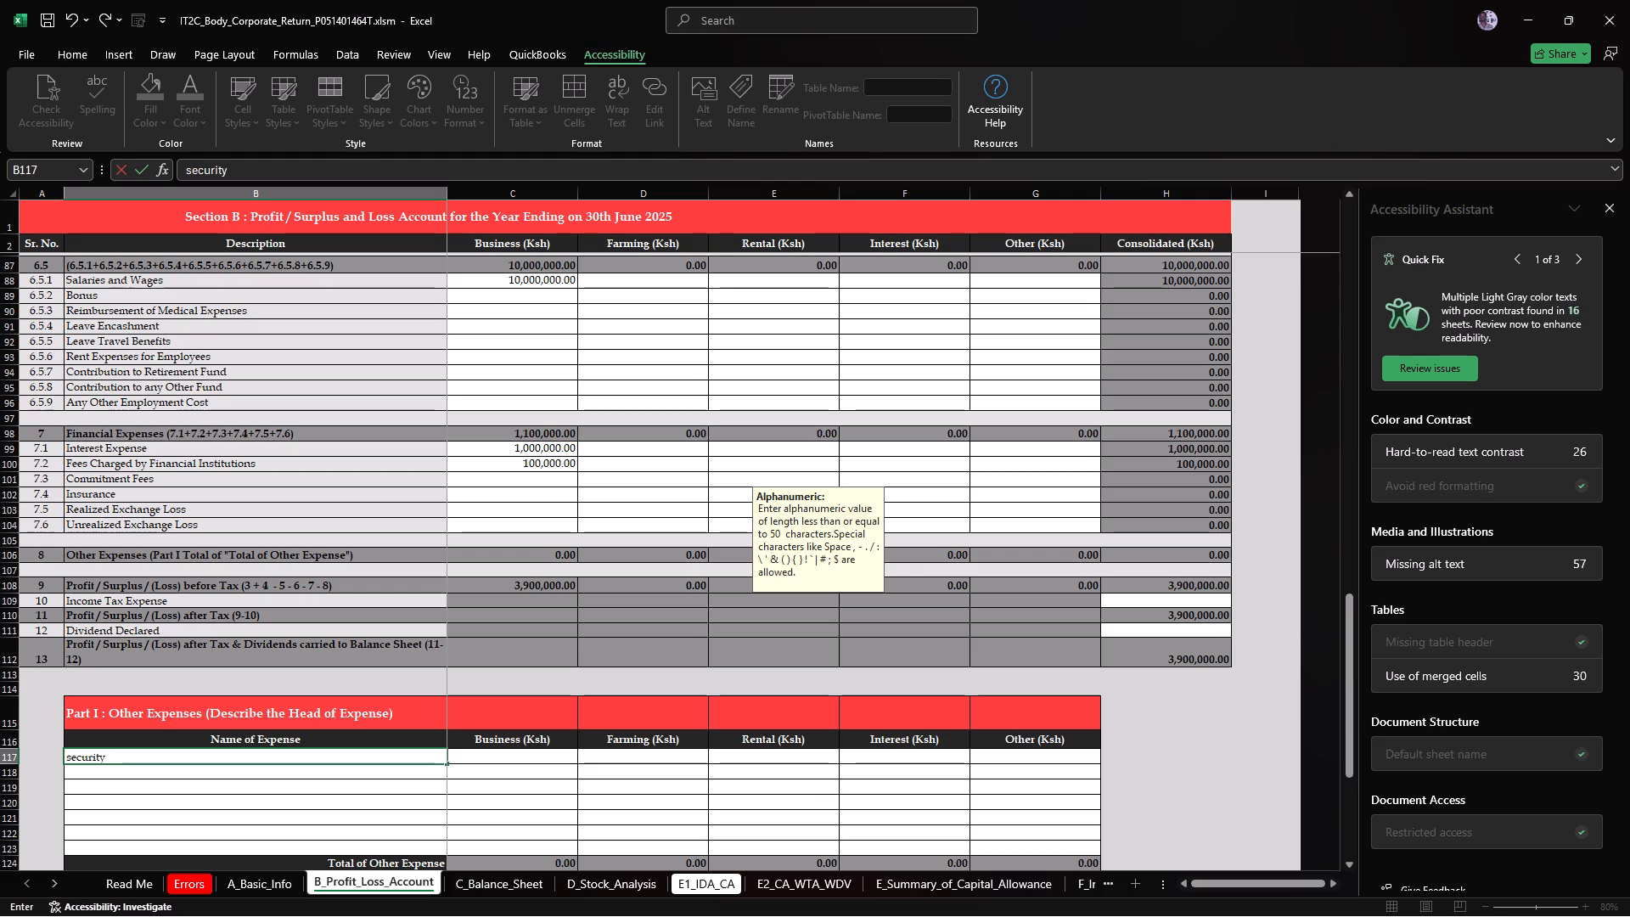
{"action": "left_click", "coordinate": [516, 757]}
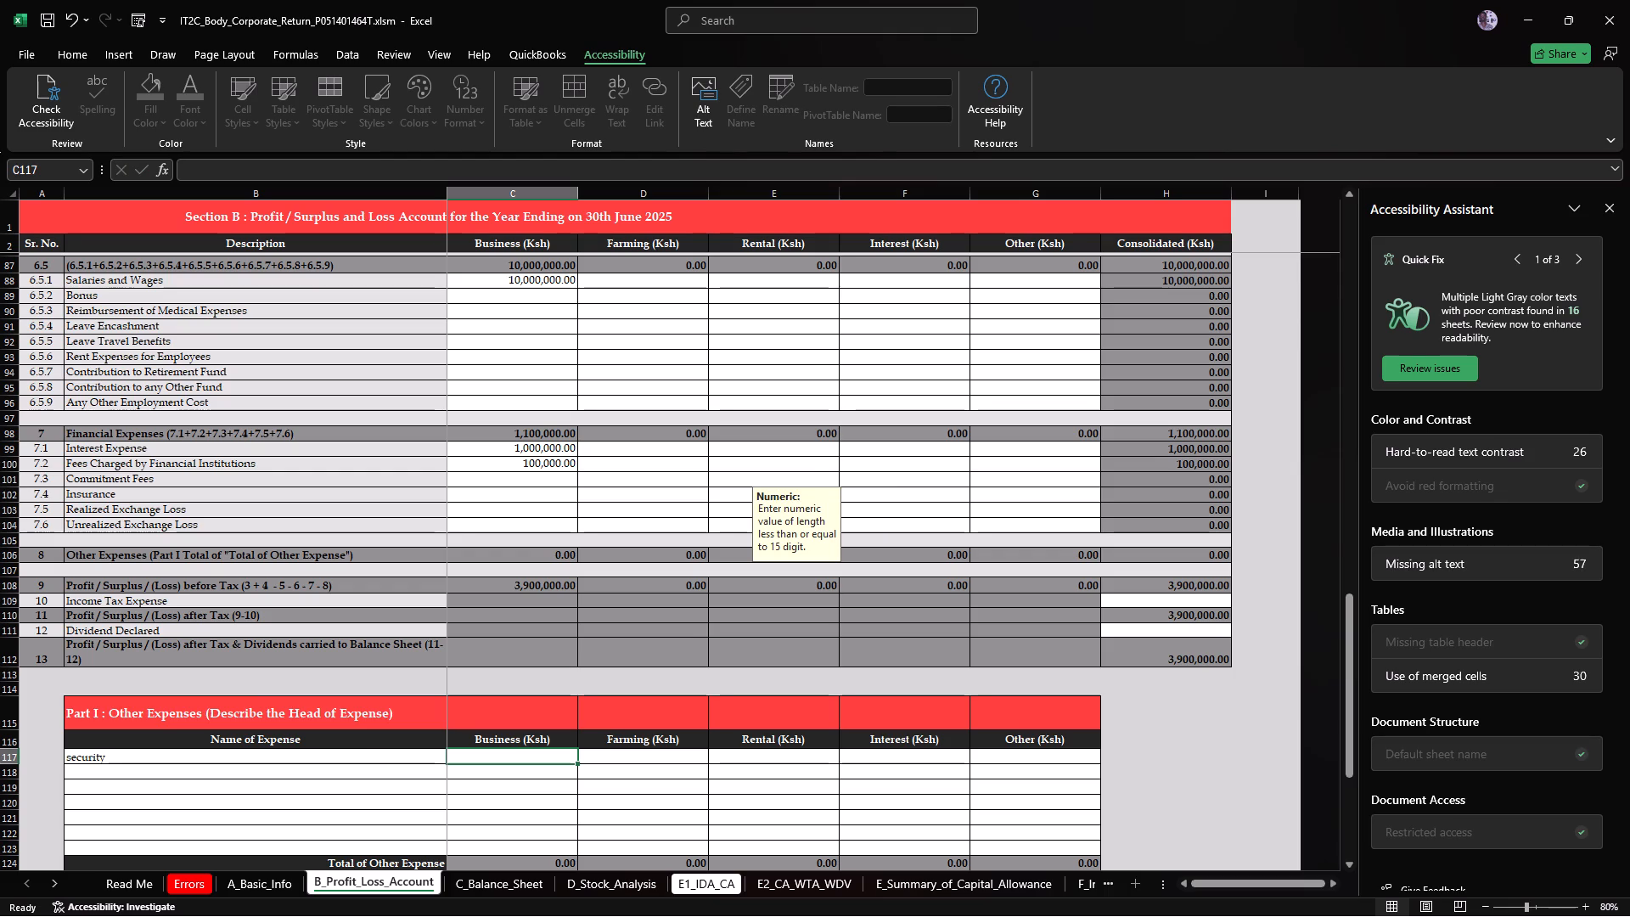
{"action": "left_click", "coordinate": [160, 774]}
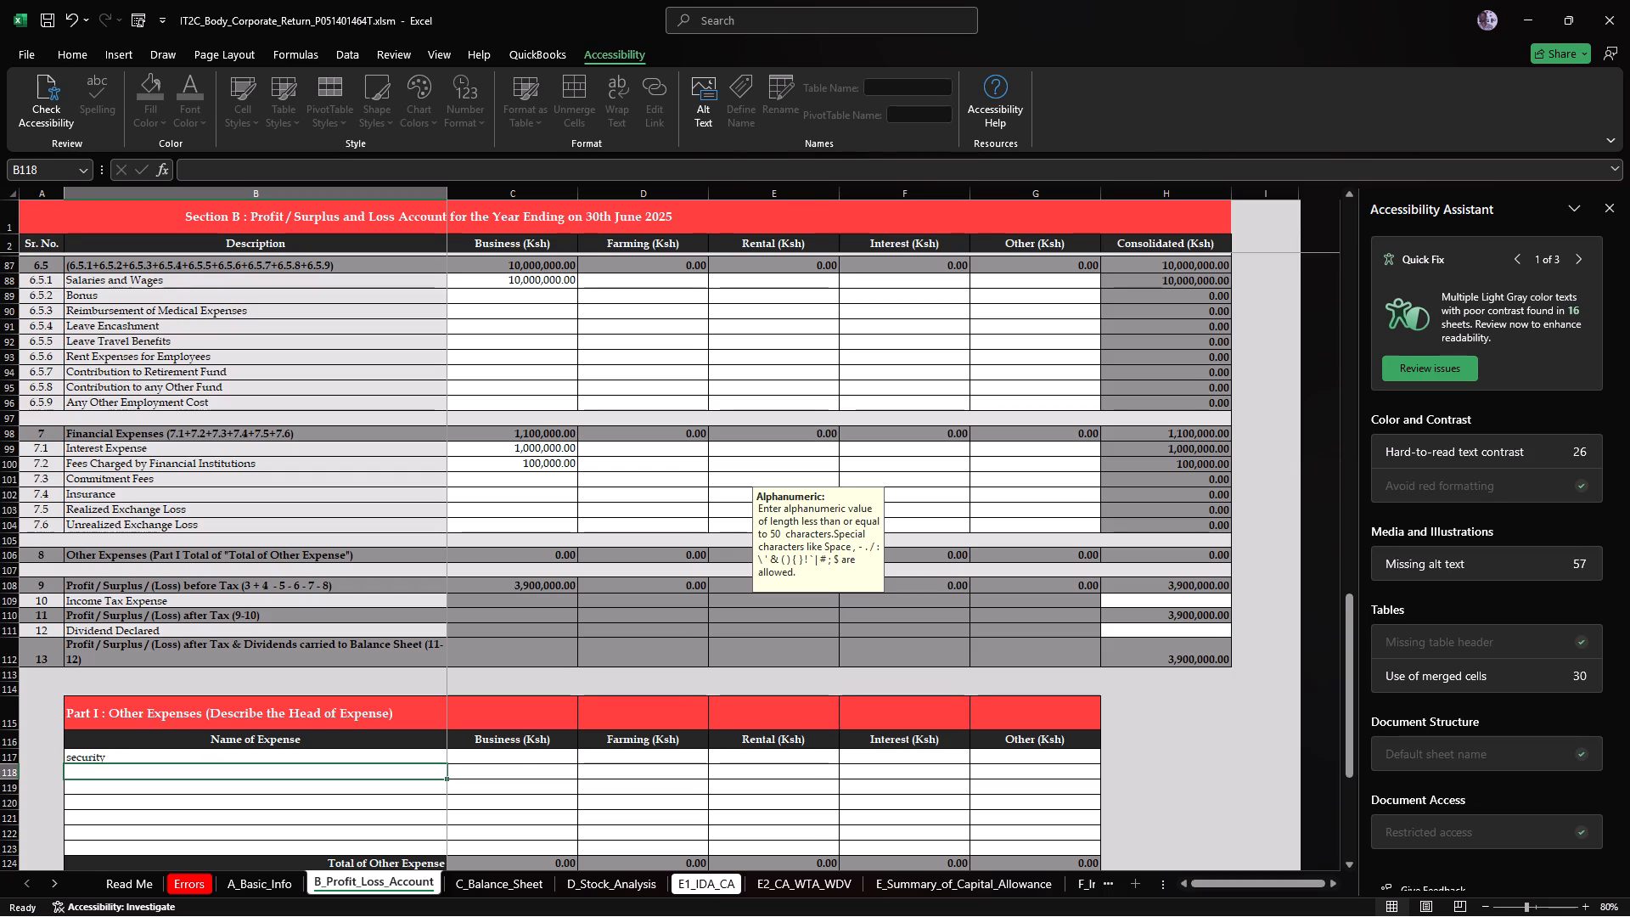
{"action": "type", "text": "enterten"}
{"action": "type", "text": "ment"}
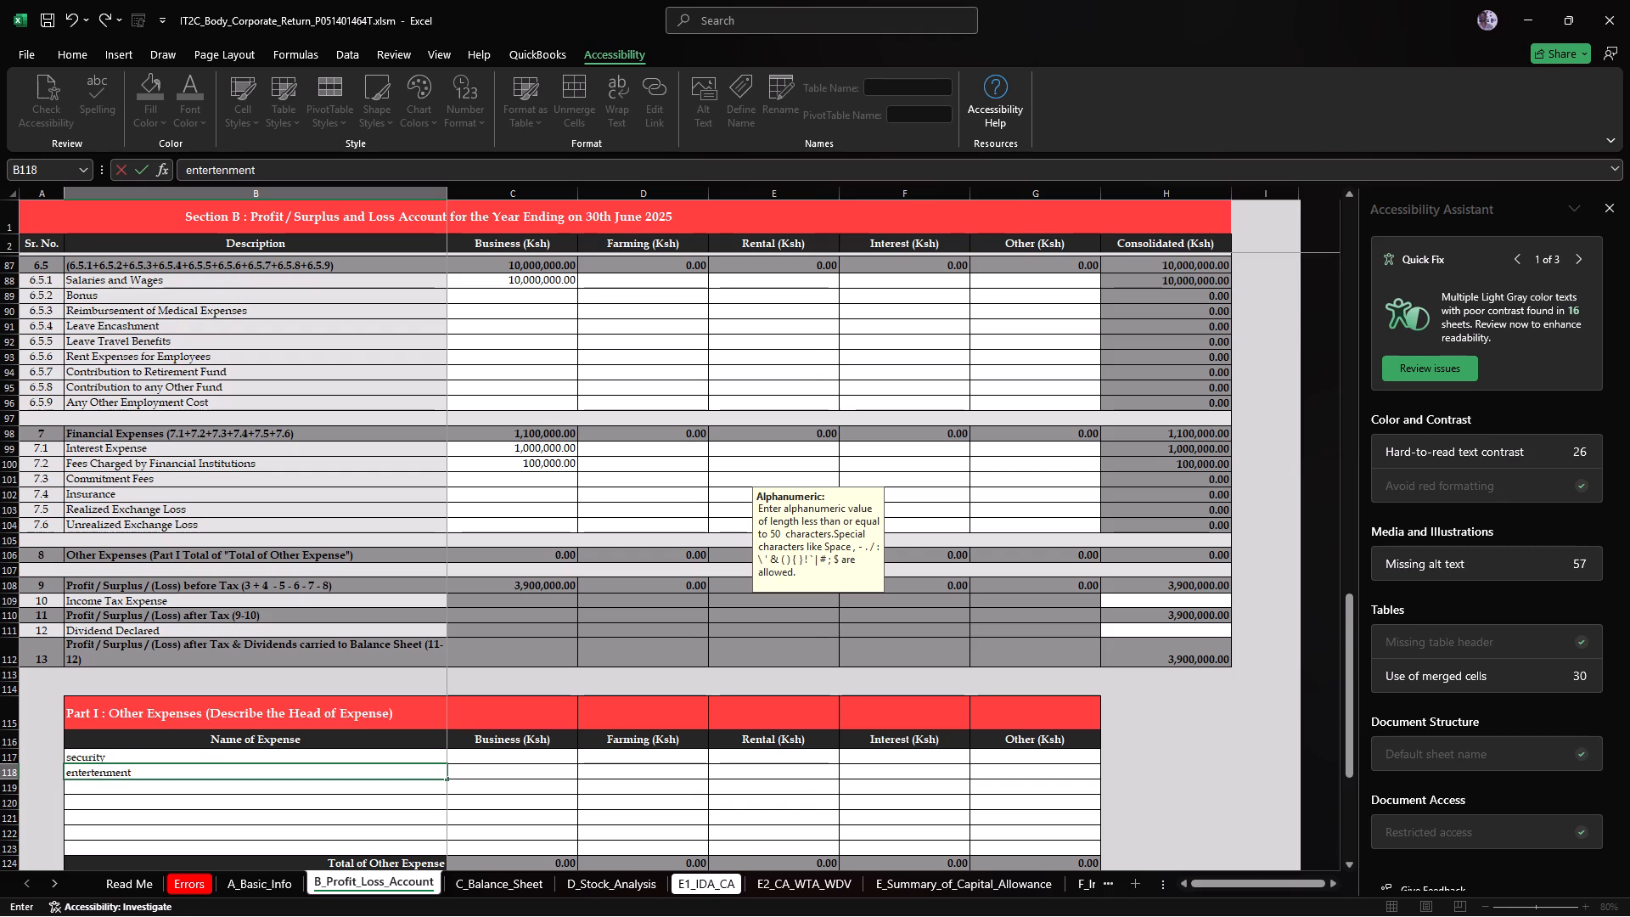
{"action": "left_click", "coordinate": [116, 785]}
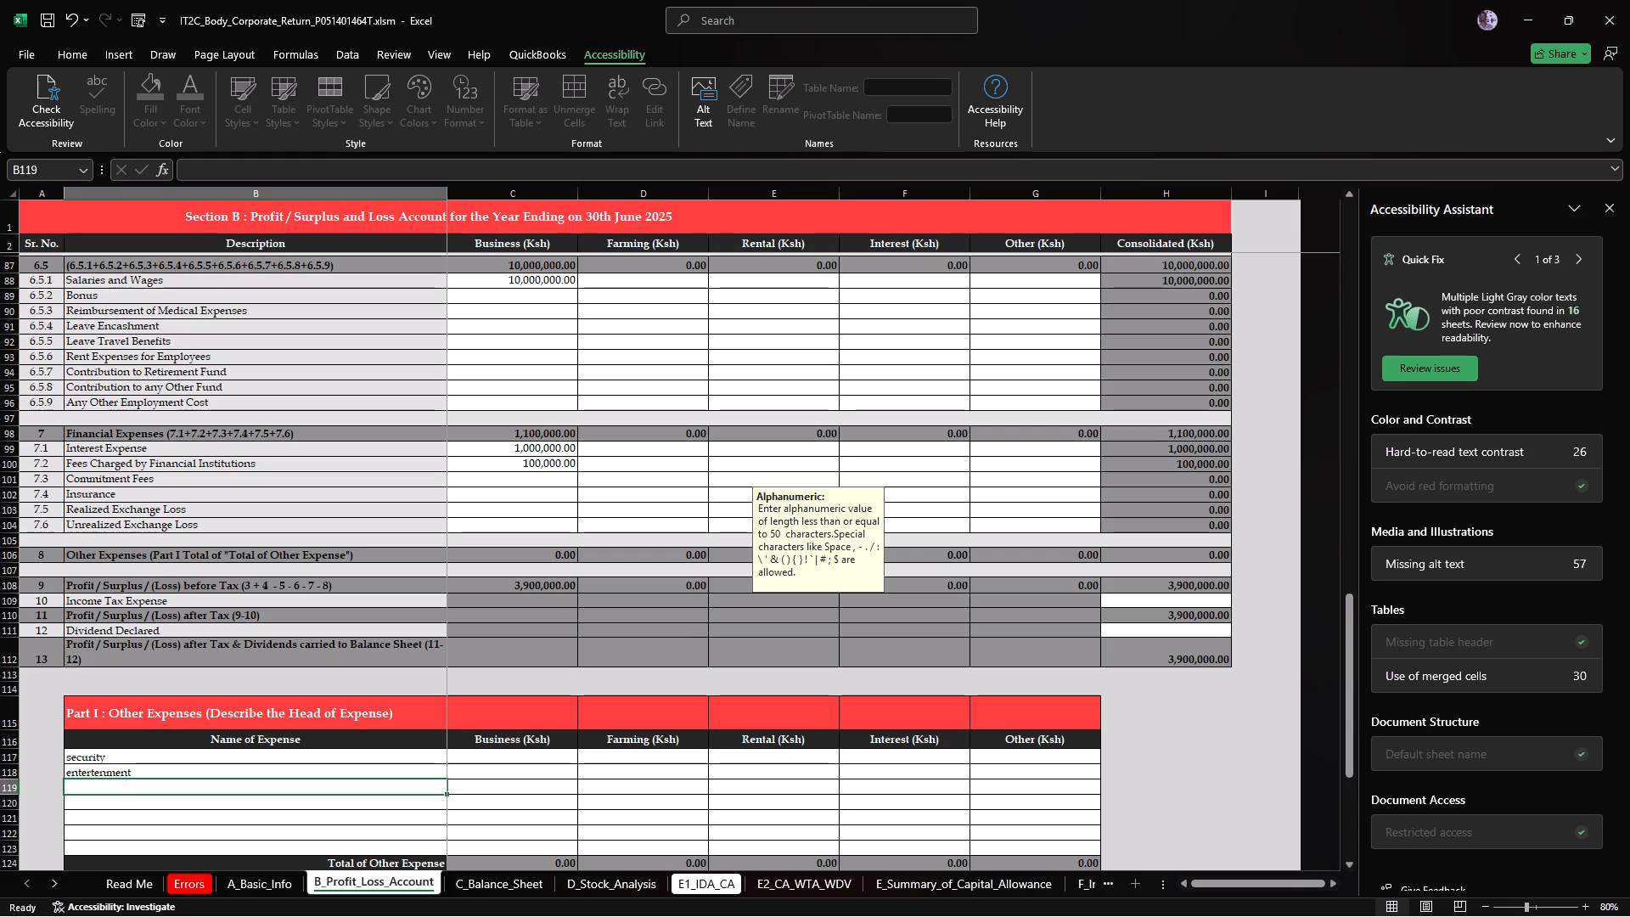
{"action": "type", "text": "equipmen"}
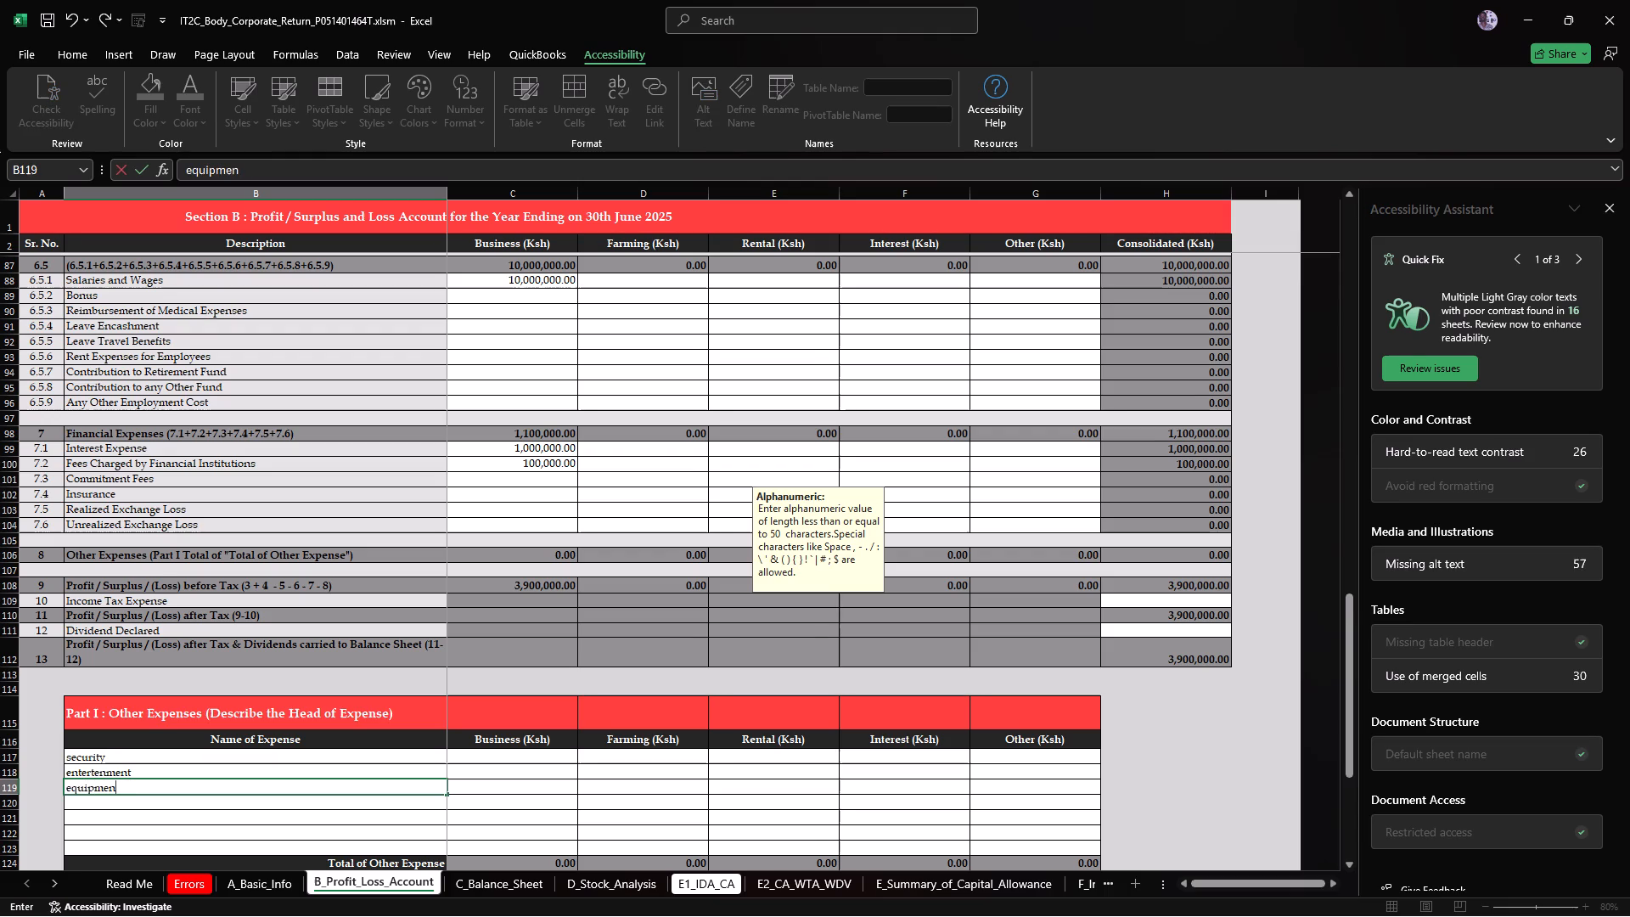
{"action": "type", "text": "t"}
{"action": "key", "text": "space"}
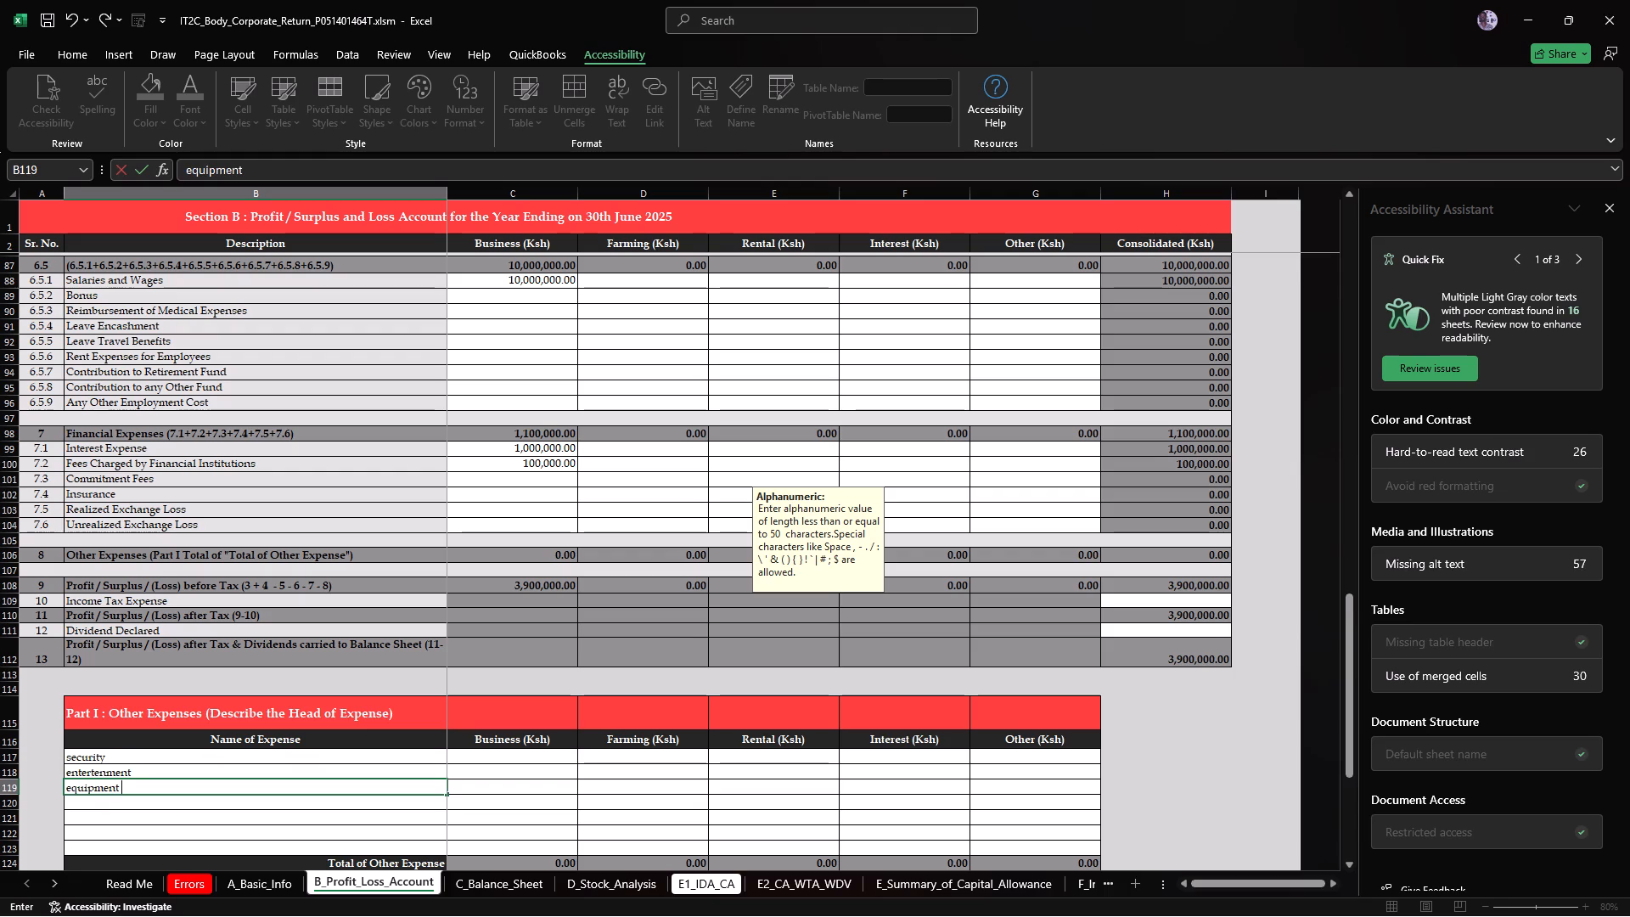
{"action": "key", "text": "h"}
{"action": "type", "text": "ire"}
Enter 520000 as the Business amount for the security expense in Part I: Other Expenses.
{"action": "left_click", "coordinate": [492, 758]}
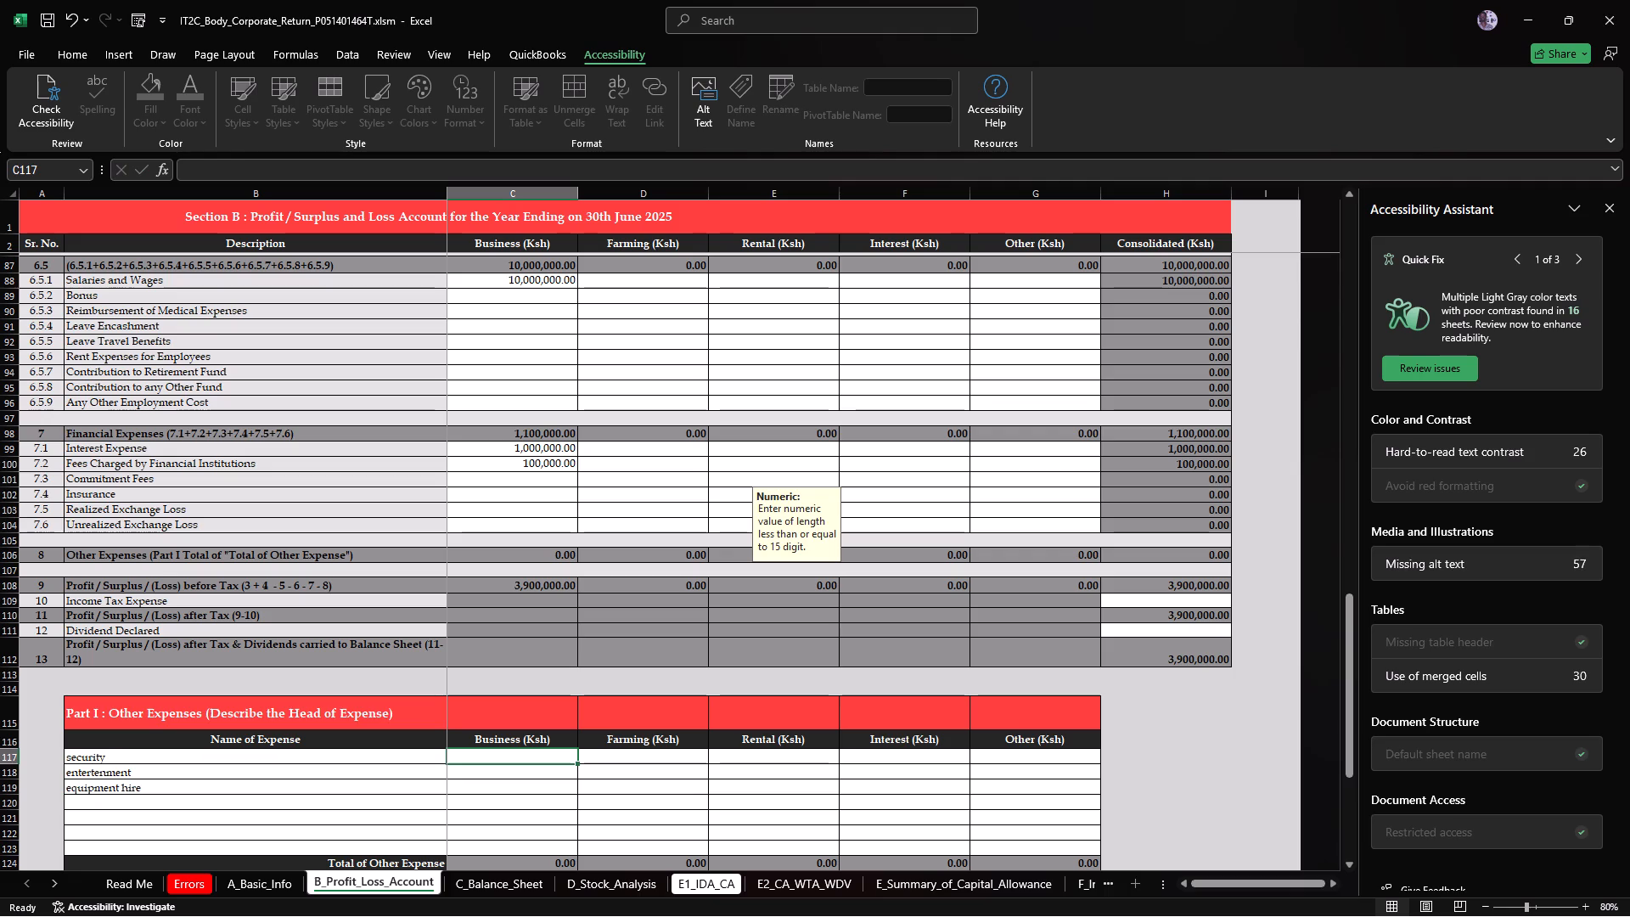
{"action": "key", "text": "5"}
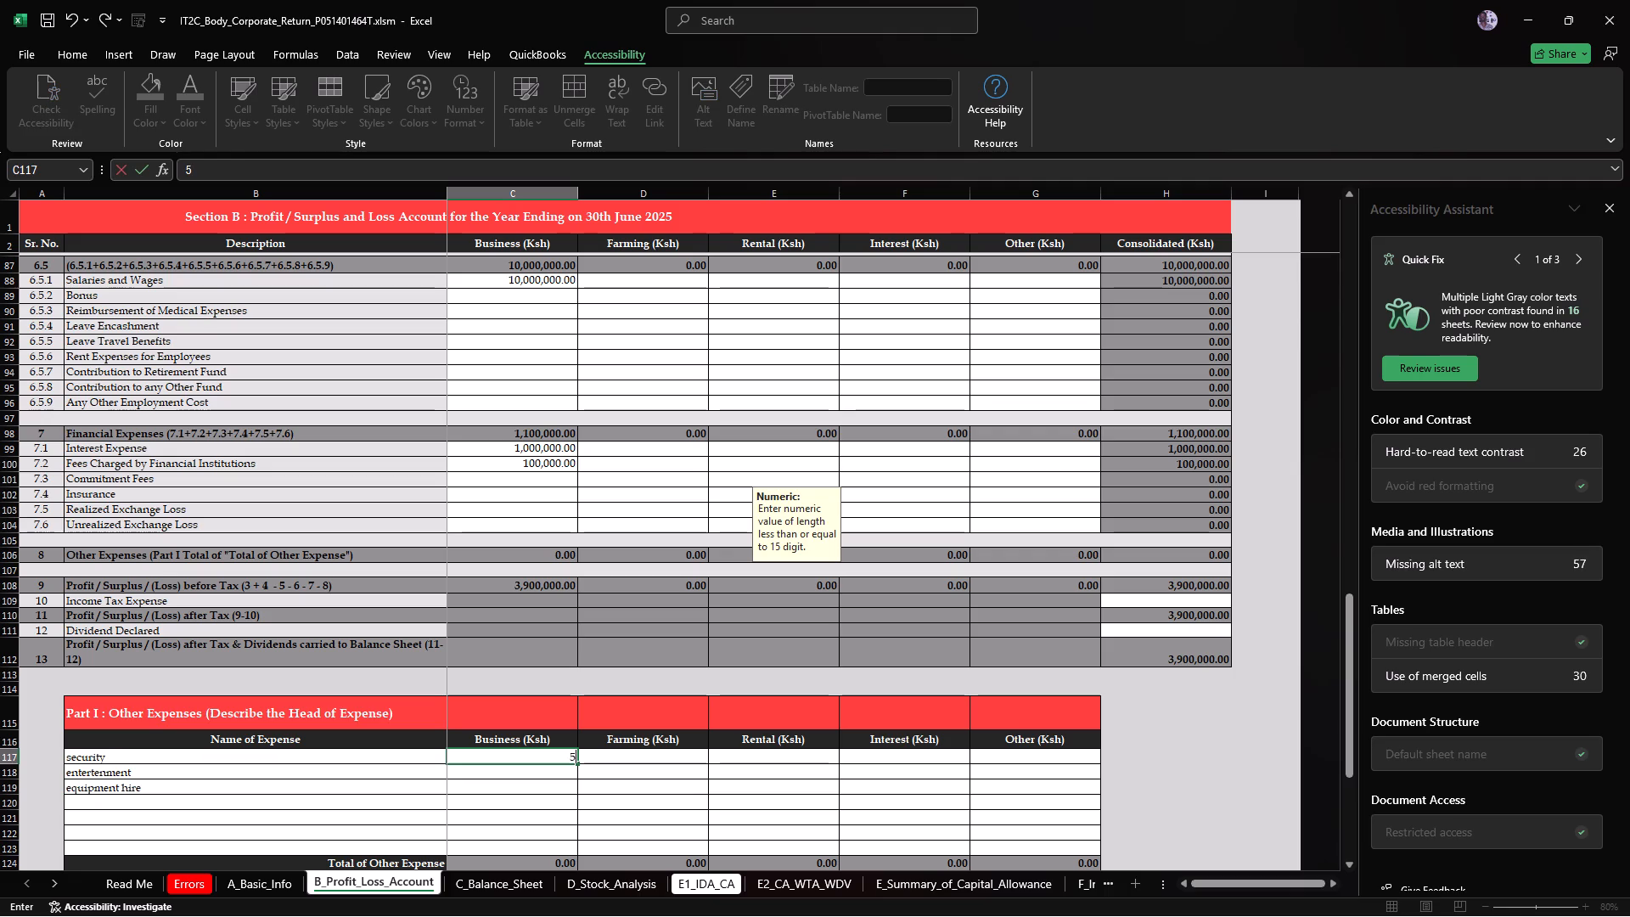
{"action": "key", "text": "2"}
{"action": "type", "text": "00"}
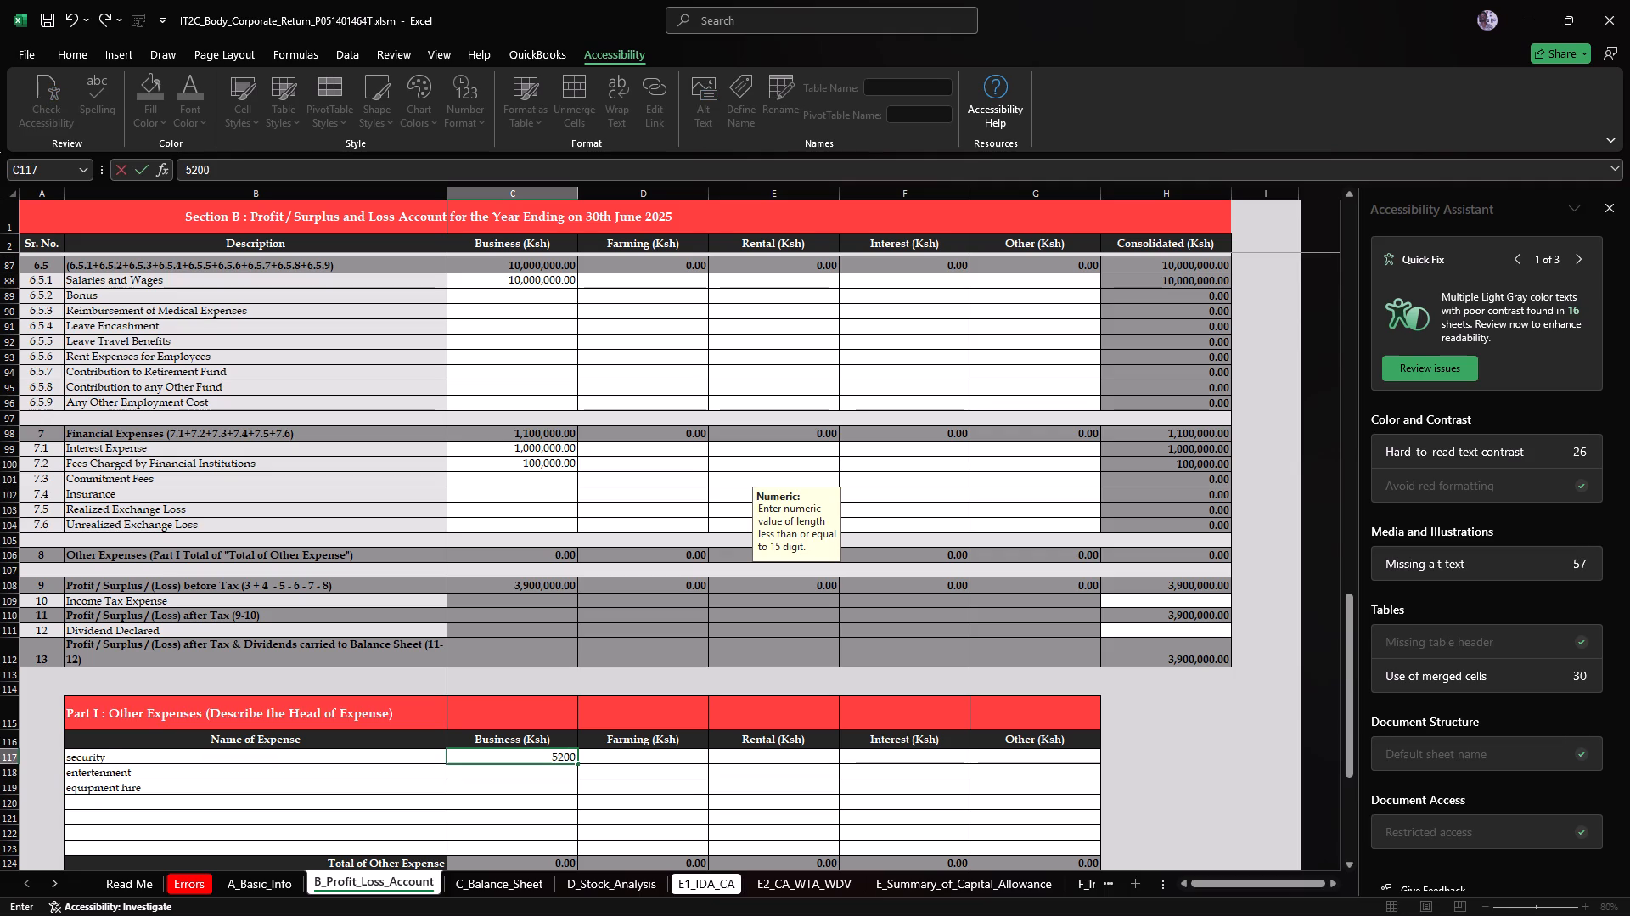
{"action": "key", "text": "0"}
{"action": "key", "text": "0"}
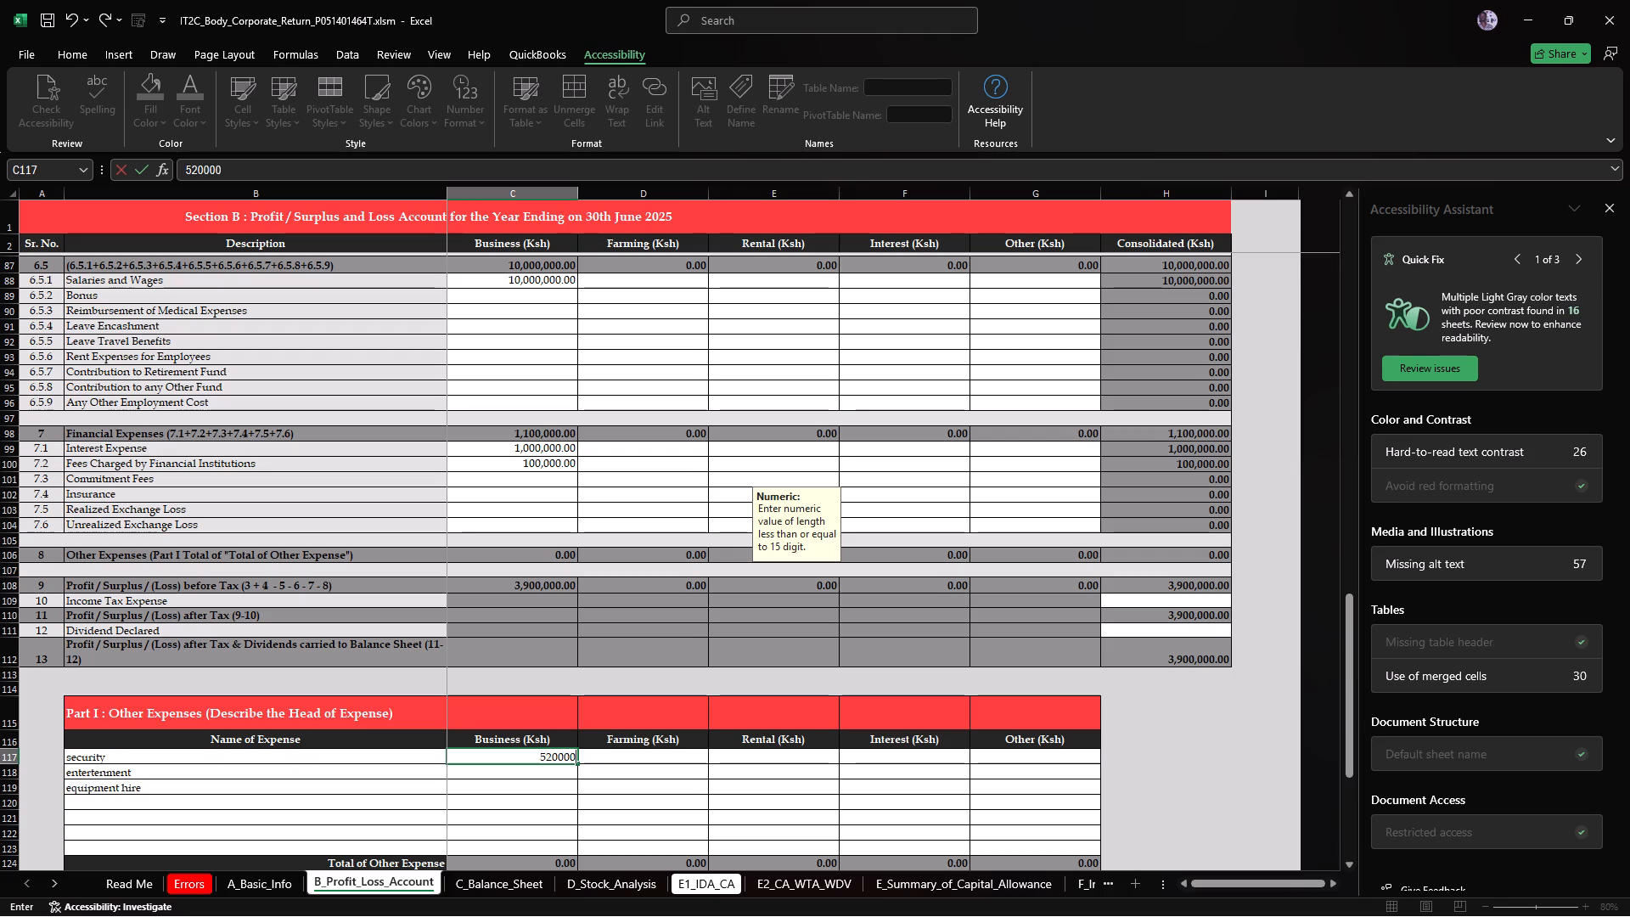
Enter 890000 as the Business amount for the "entertenment" expense in Part I: Other Expenses.
{"action": "left_click", "coordinate": [481, 779]}
{"action": "key", "text": "3"}
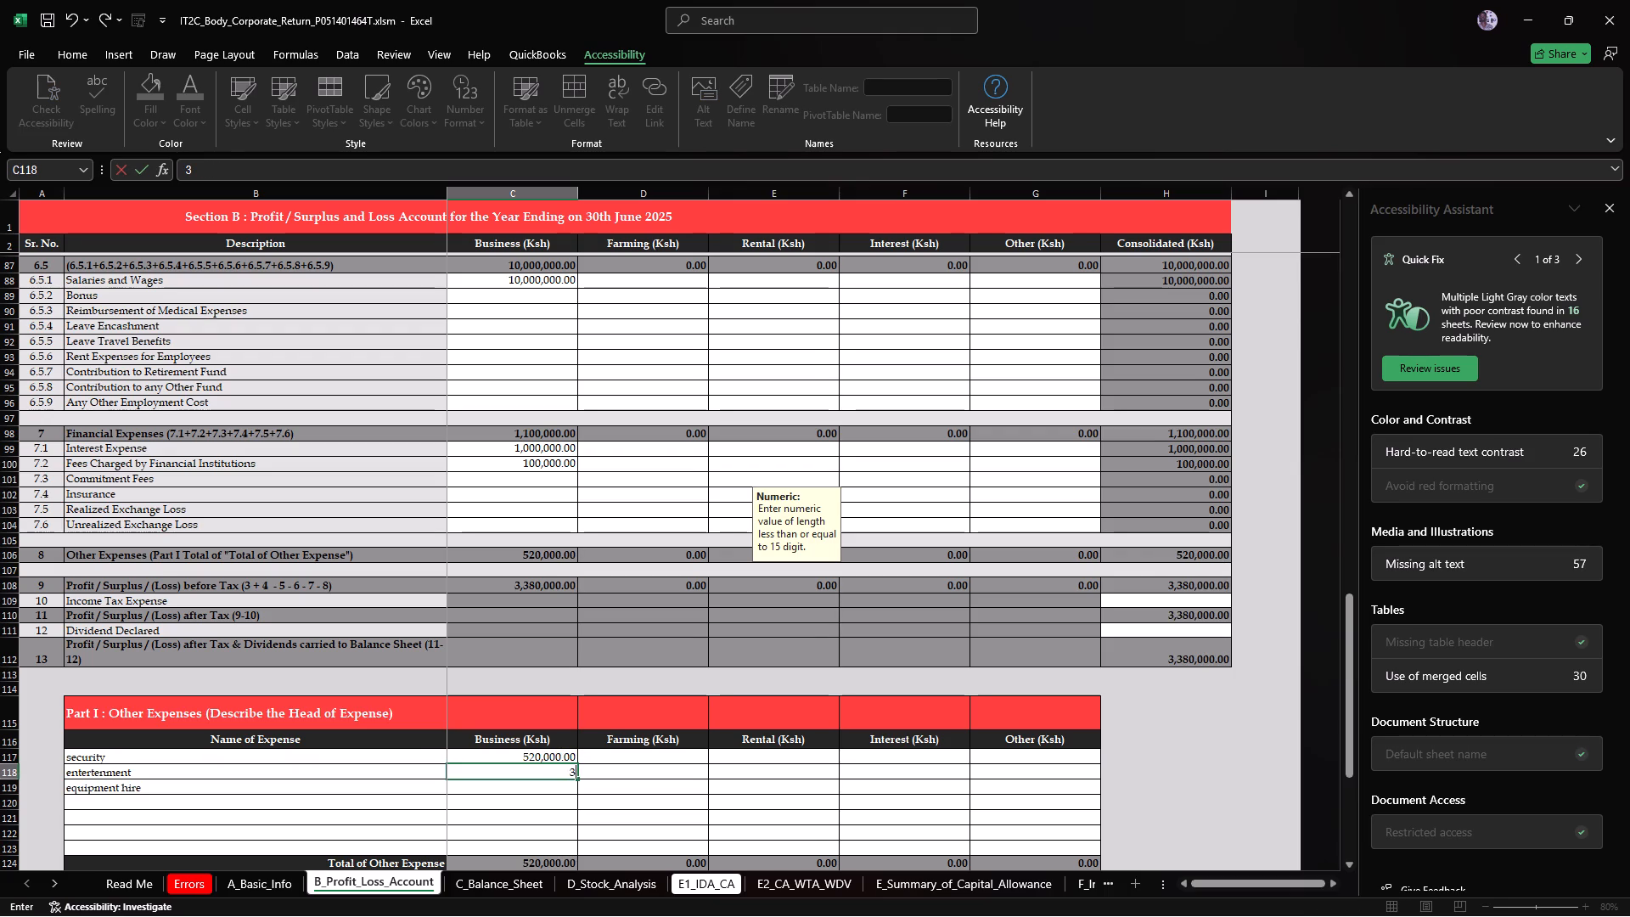
{"action": "key", "text": "BackSpace"}
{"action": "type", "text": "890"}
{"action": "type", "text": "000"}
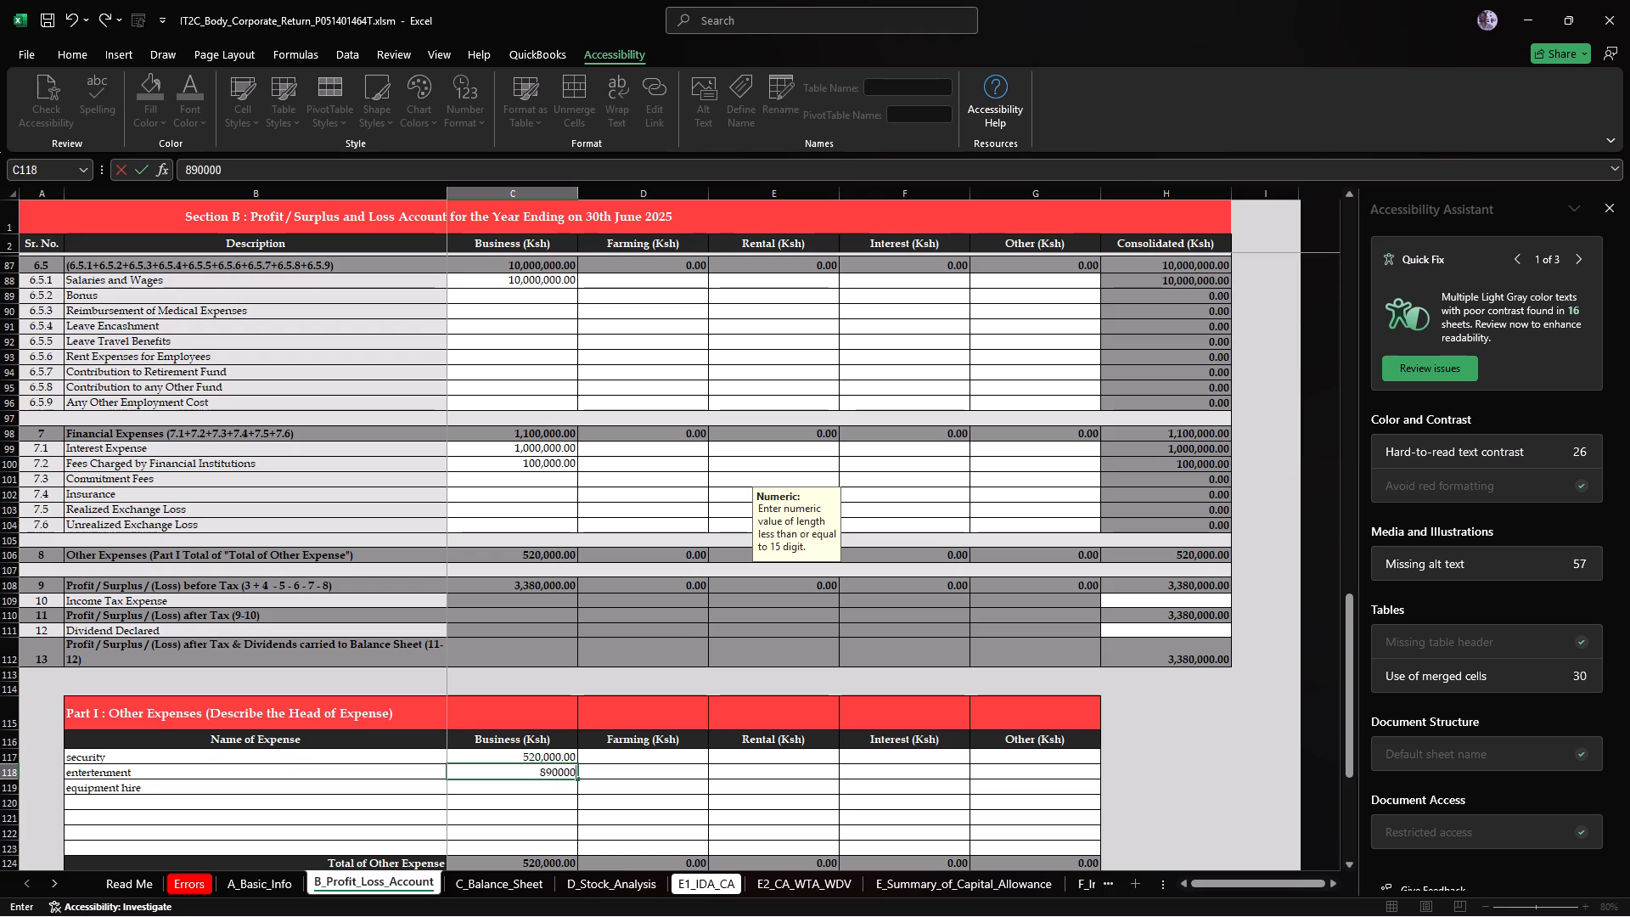
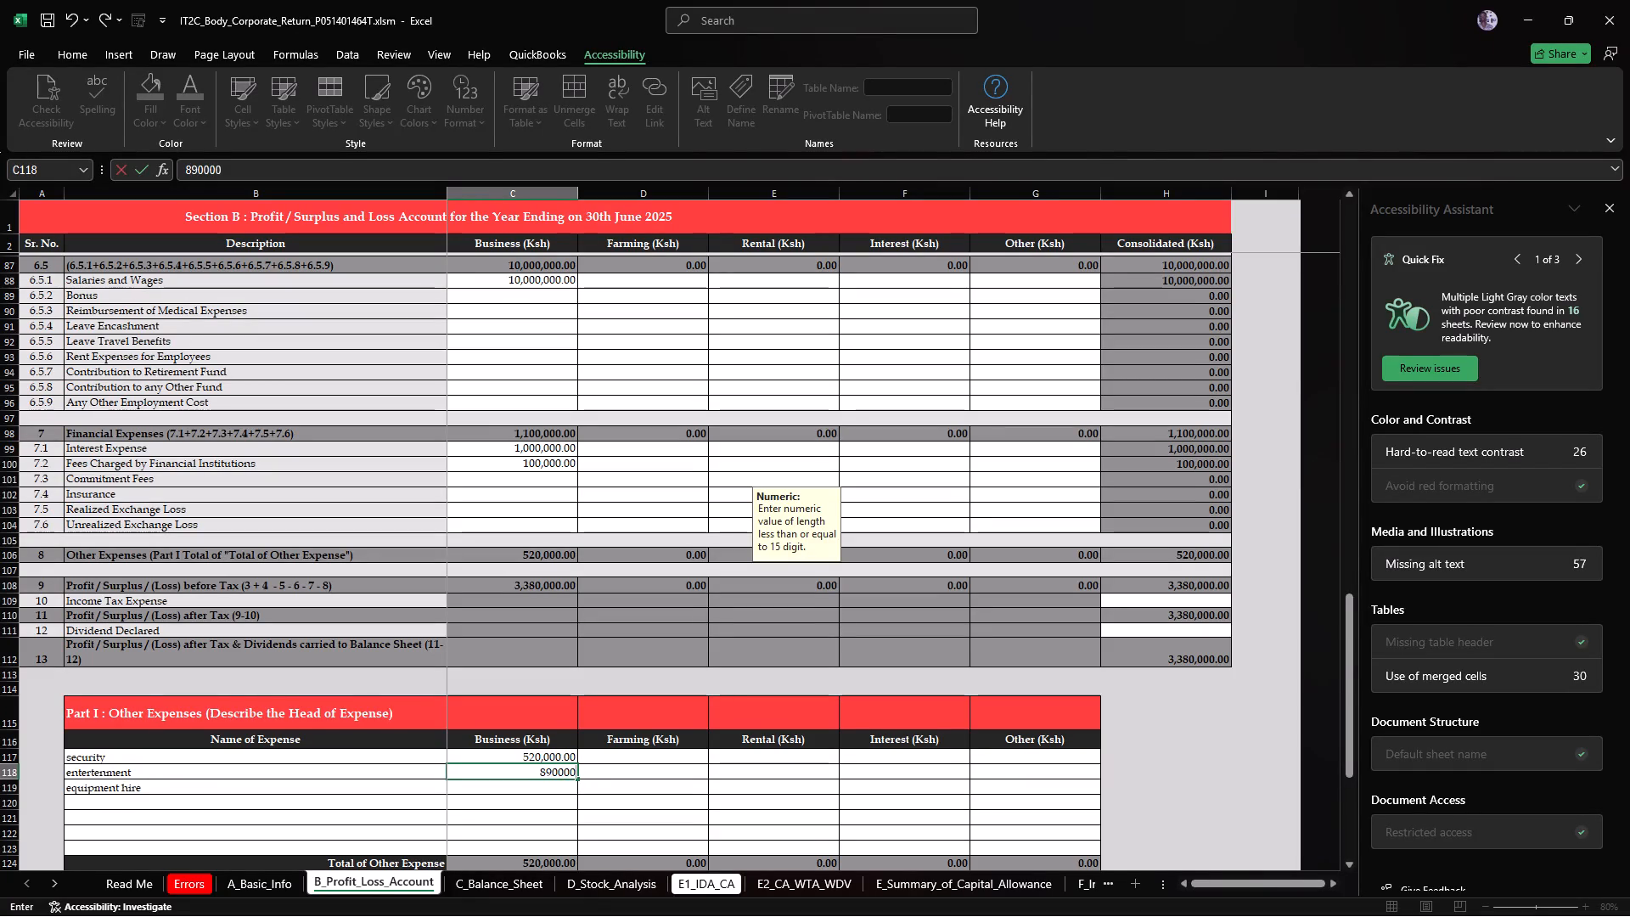
Commit the 890000 Business amount for the "entertenment" expense in Part I: Other Expenses.
{"action": "key", "text": "Return"}
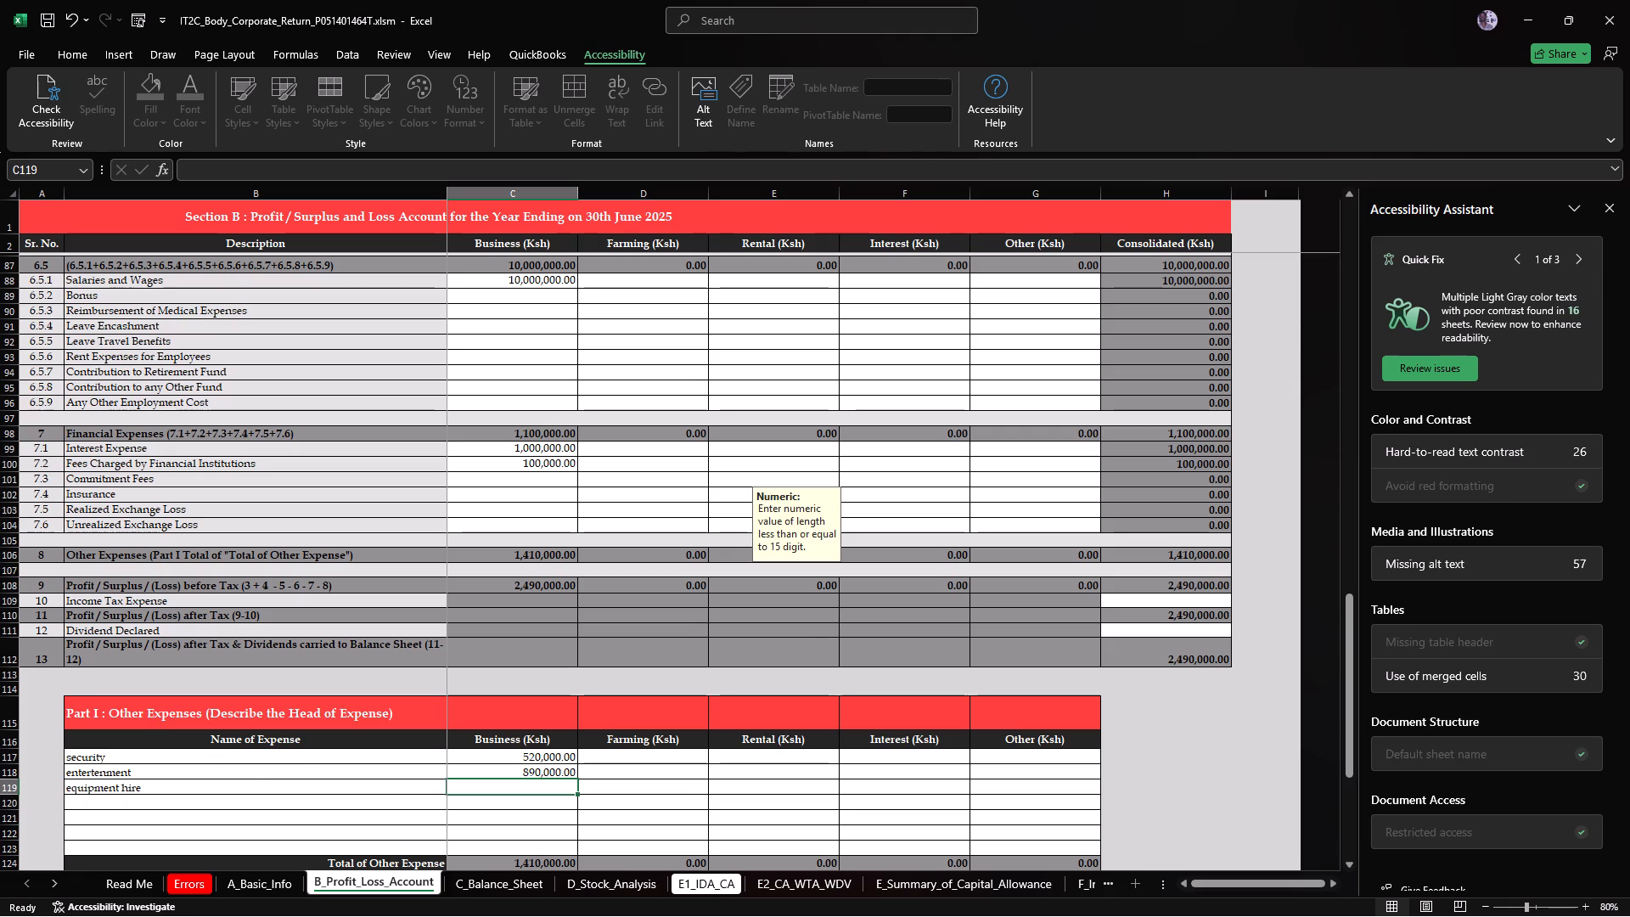
Look over the asset and liability lines on the C_Balance_Sheet sheet, and return to the profit and loss sheet.
{"action": "left_click", "coordinate": [497, 886]}
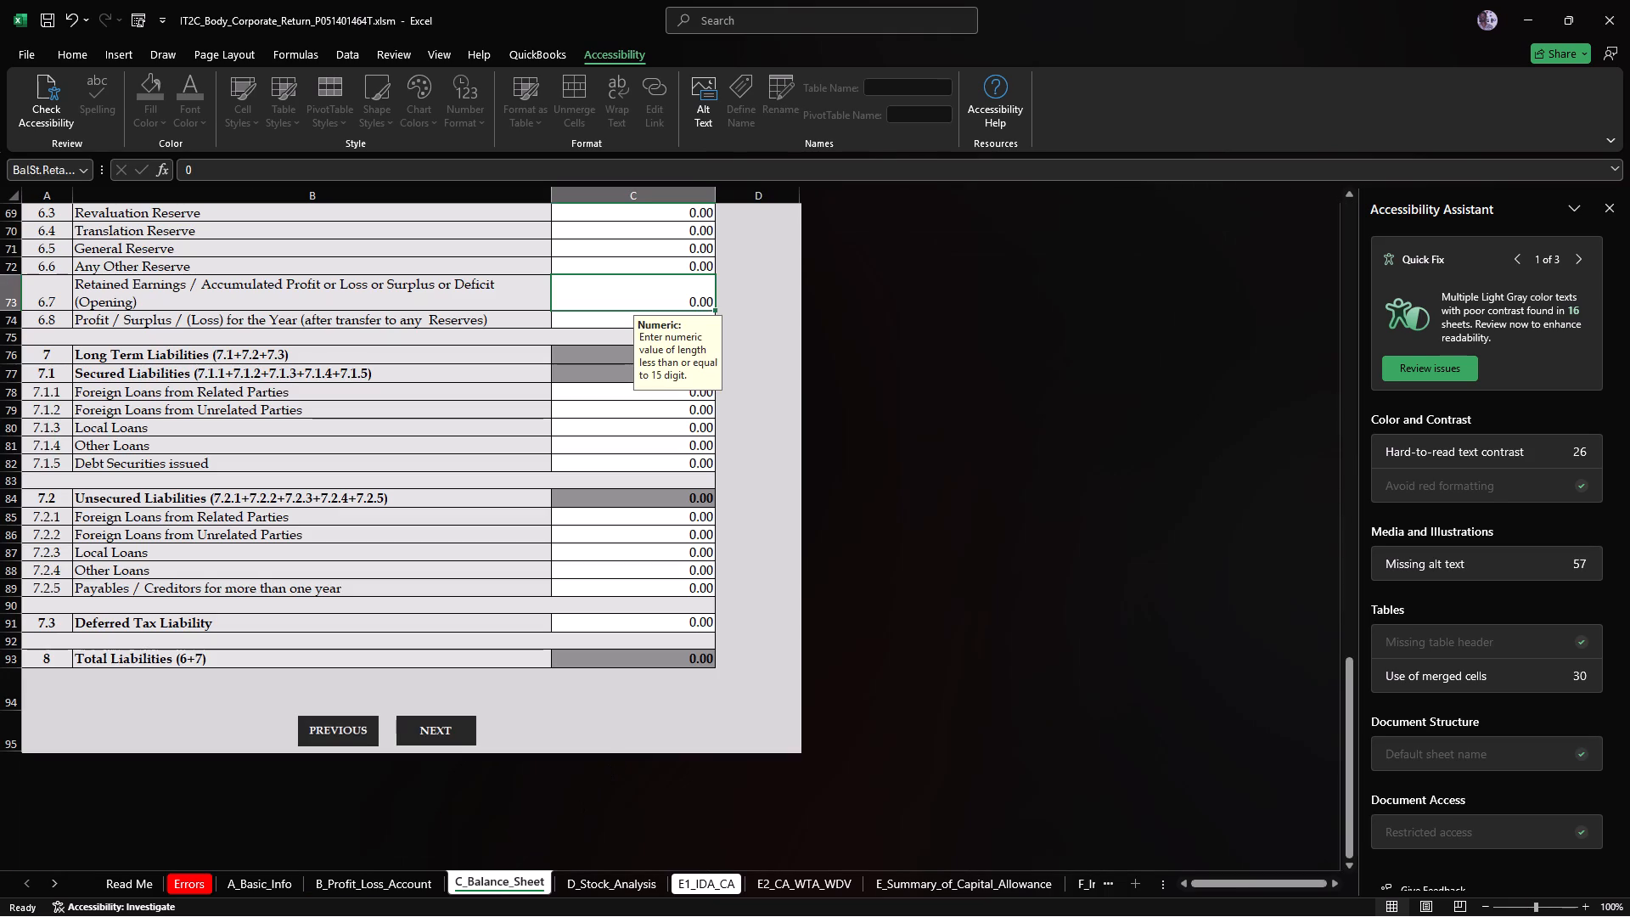
{"action": "scroll", "coordinate": [683, 542], "scroll_direction": "up", "scroll_amount": 4}
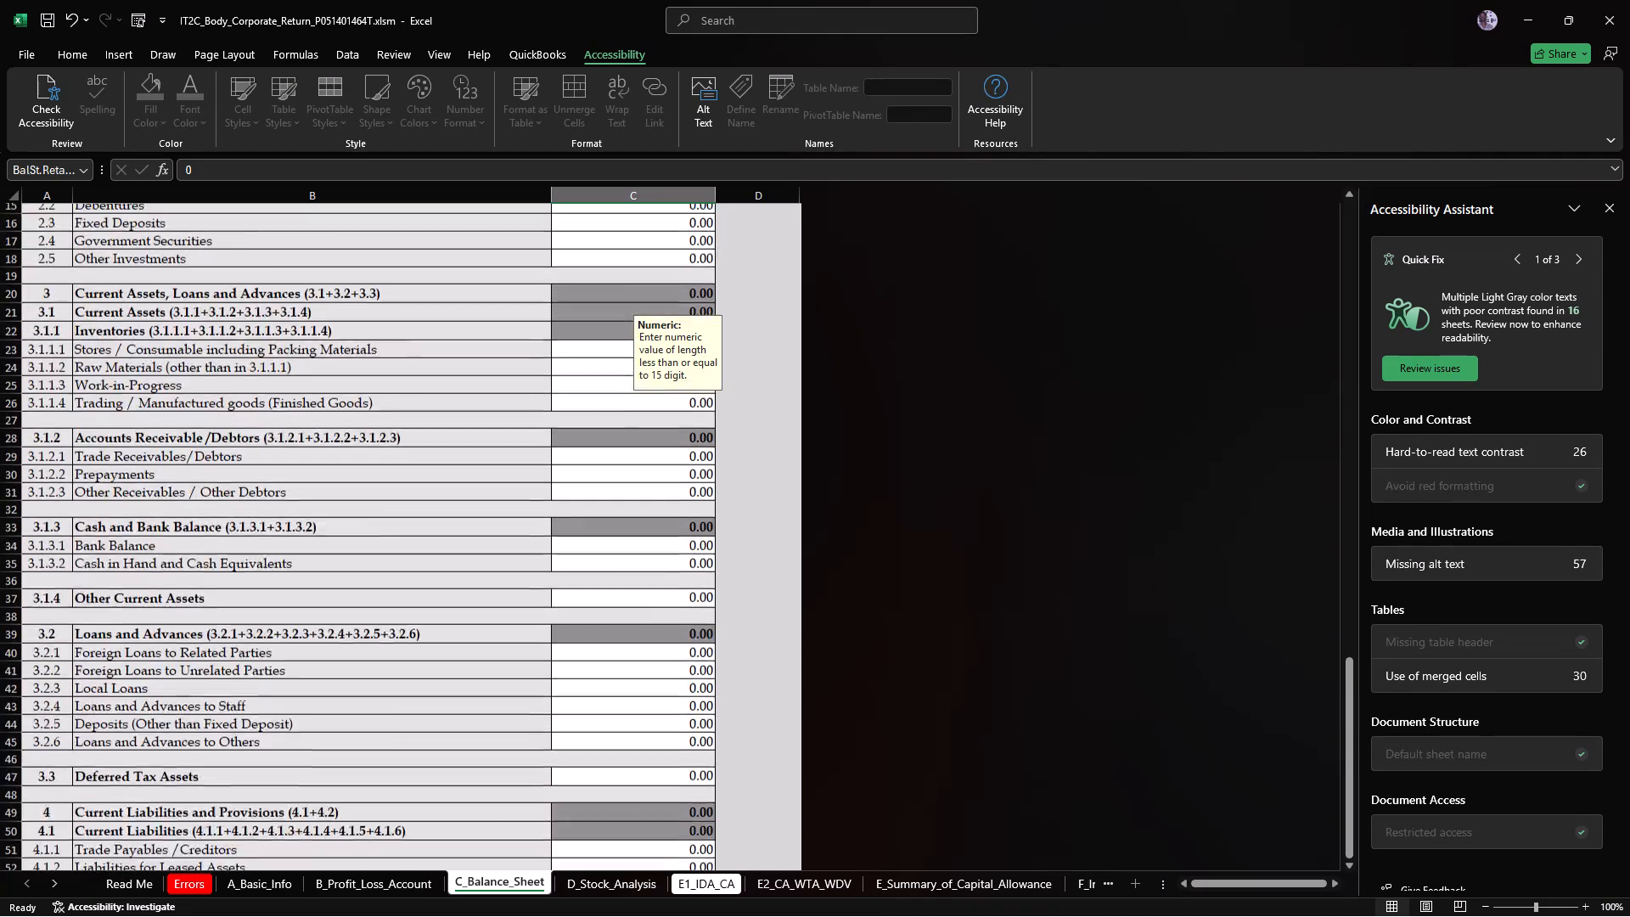
{"action": "left_click_drag", "start_coordinate": [666, 364], "coordinate": [852, 409]}
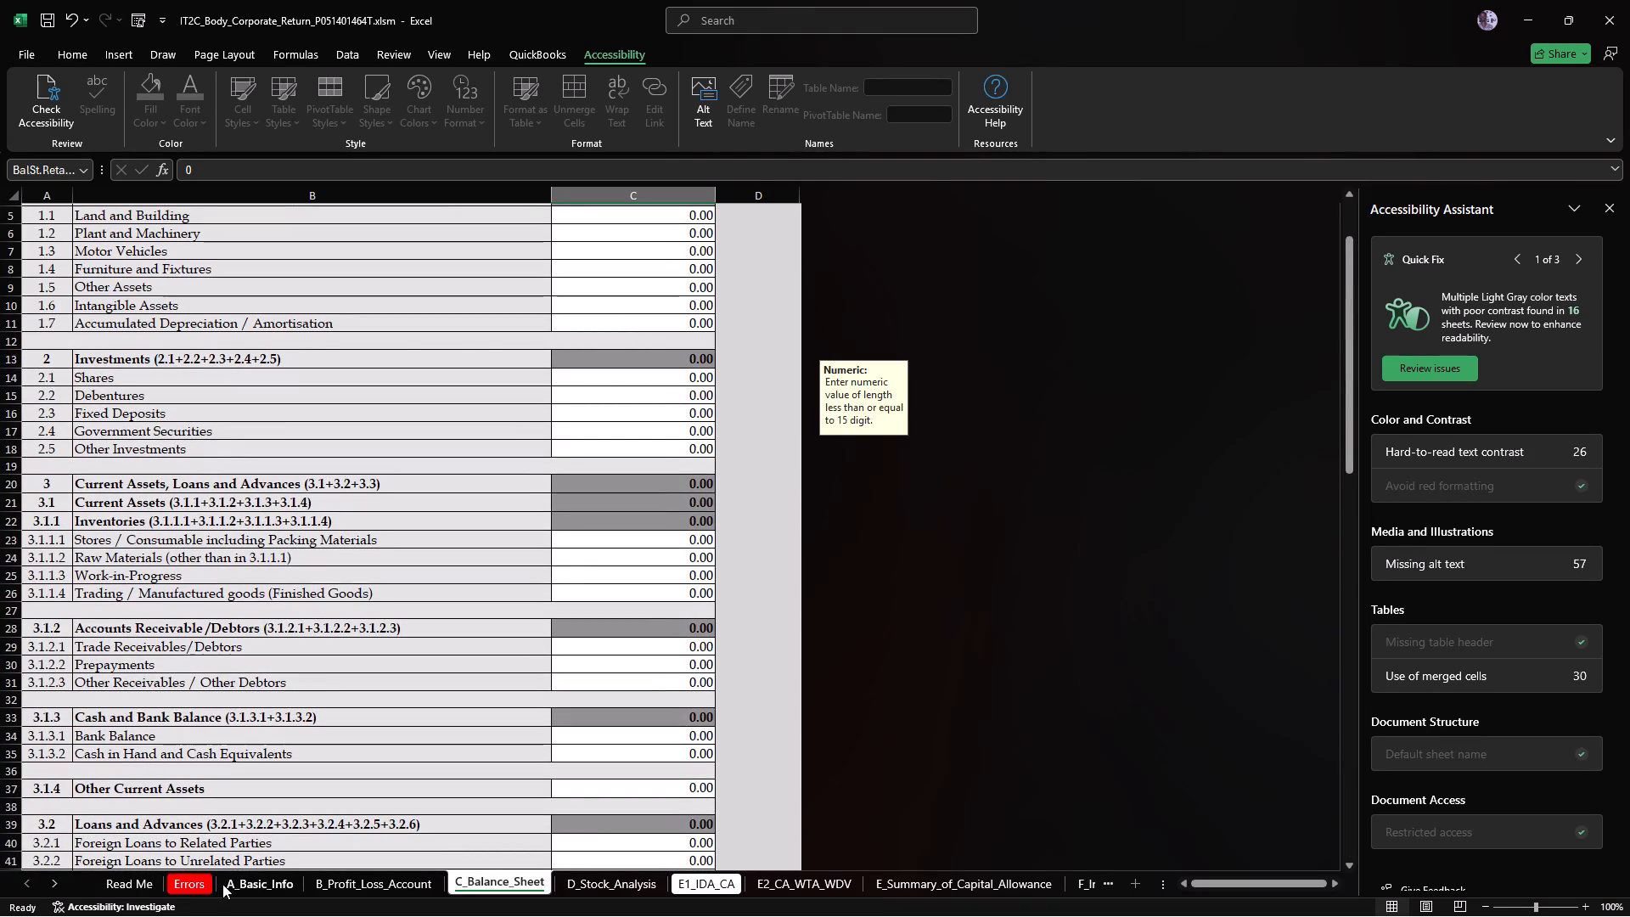
{"action": "left_click", "coordinate": [242, 880]}
{"action": "left_click", "coordinate": [326, 891]}
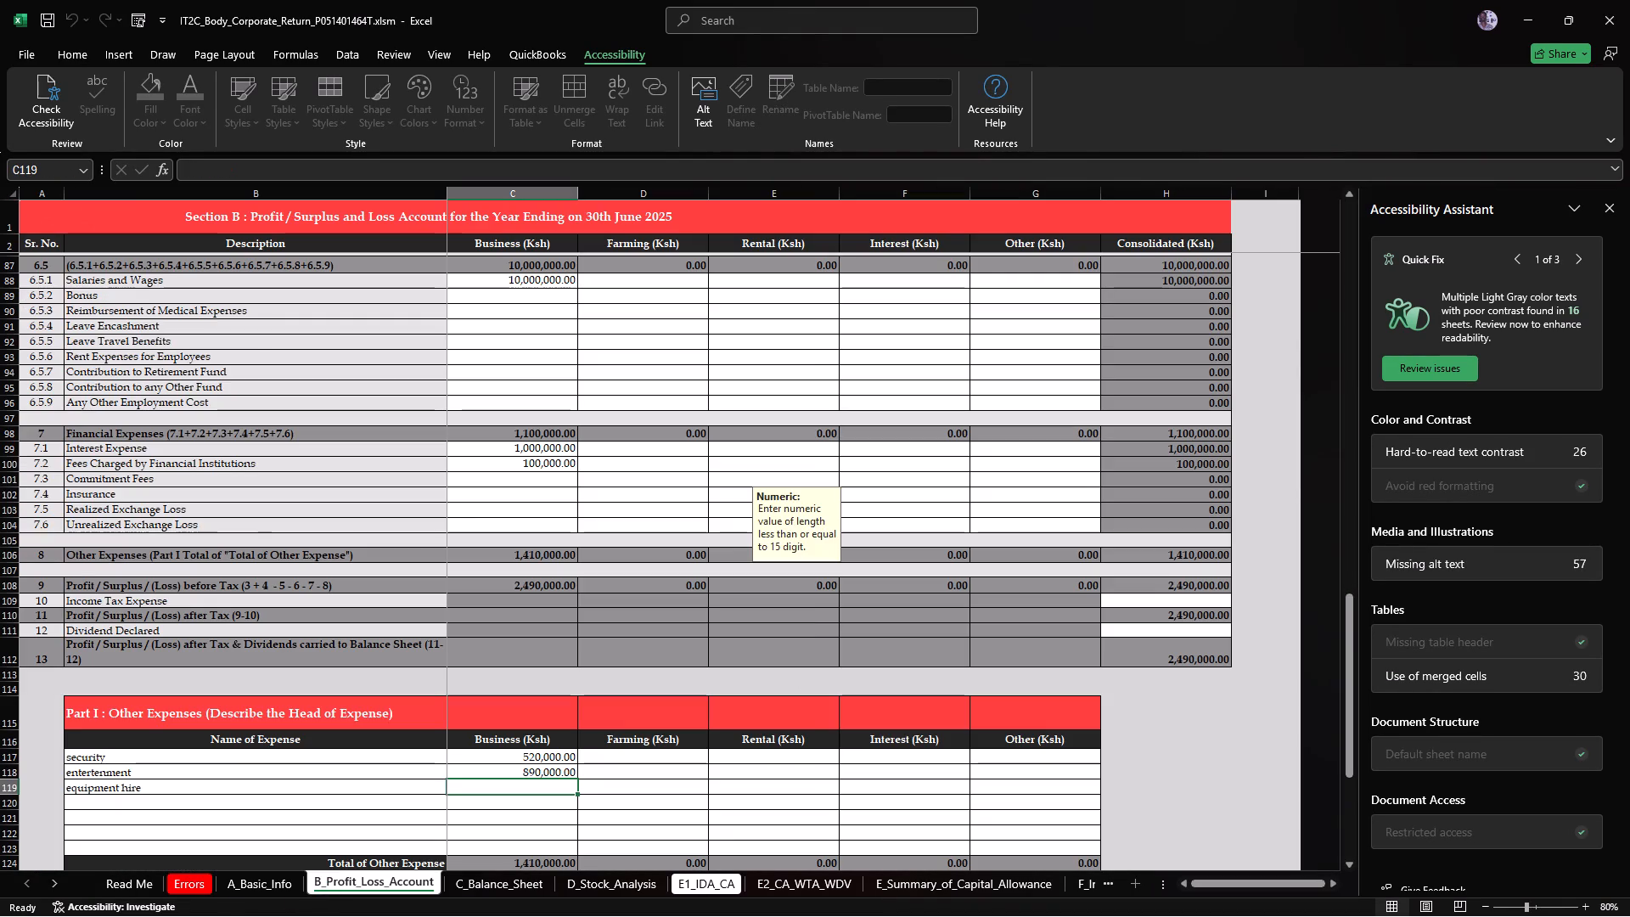
On the C_Balance_Sheet sheet, enter 20000470 as the Bank Balance amount under Cash and Bank Balance.
{"action": "left_click", "coordinate": [498, 880]}
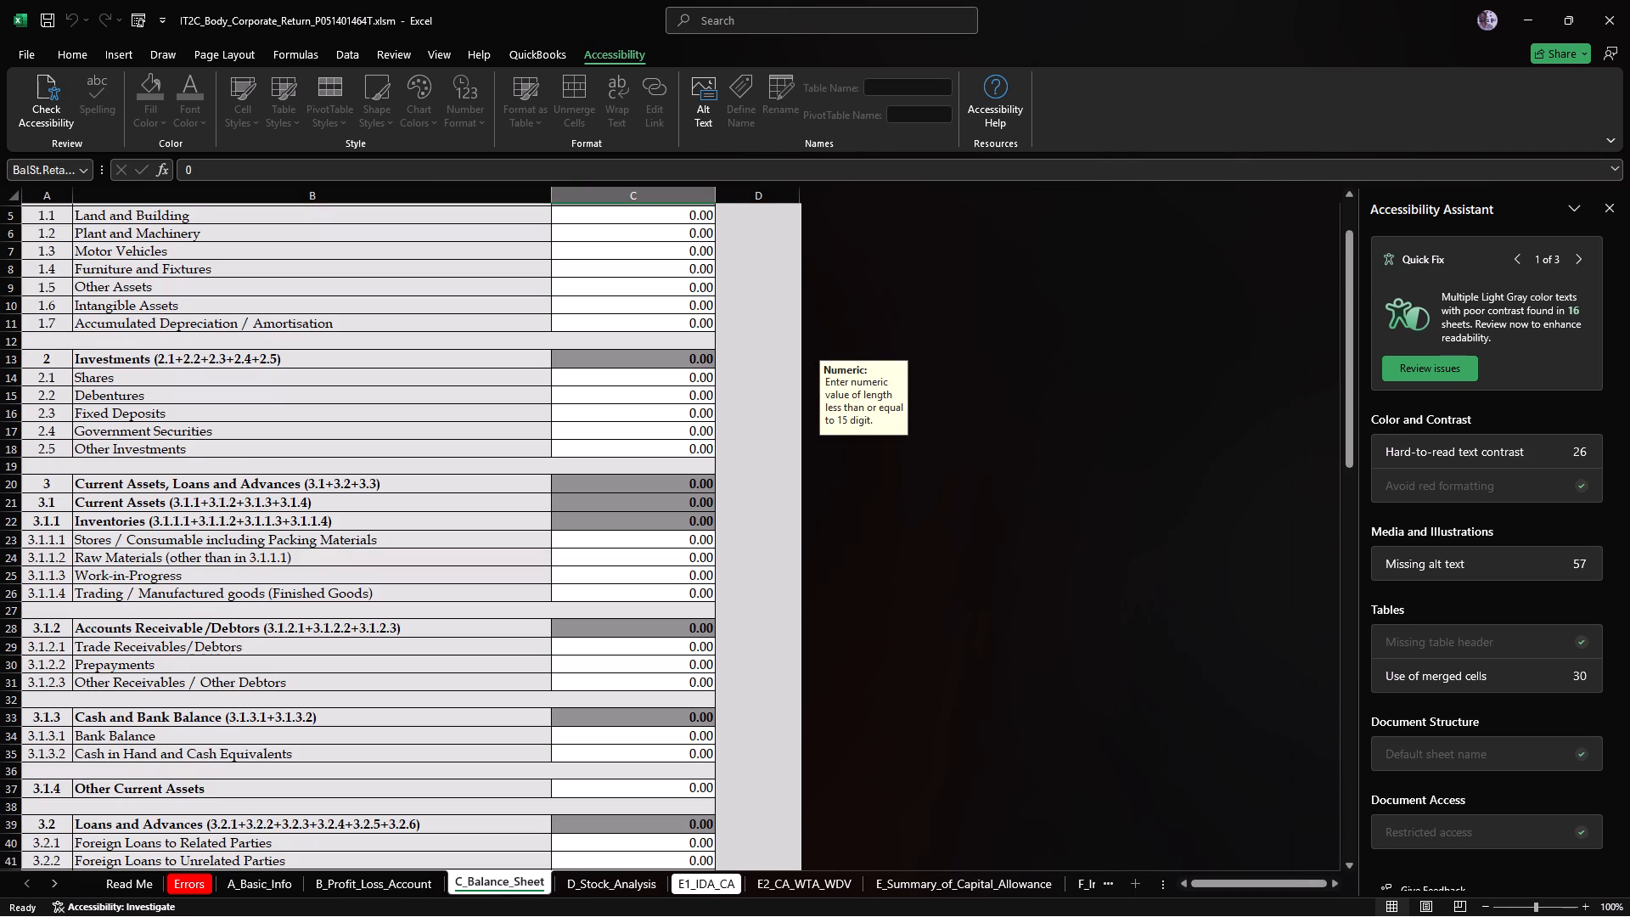
{"action": "scroll", "coordinate": [553, 746], "scroll_direction": "down", "scroll_amount": 2}
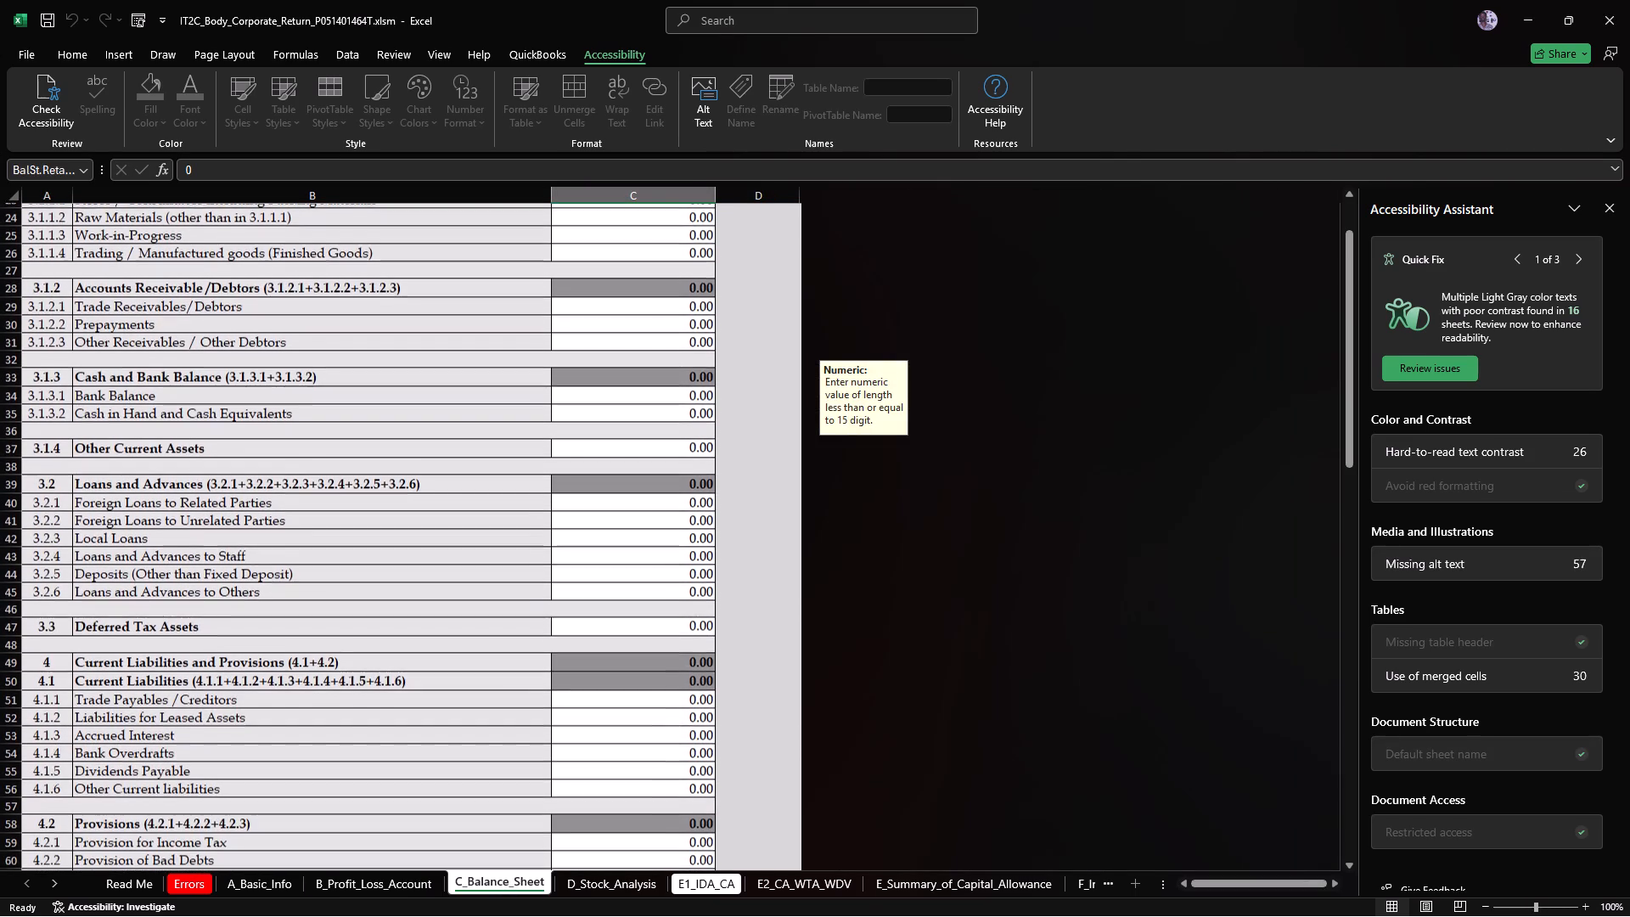
{"action": "scroll", "coordinate": [553, 746], "scroll_direction": "down", "scroll_amount": 1}
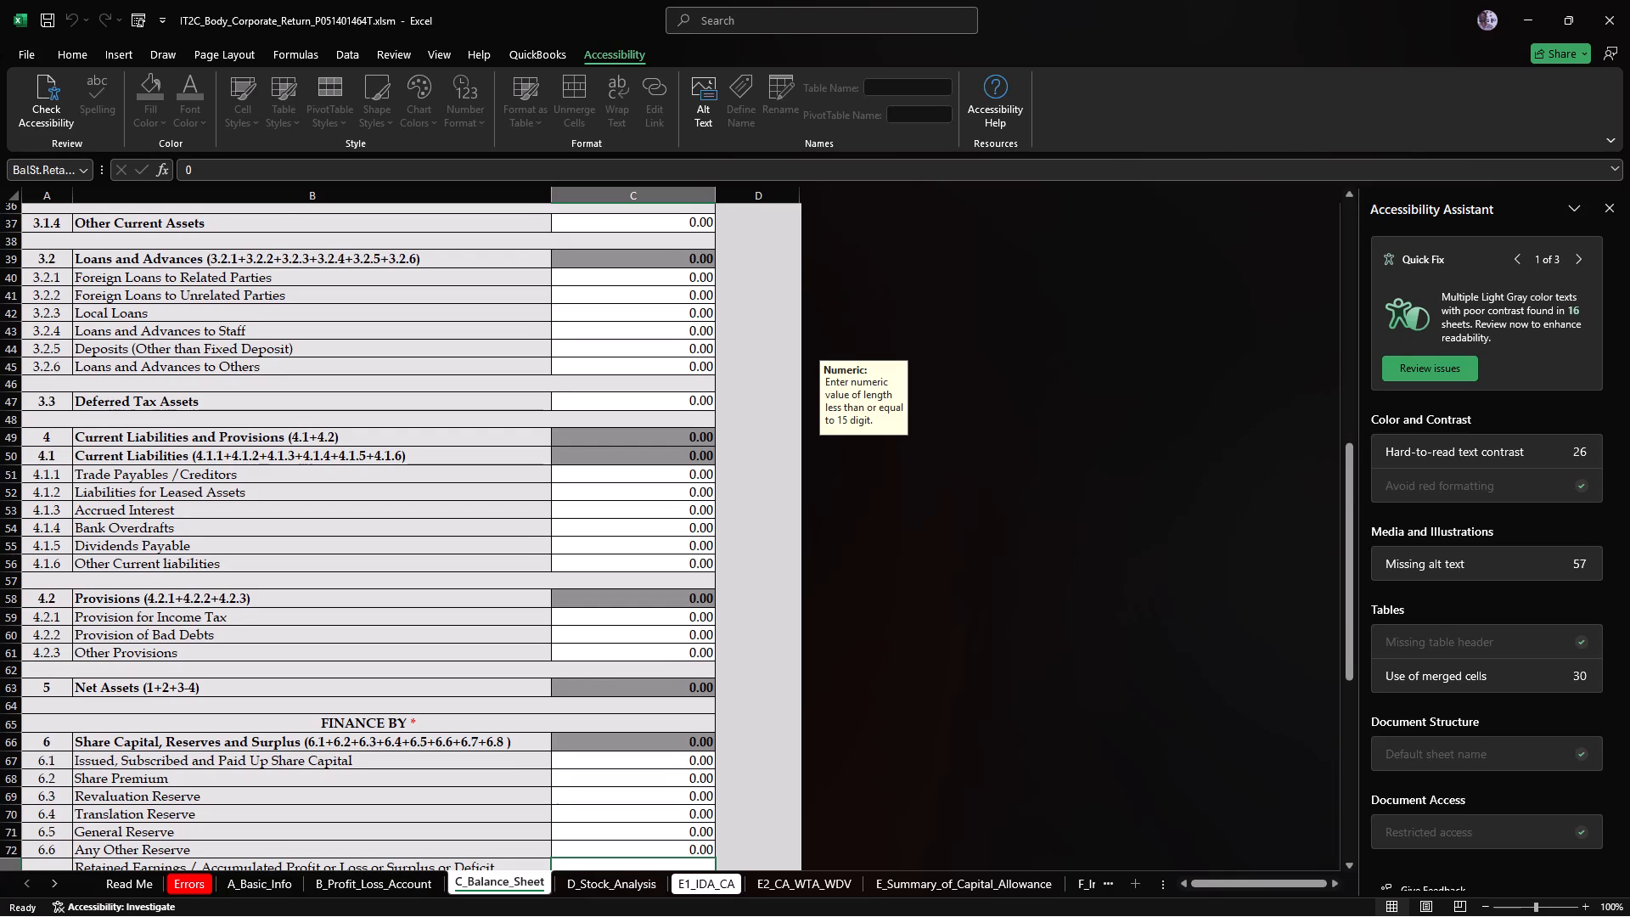
{"action": "scroll", "coordinate": [553, 746], "scroll_direction": "up", "scroll_amount": 2}
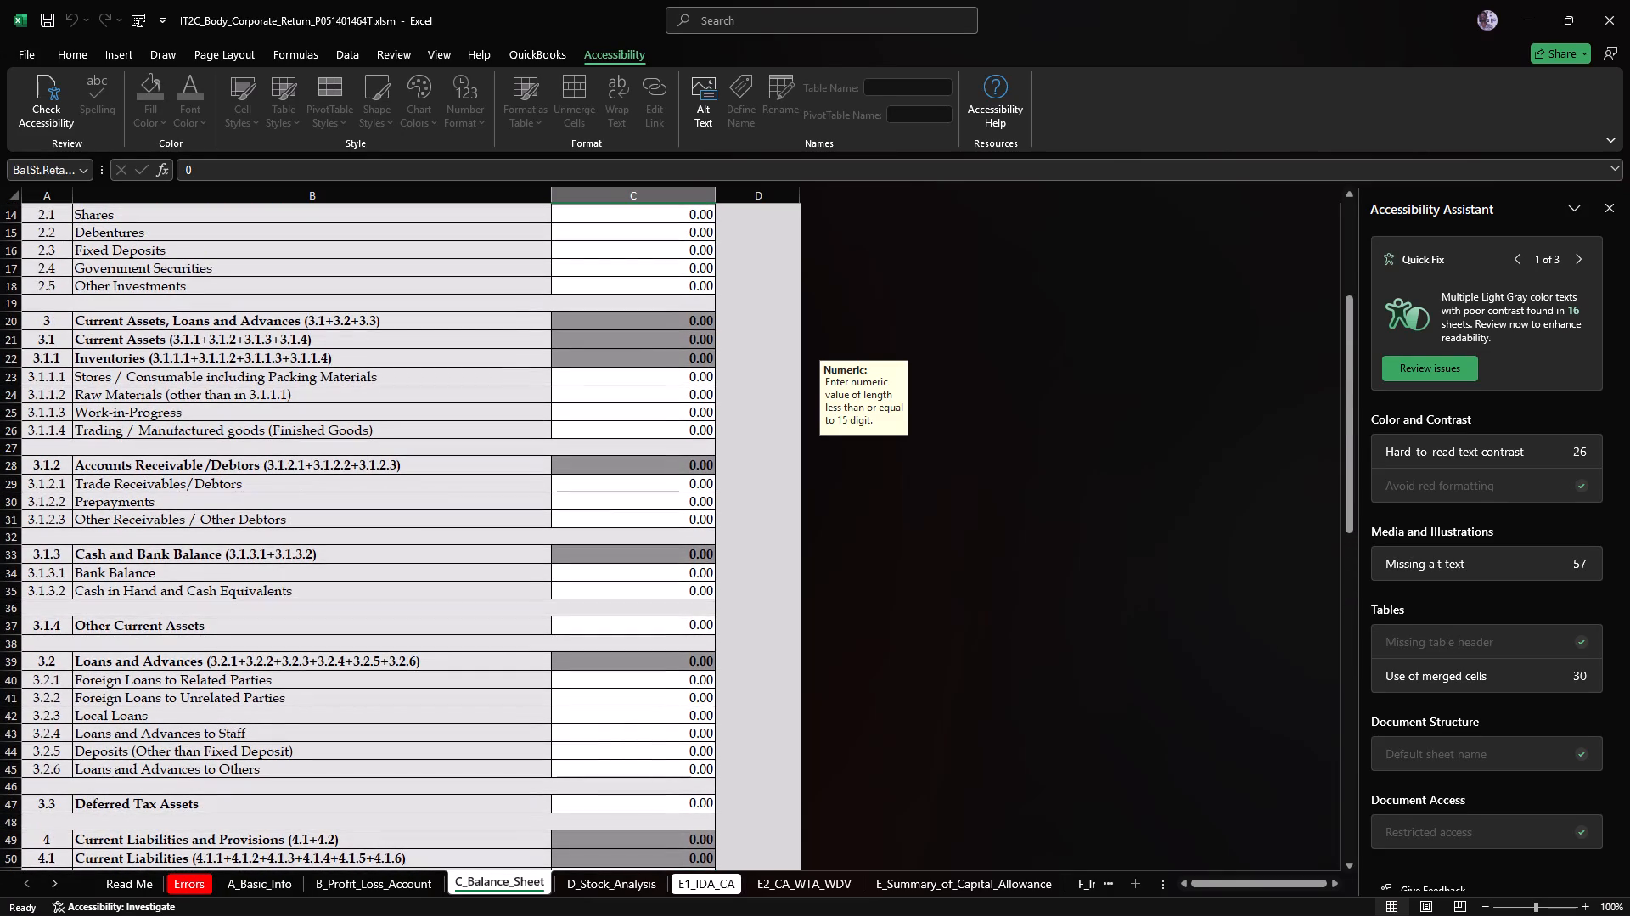
{"action": "left_click", "coordinate": [582, 580]}
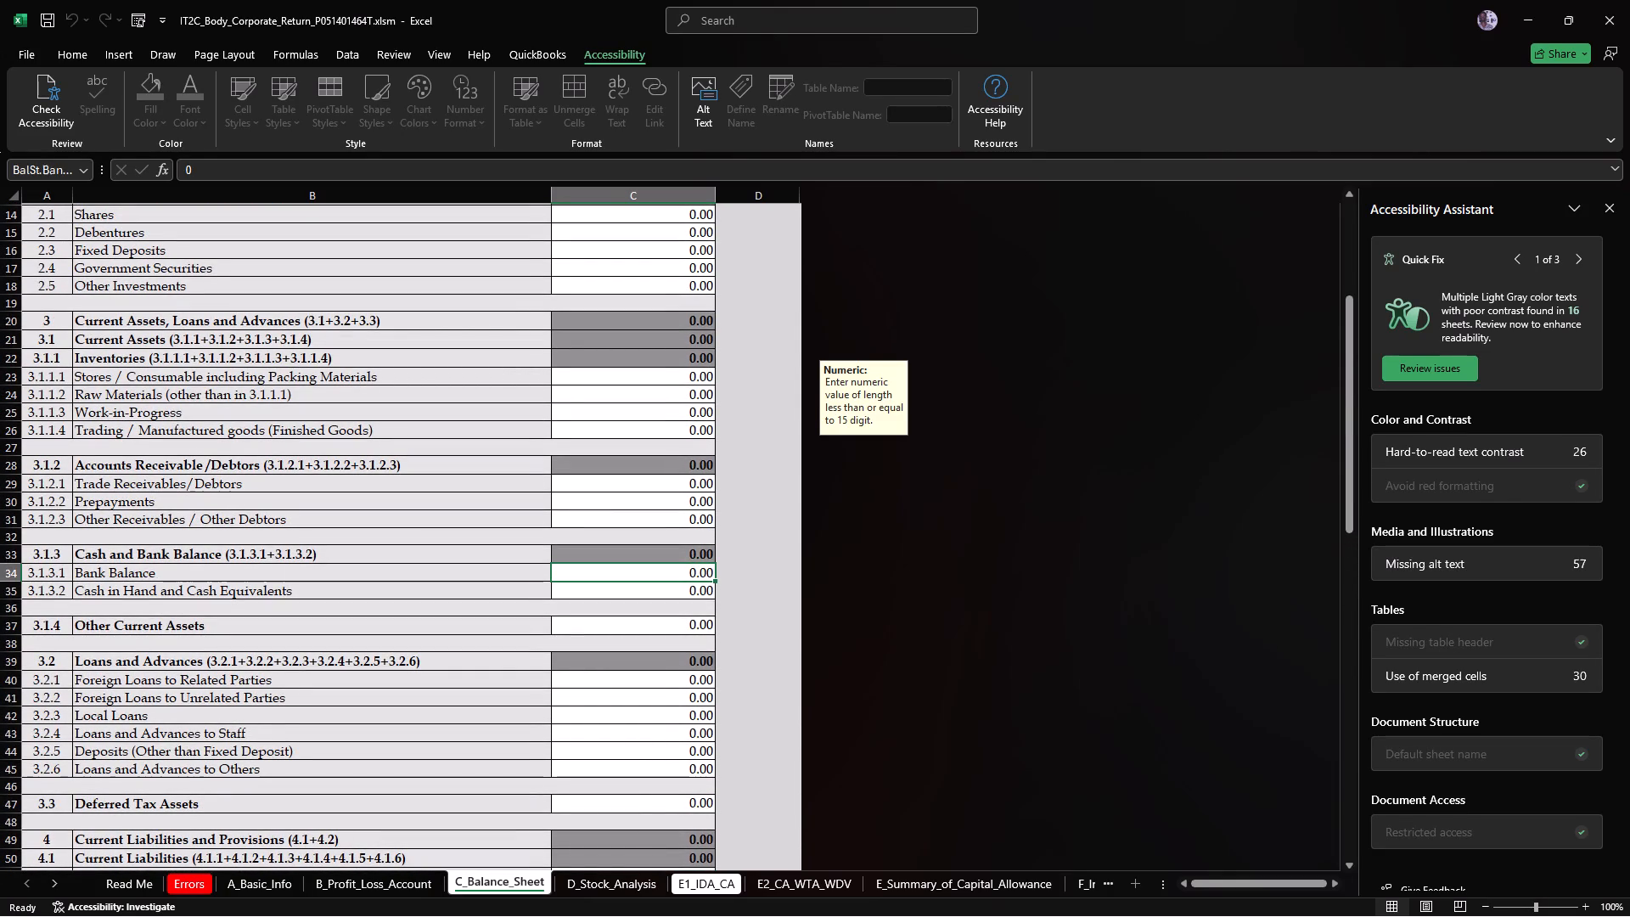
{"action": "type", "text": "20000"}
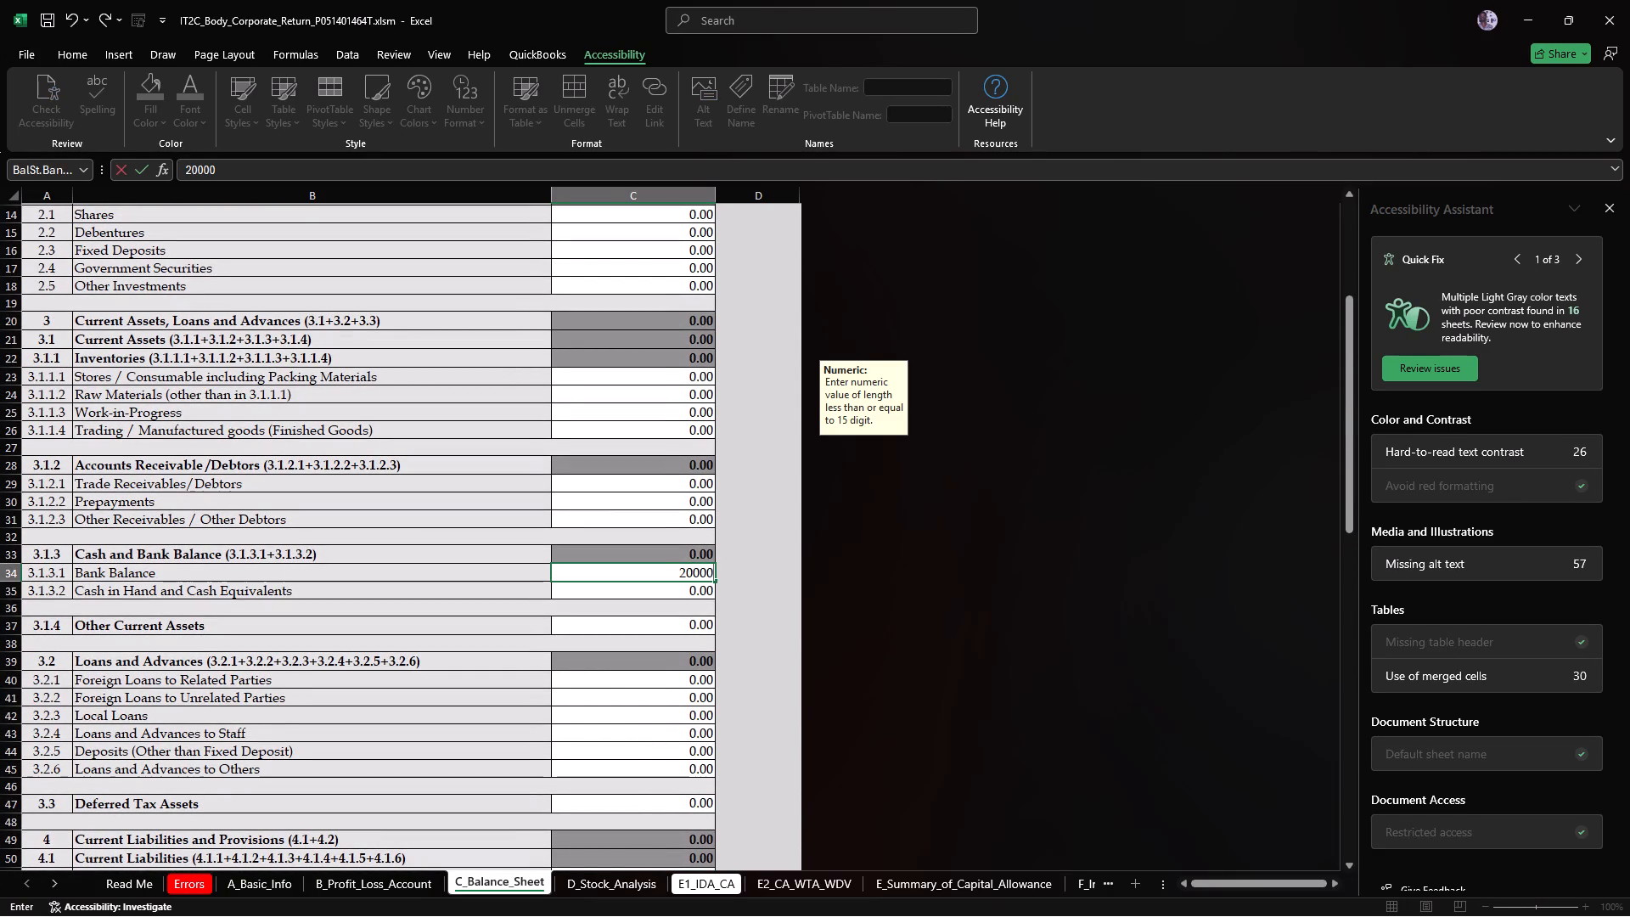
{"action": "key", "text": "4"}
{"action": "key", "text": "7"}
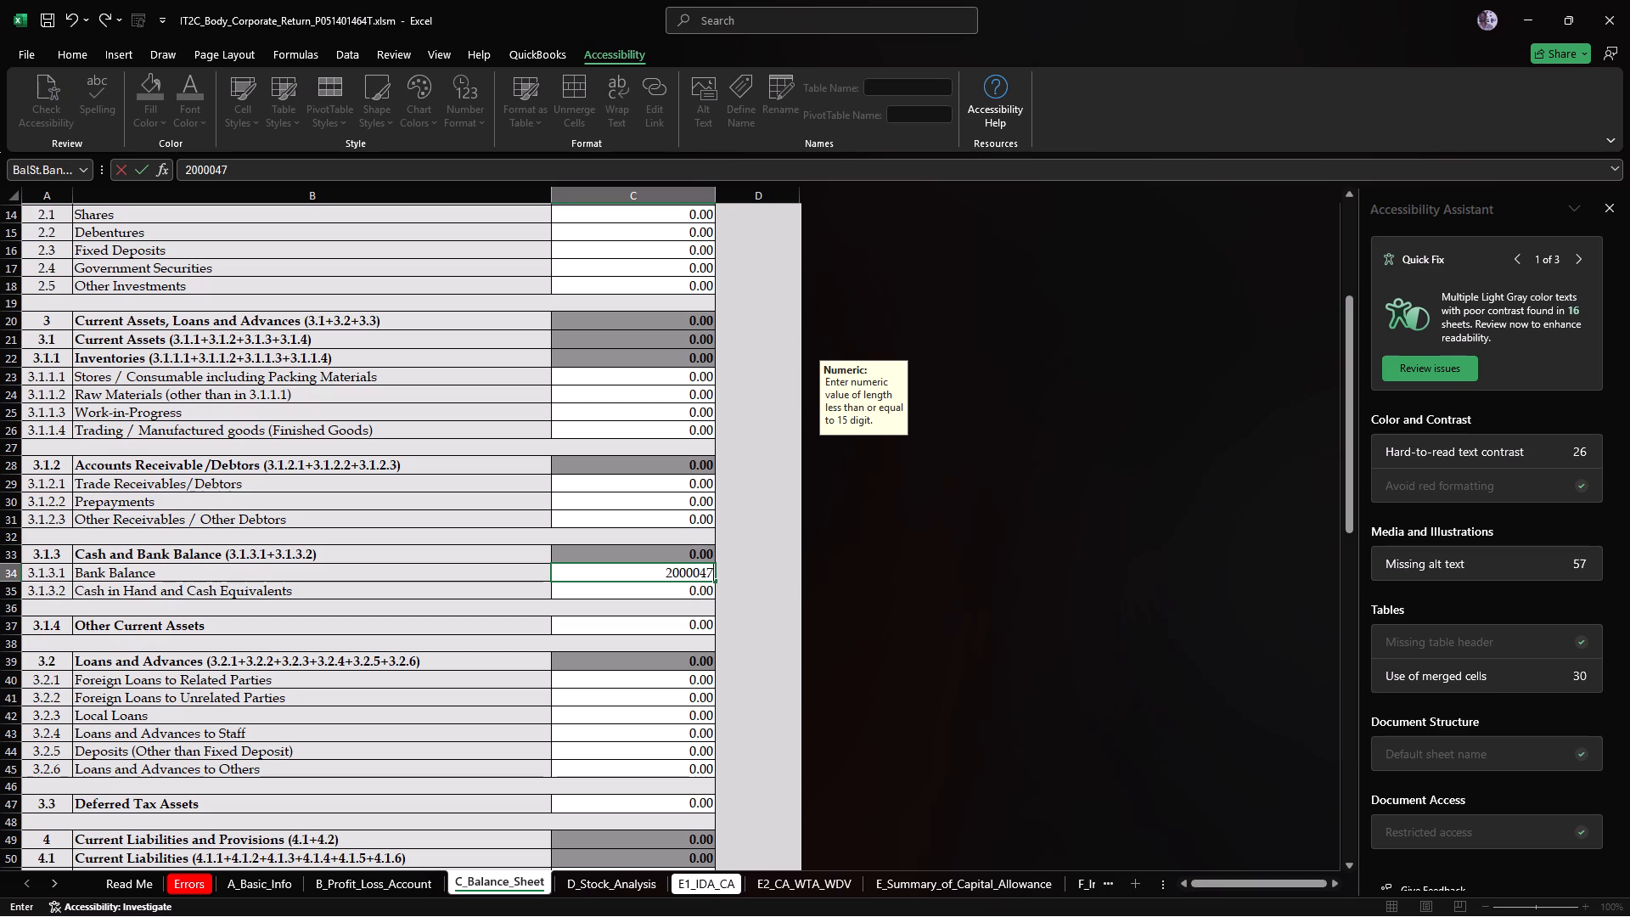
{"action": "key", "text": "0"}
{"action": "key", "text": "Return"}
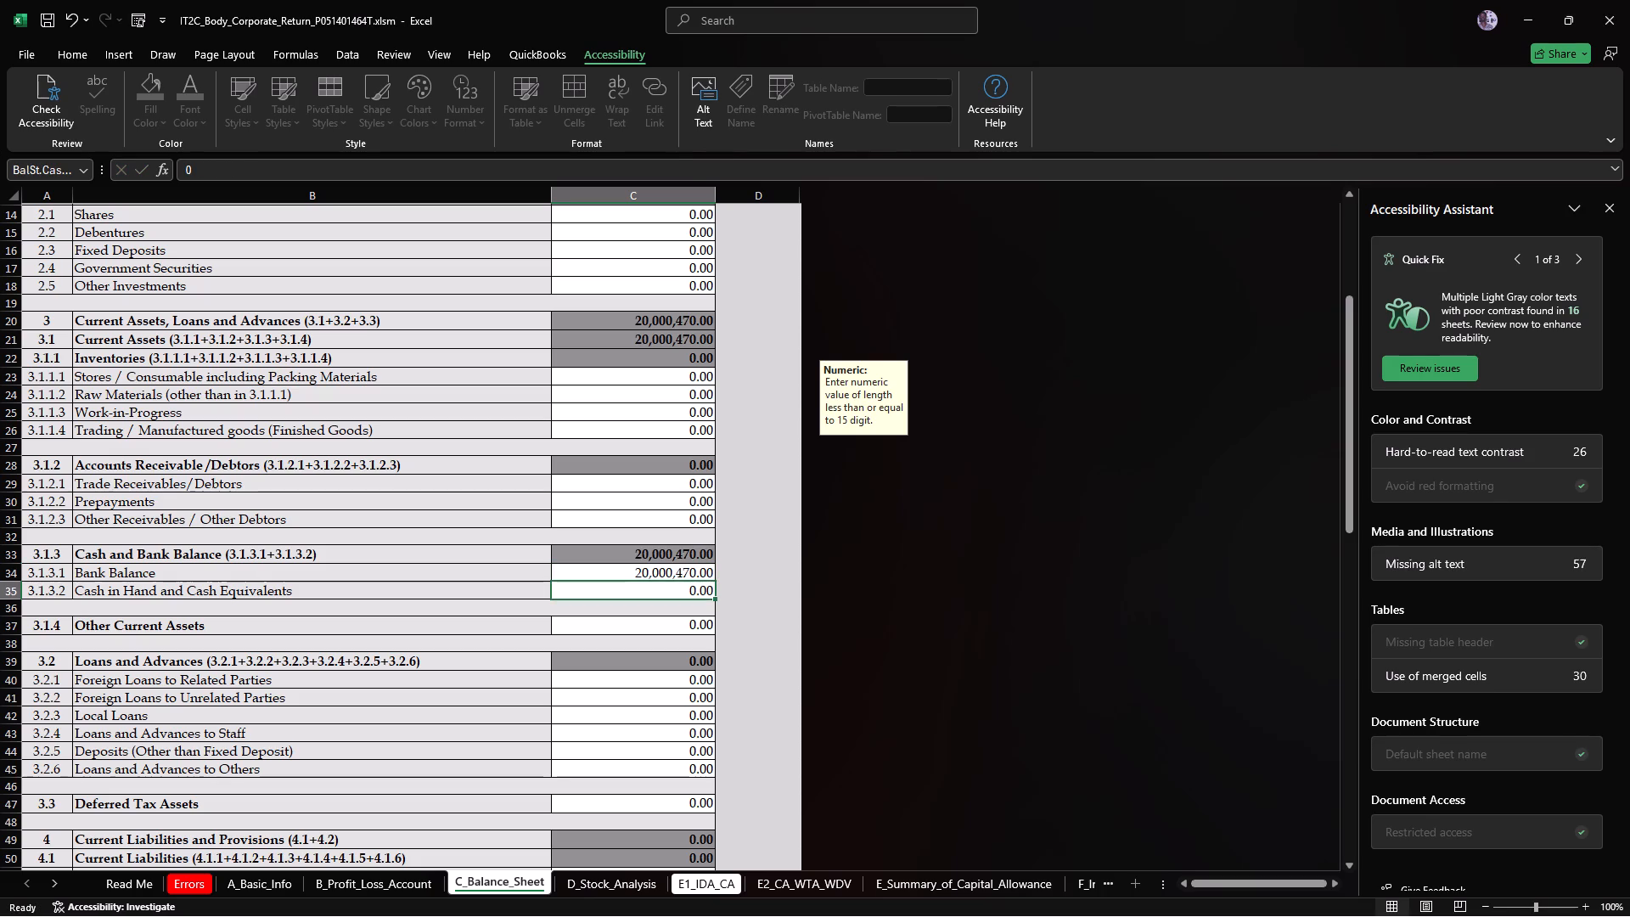
Under Fixed Assets, enter 20000000 for Land and Building, 5000000 for Plant and Machinery, and 1500000 for Motor Vehicles.
{"action": "scroll", "coordinate": [641, 615], "scroll_direction": "up", "scroll_amount": 1}
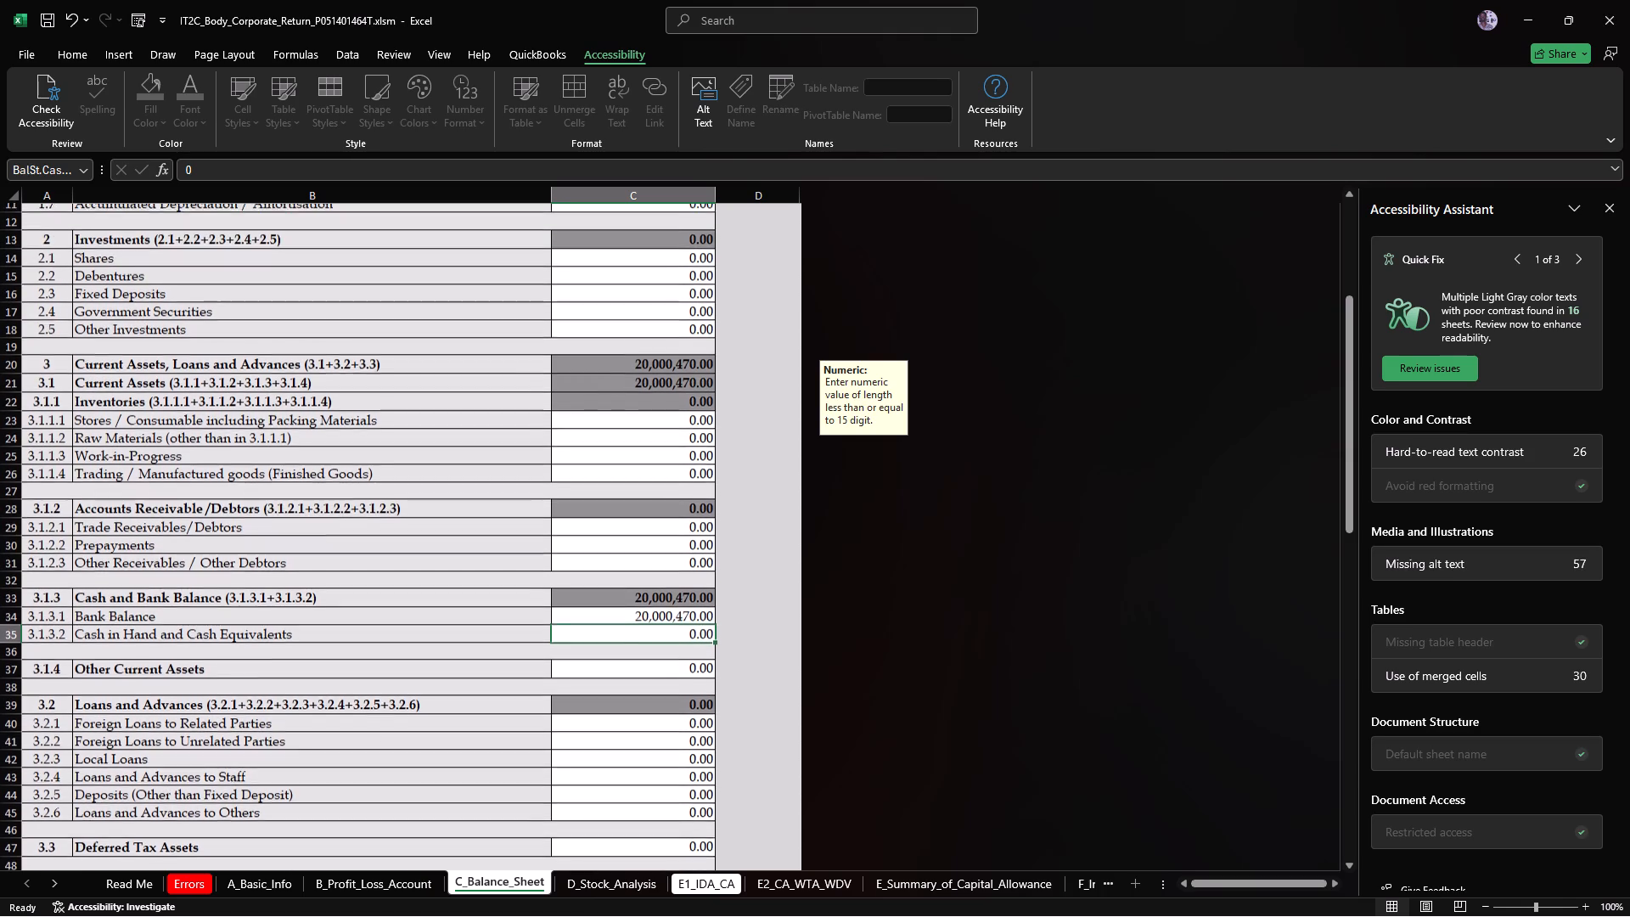
{"action": "scroll", "coordinate": [641, 615], "scroll_direction": "up", "scroll_amount": 2}
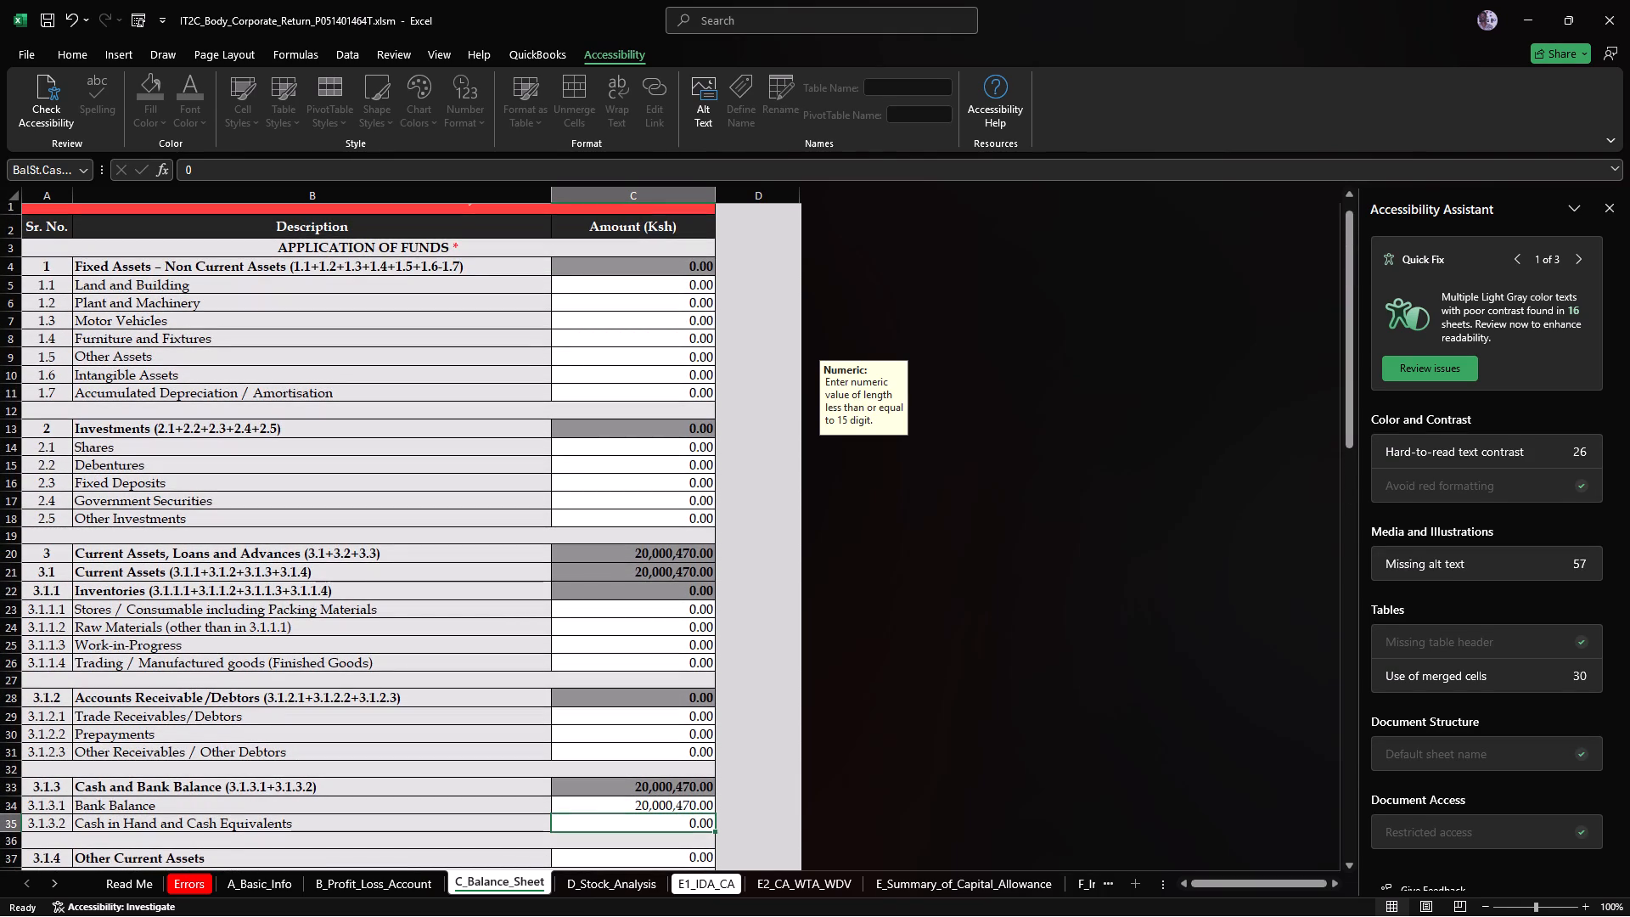
{"action": "left_click", "coordinate": [600, 287]}
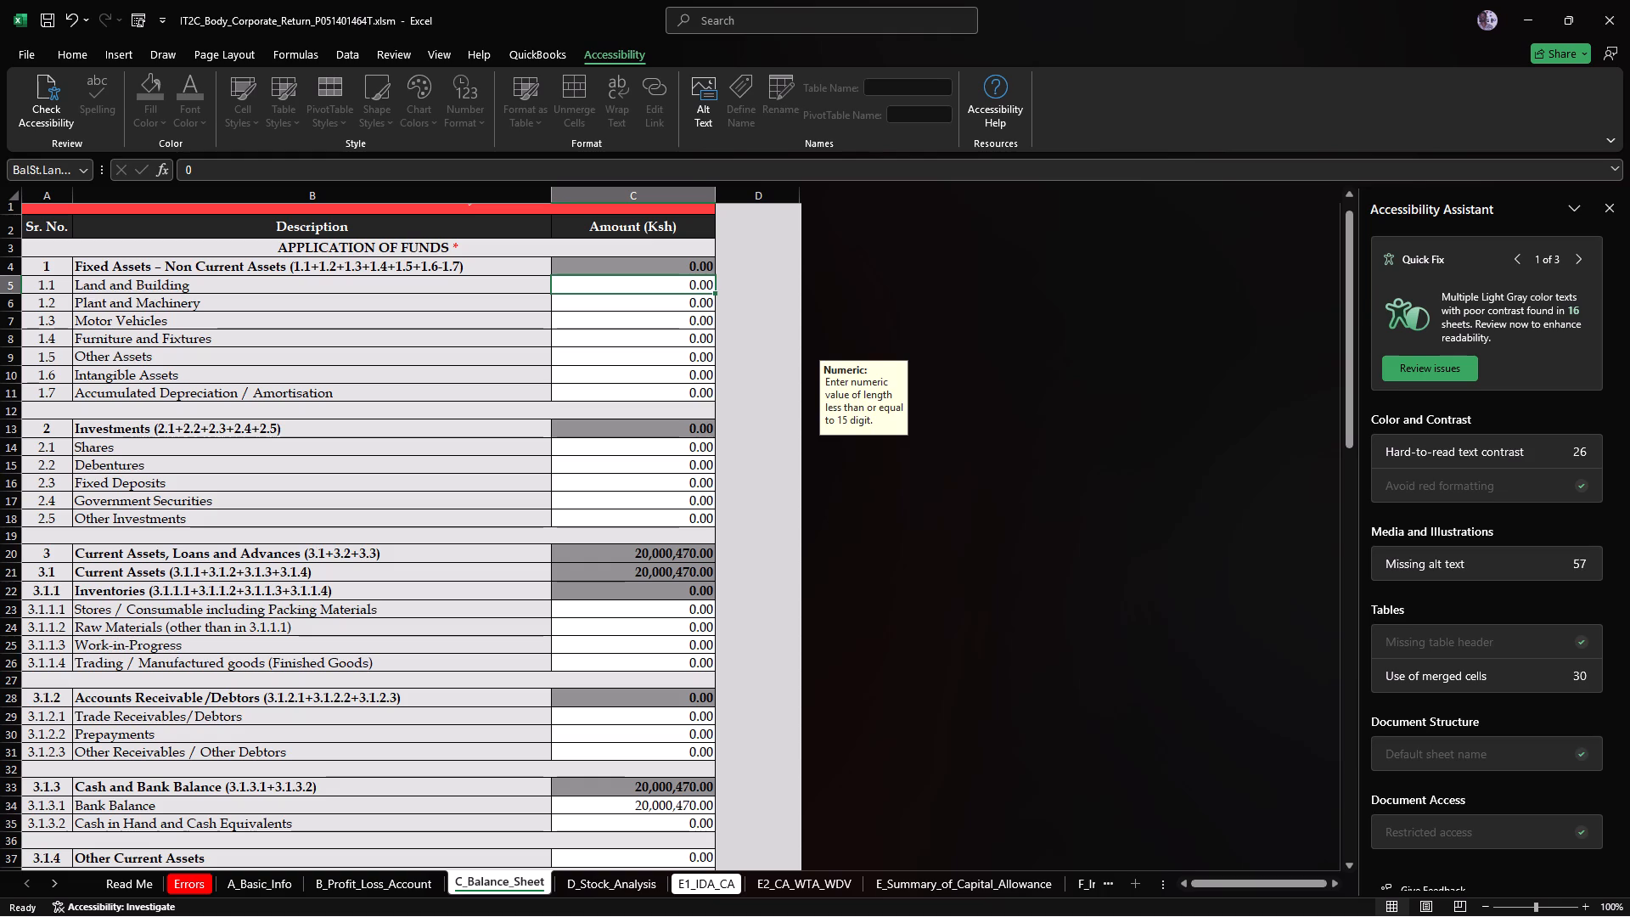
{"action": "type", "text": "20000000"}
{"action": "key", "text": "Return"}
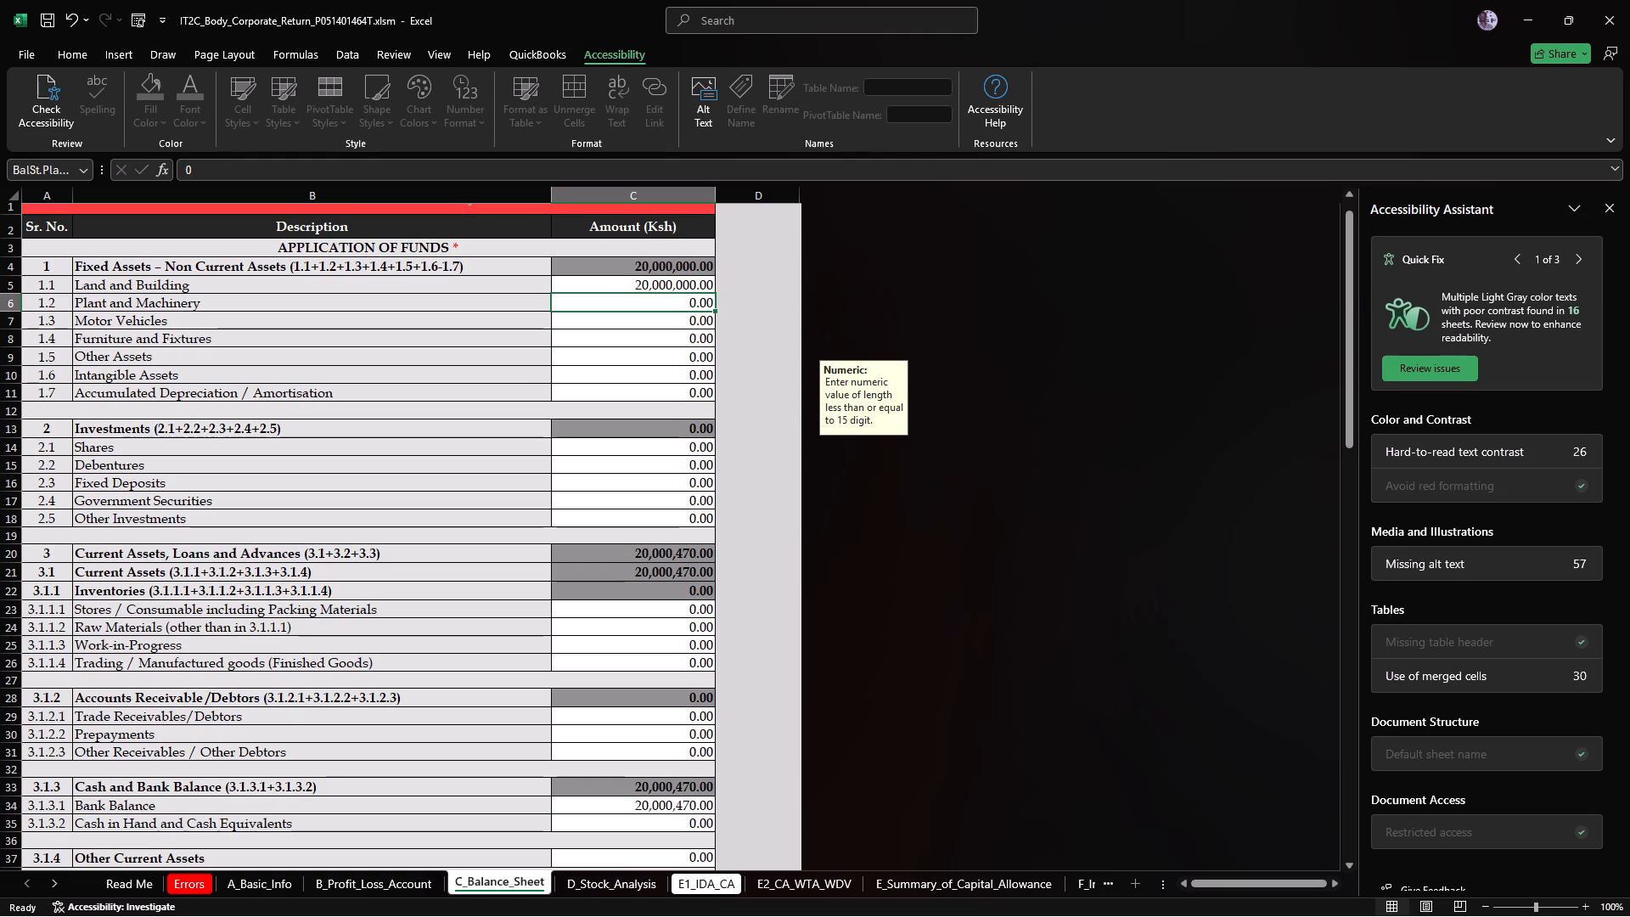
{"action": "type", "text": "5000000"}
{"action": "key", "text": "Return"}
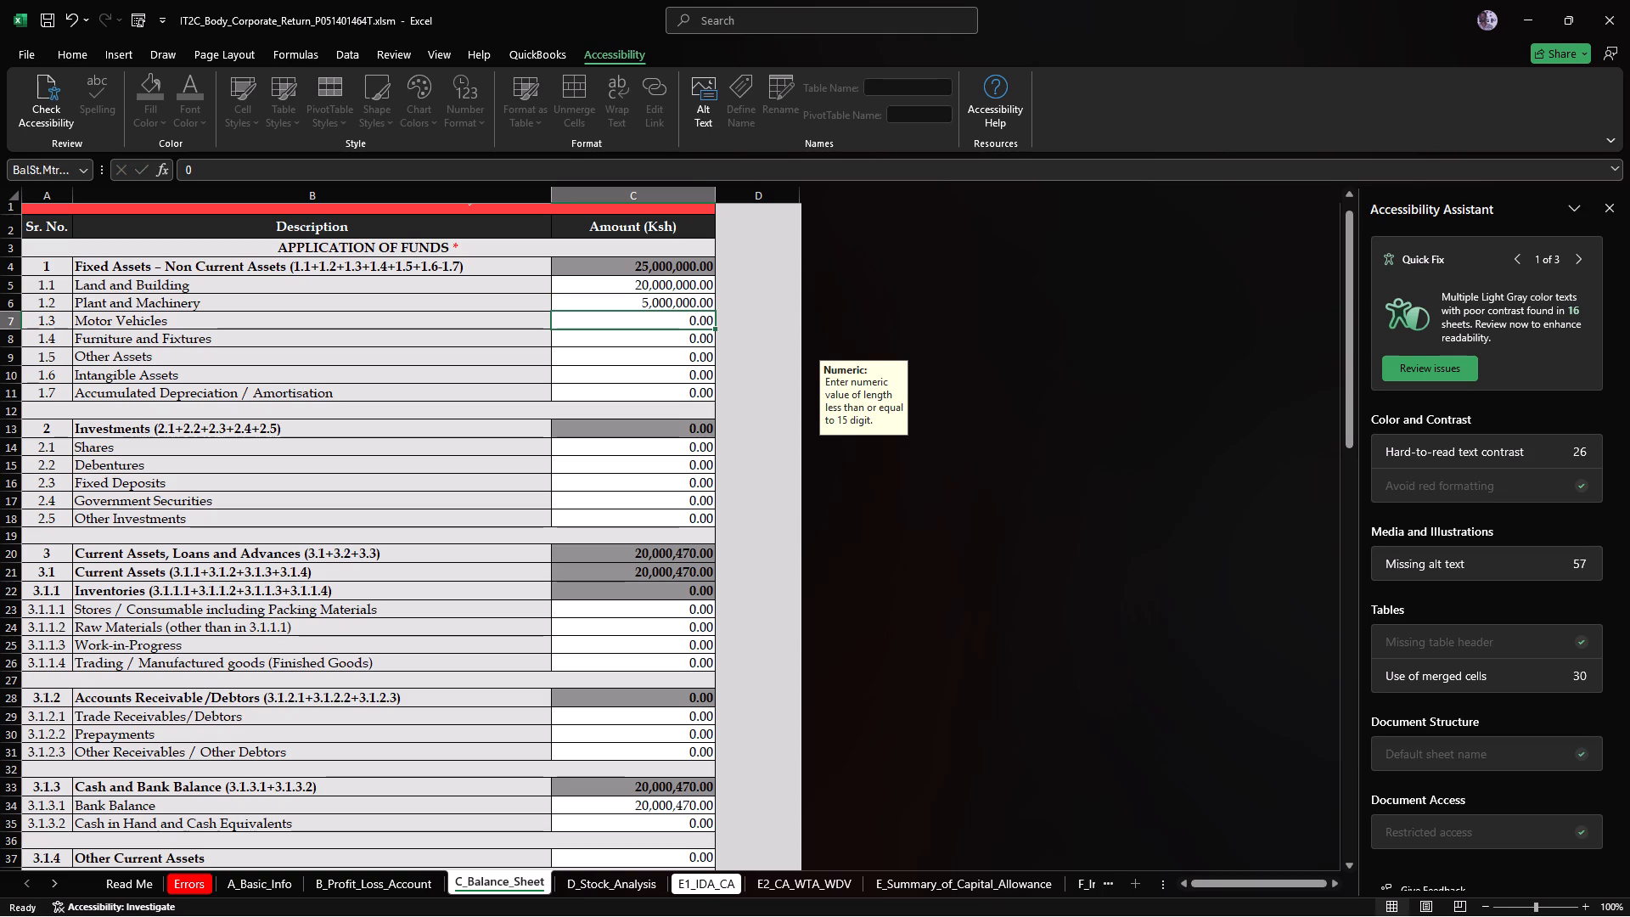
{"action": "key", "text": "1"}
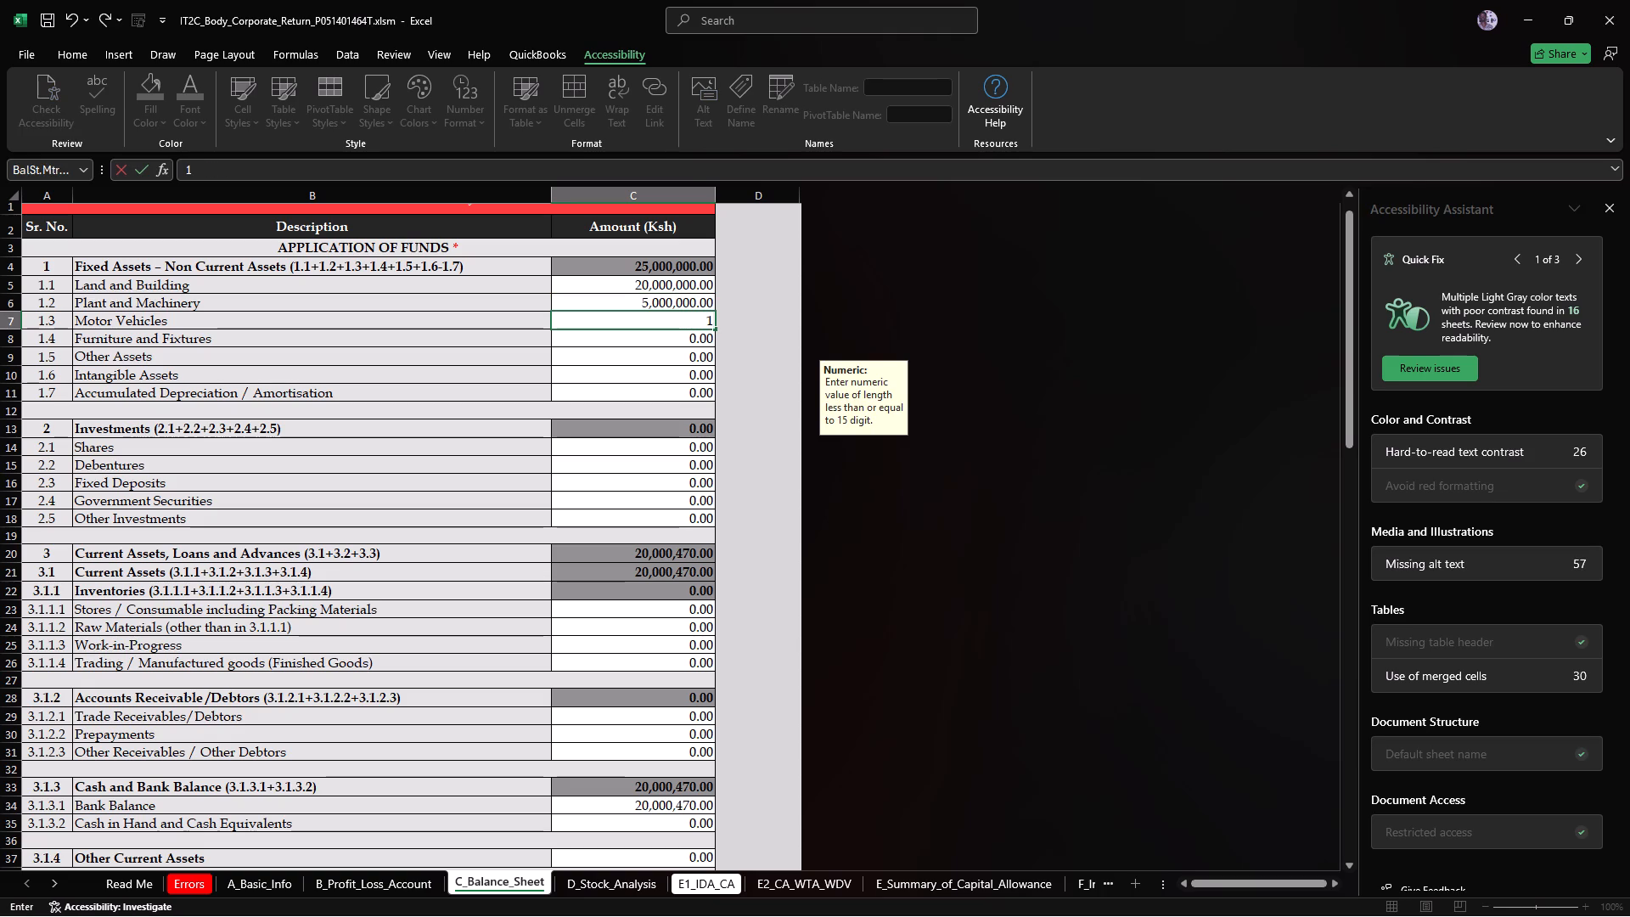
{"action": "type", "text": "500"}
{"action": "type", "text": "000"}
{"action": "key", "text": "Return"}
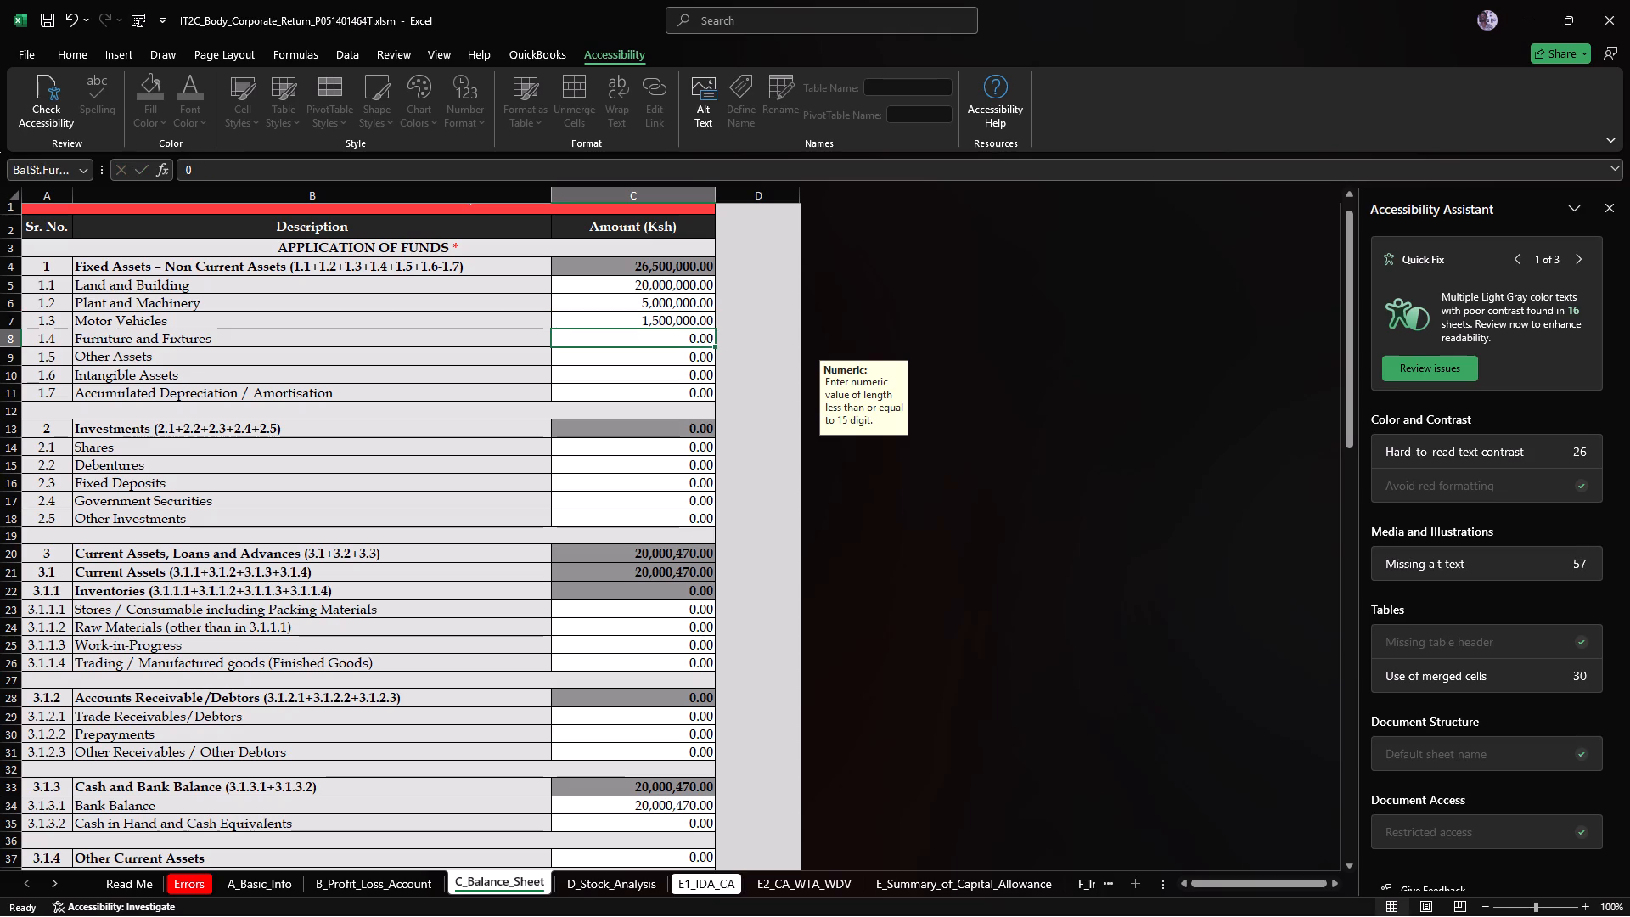
Enter 5000000 as the Accumulated Depreciation / Amortisation amount under Fixed Assets.
{"action": "left_click", "coordinate": [624, 397]}
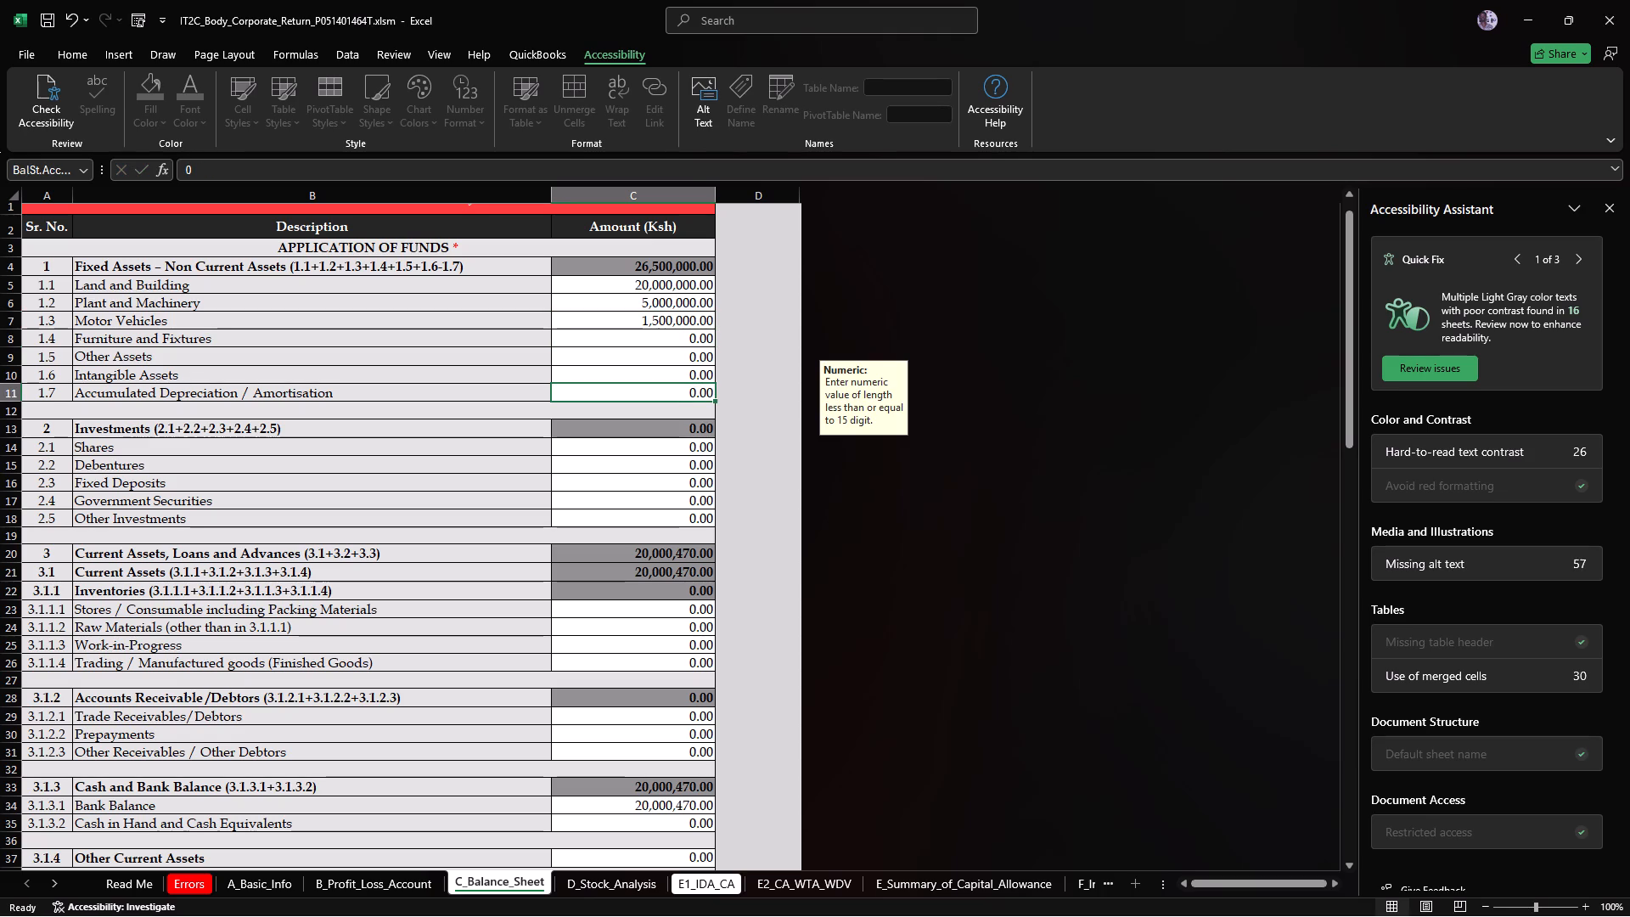
{"action": "key", "text": "5"}
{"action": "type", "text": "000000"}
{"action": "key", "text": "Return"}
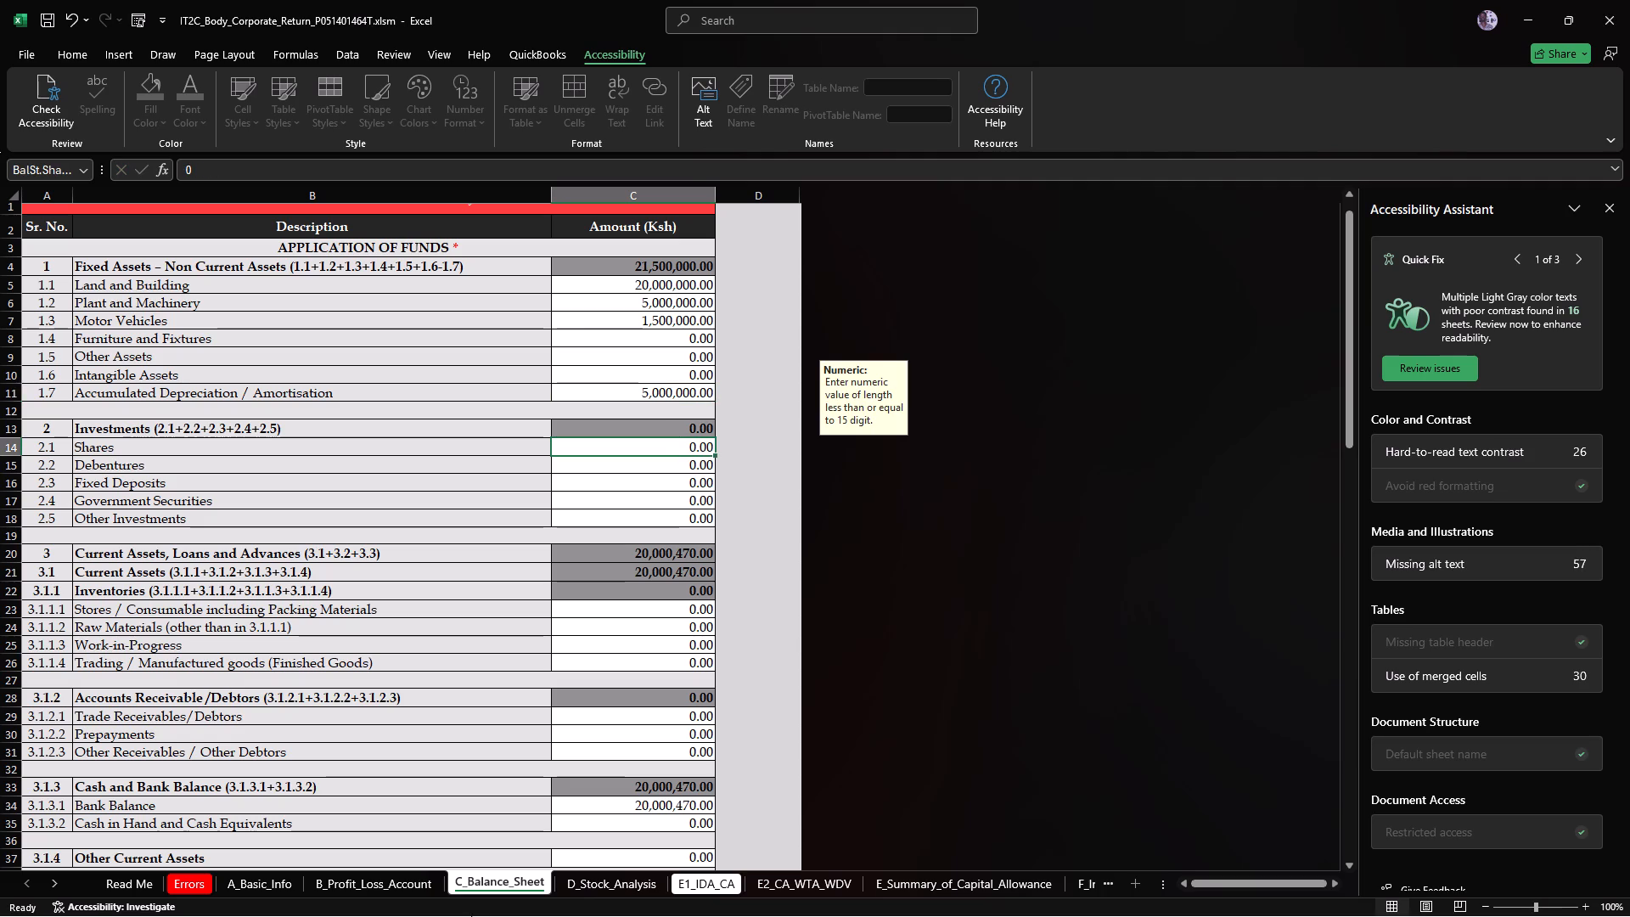
Return to the B_Profit_Loss_Account sheet.
{"action": "left_click", "coordinate": [374, 883]}
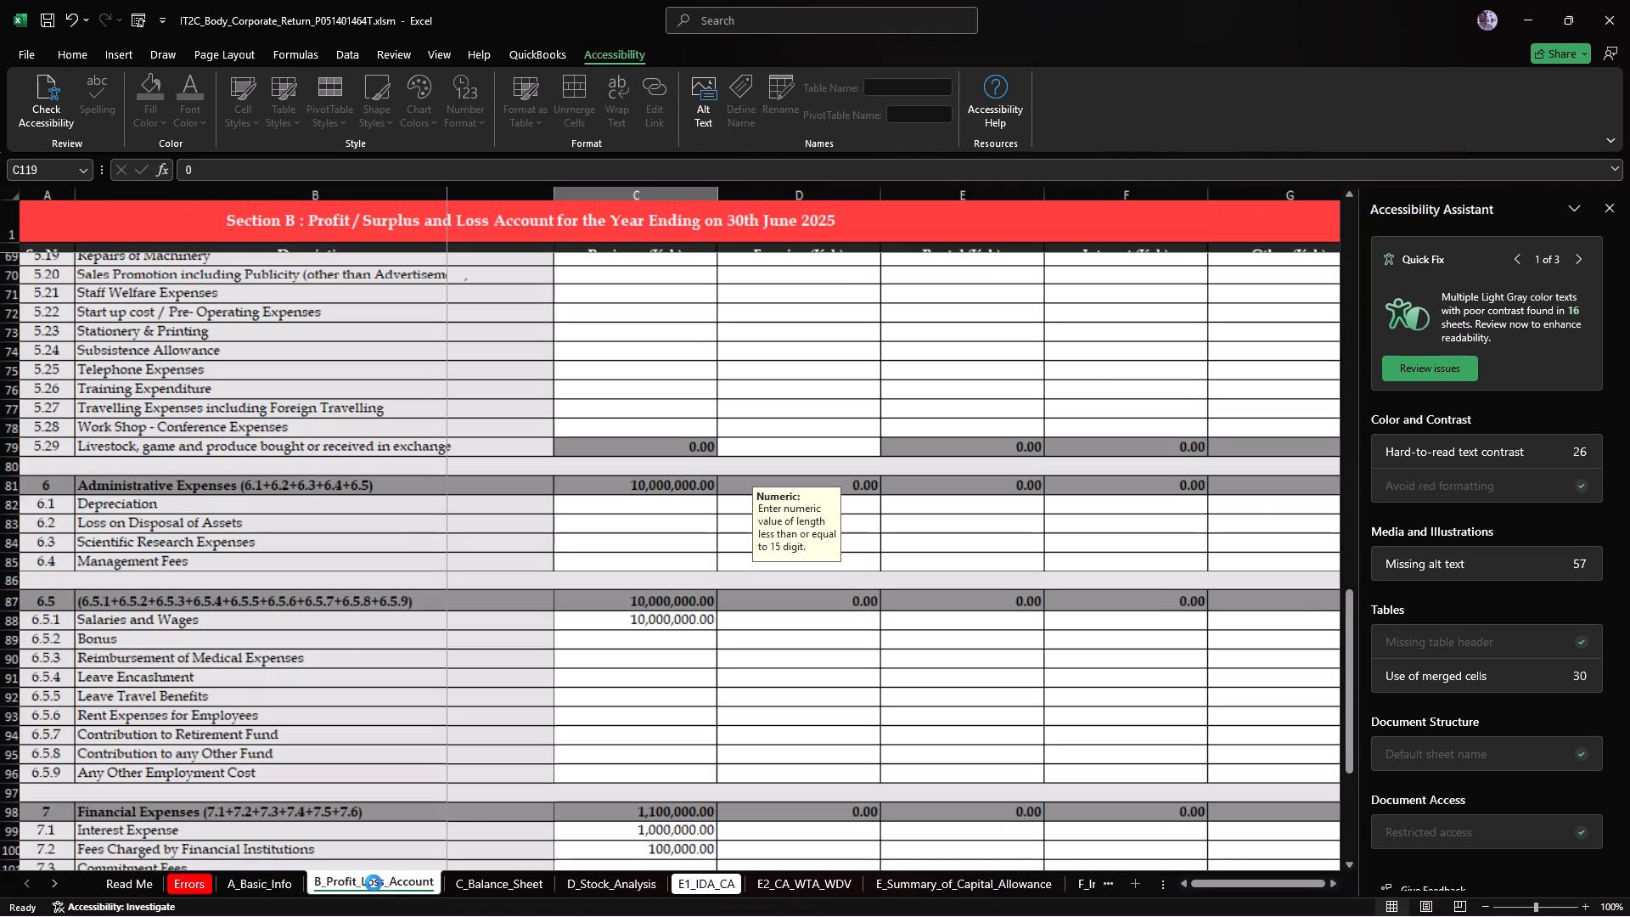
Enter 5000000 as the Business amount for Depreciation under Administrative Expenses in the profit and loss account.
{"action": "left_click", "coordinate": [614, 695]}
{"action": "left_click", "coordinate": [614, 695]}
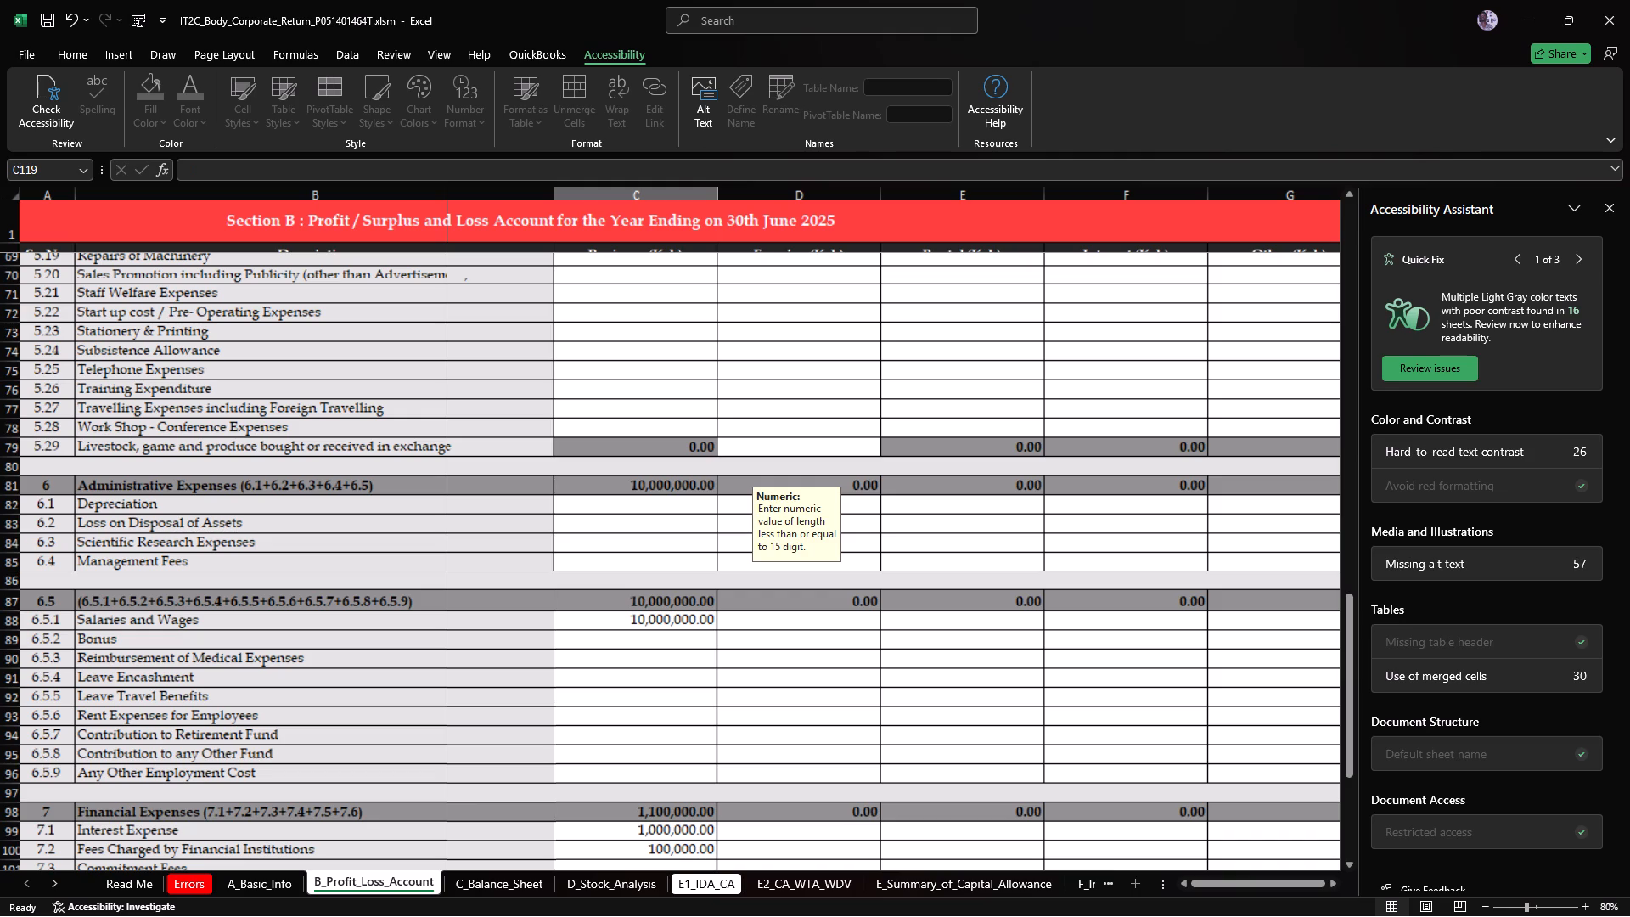
{"action": "left_click", "coordinate": [614, 695]}
{"action": "scroll", "coordinate": [614, 695], "scroll_direction": "down", "scroll_amount": 1}
{"action": "scroll", "coordinate": [614, 695], "scroll_direction": "up", "scroll_amount": 1}
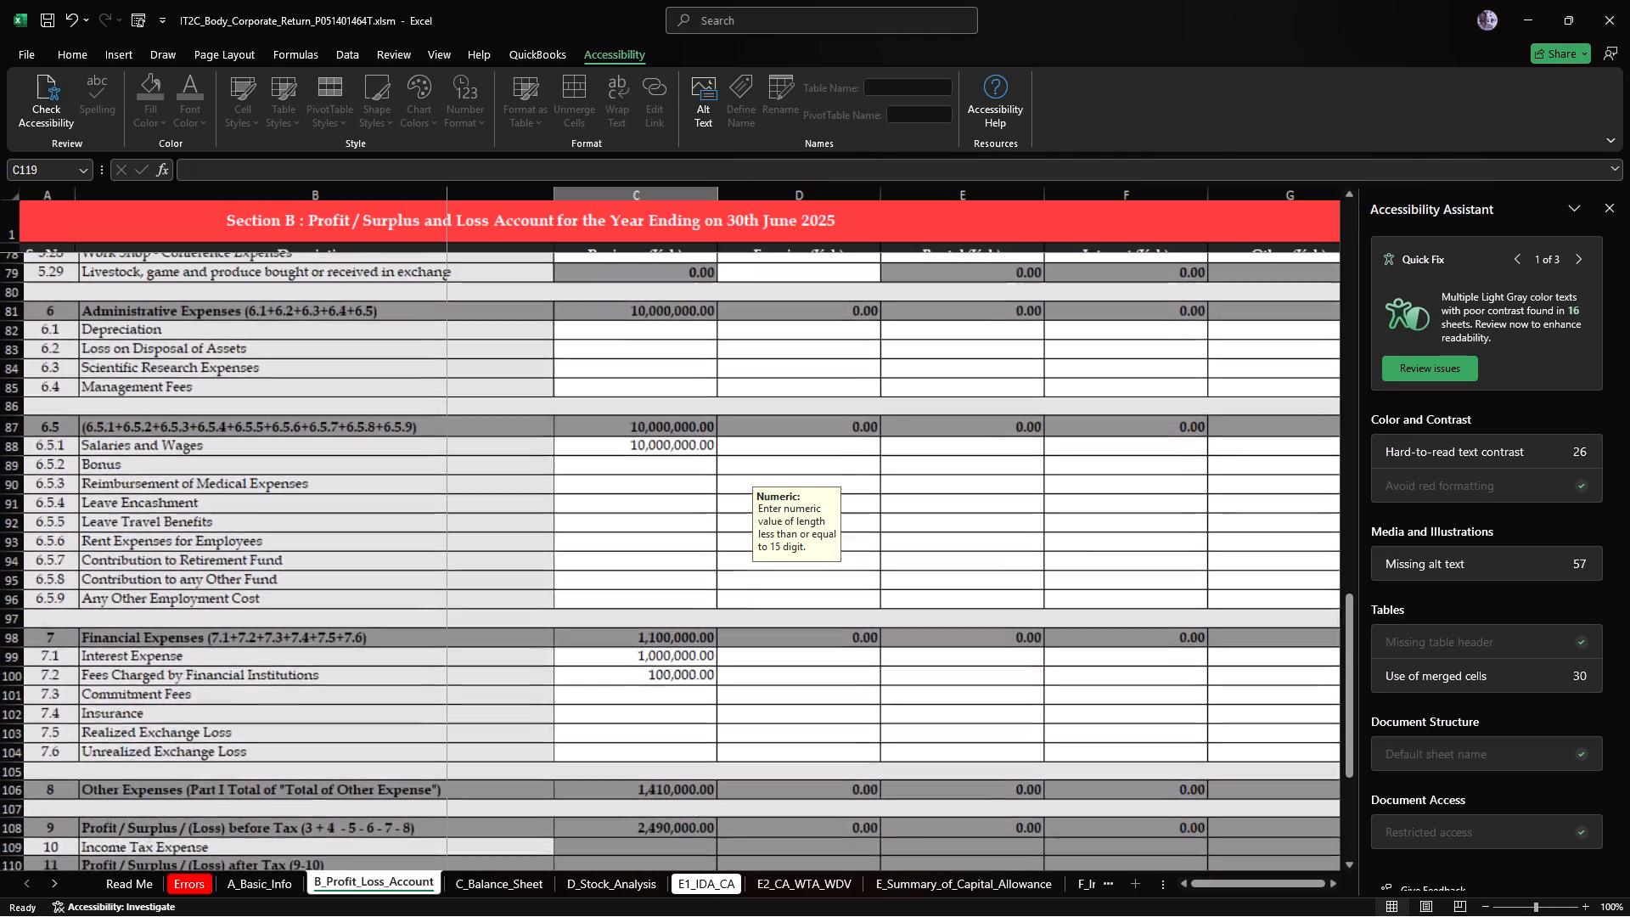
{"action": "scroll", "coordinate": [614, 695], "scroll_direction": "up", "scroll_amount": 3}
{"action": "scroll", "coordinate": [614, 695], "scroll_direction": "down", "scroll_amount": 4}
{"action": "scroll", "coordinate": [614, 695], "scroll_direction": "up", "scroll_amount": 1}
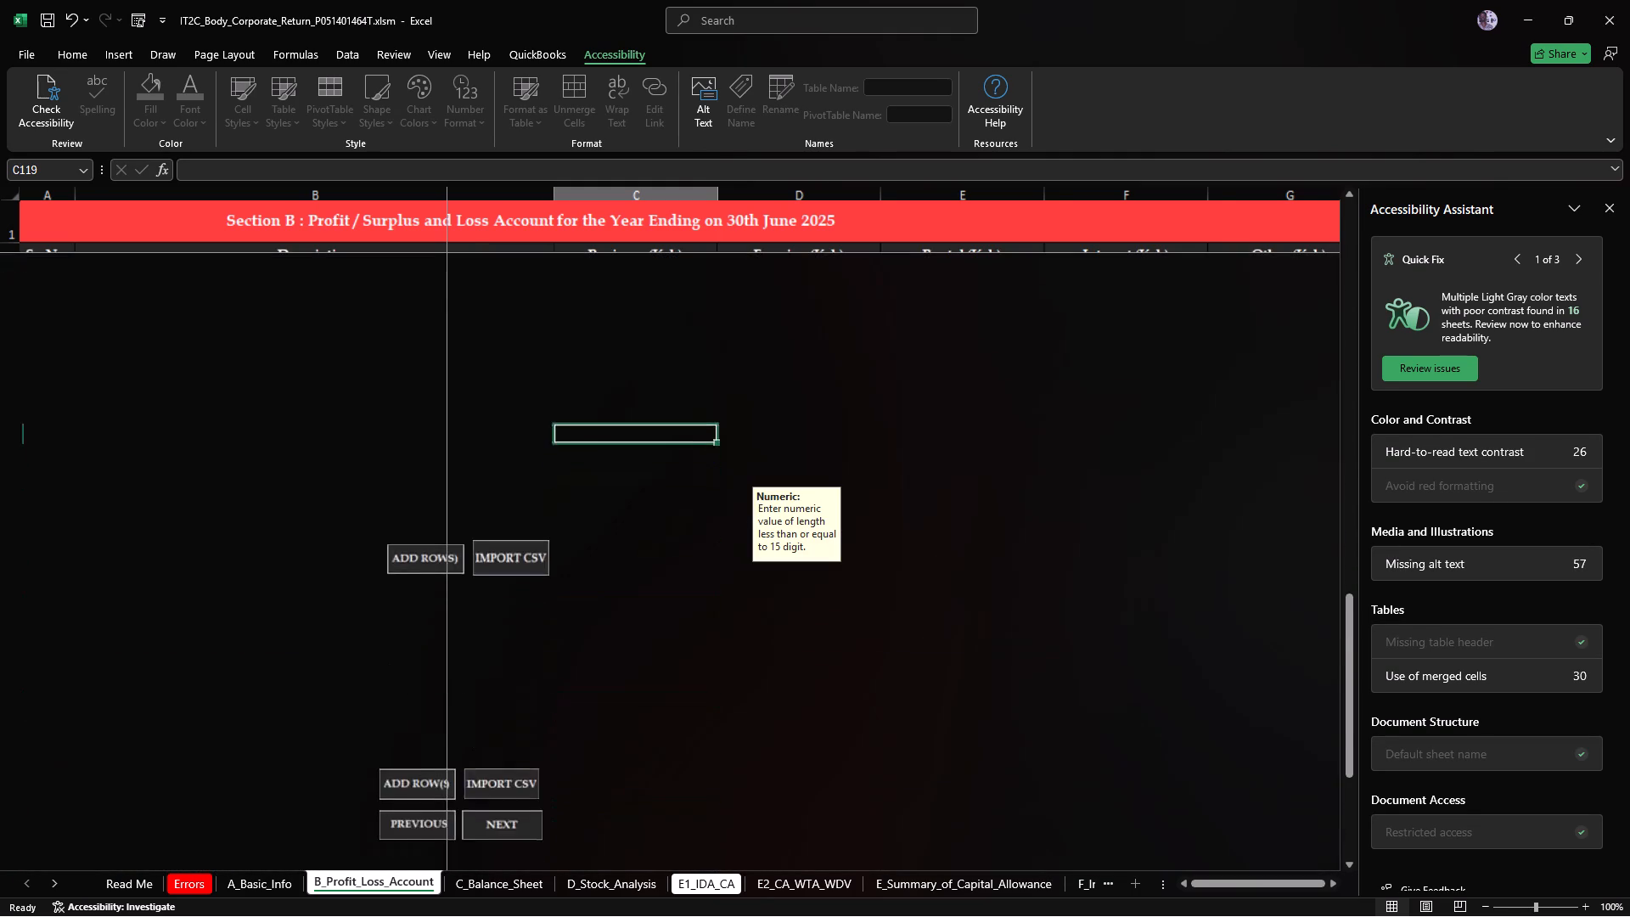
{"action": "scroll", "coordinate": [614, 695], "scroll_direction": "up", "scroll_amount": 1}
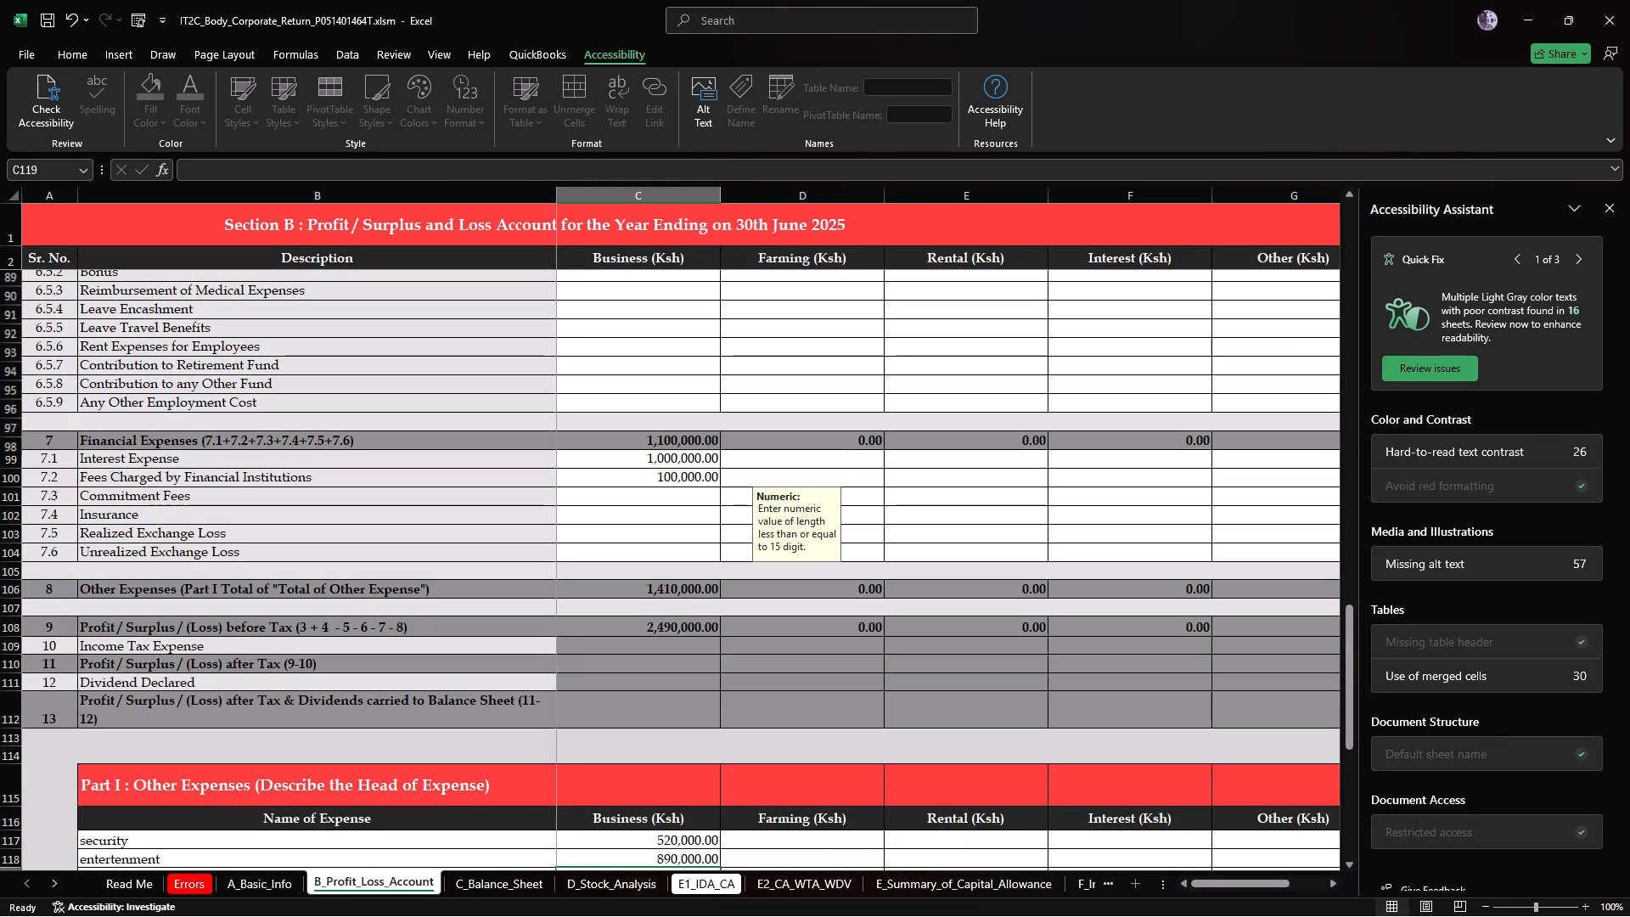
{"action": "scroll", "coordinate": [629, 532], "scroll_direction": "up", "scroll_amount": 2}
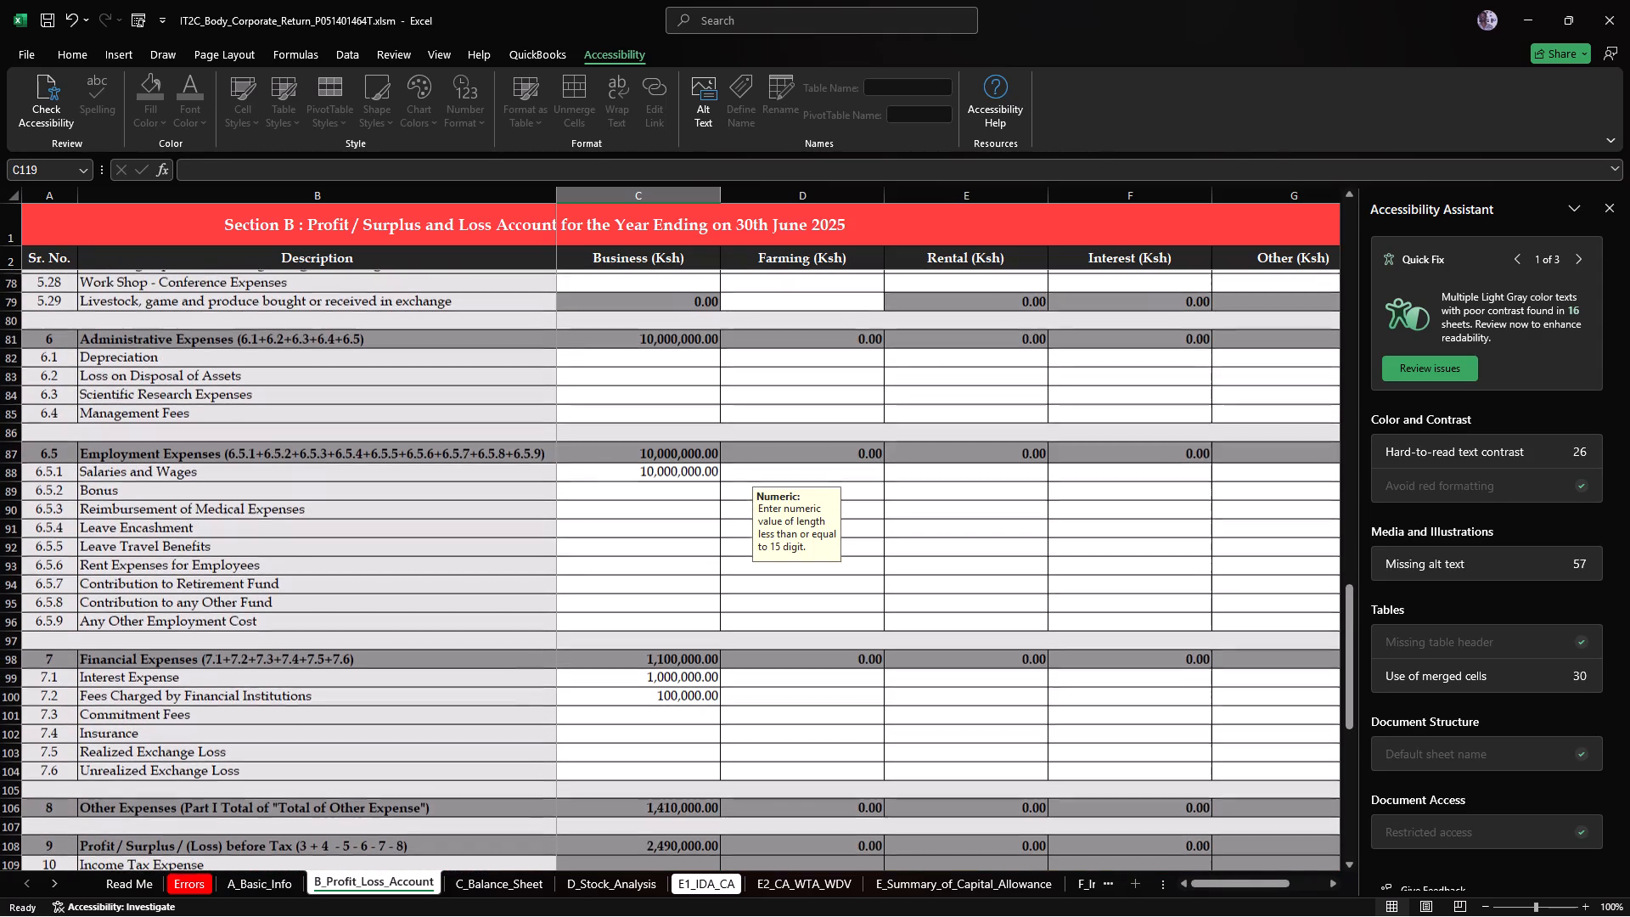
{"action": "left_click", "coordinate": [666, 358]}
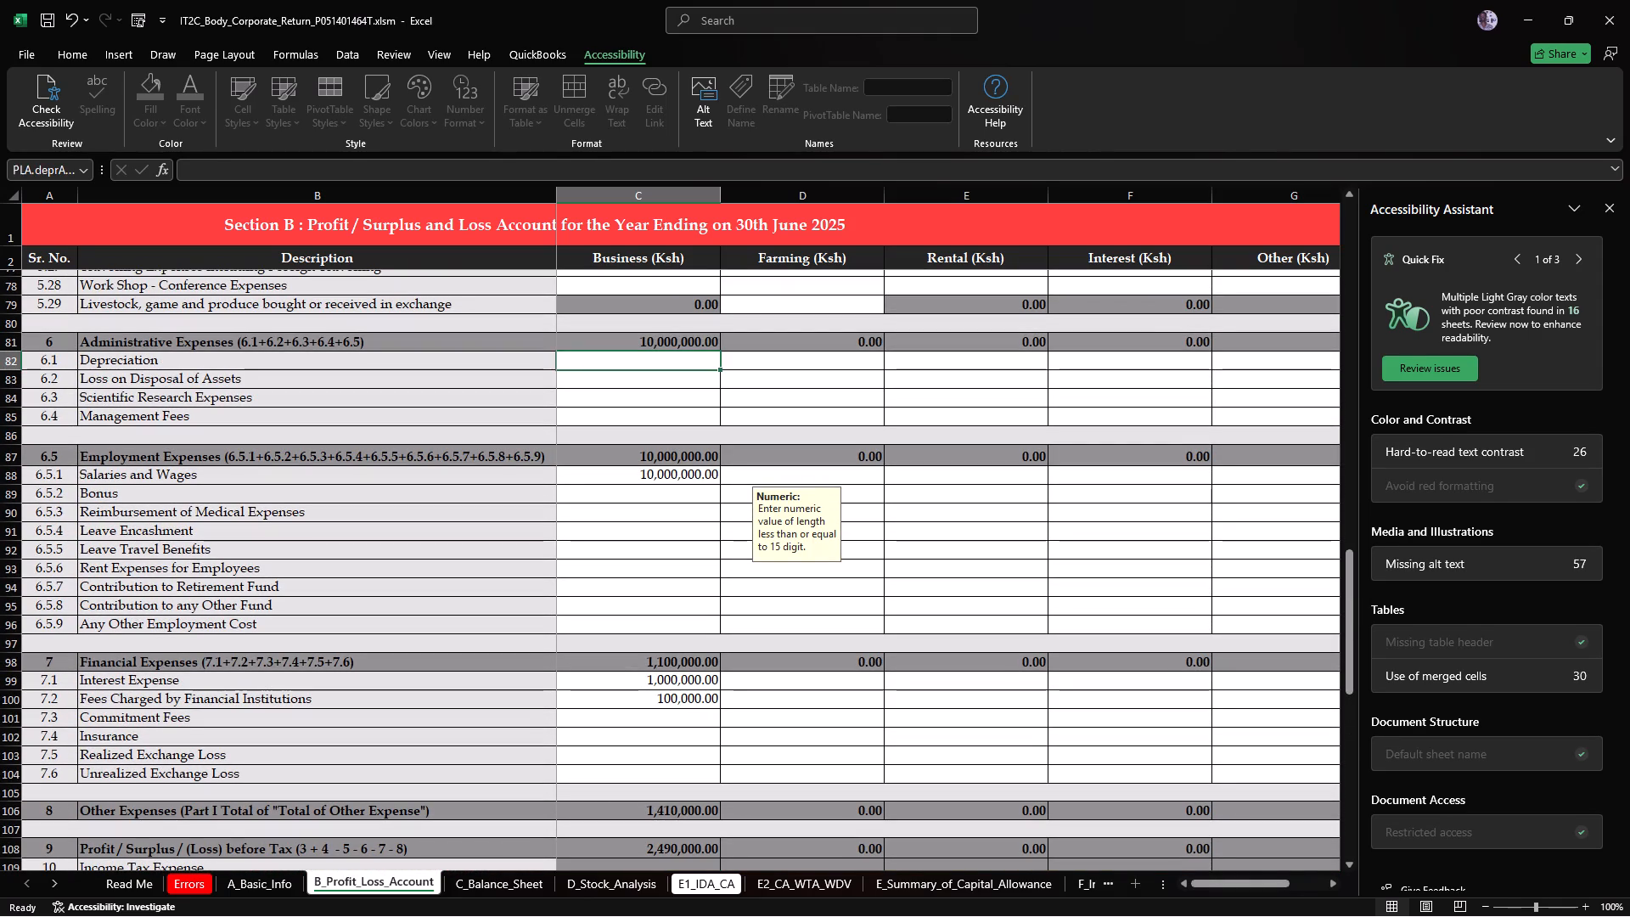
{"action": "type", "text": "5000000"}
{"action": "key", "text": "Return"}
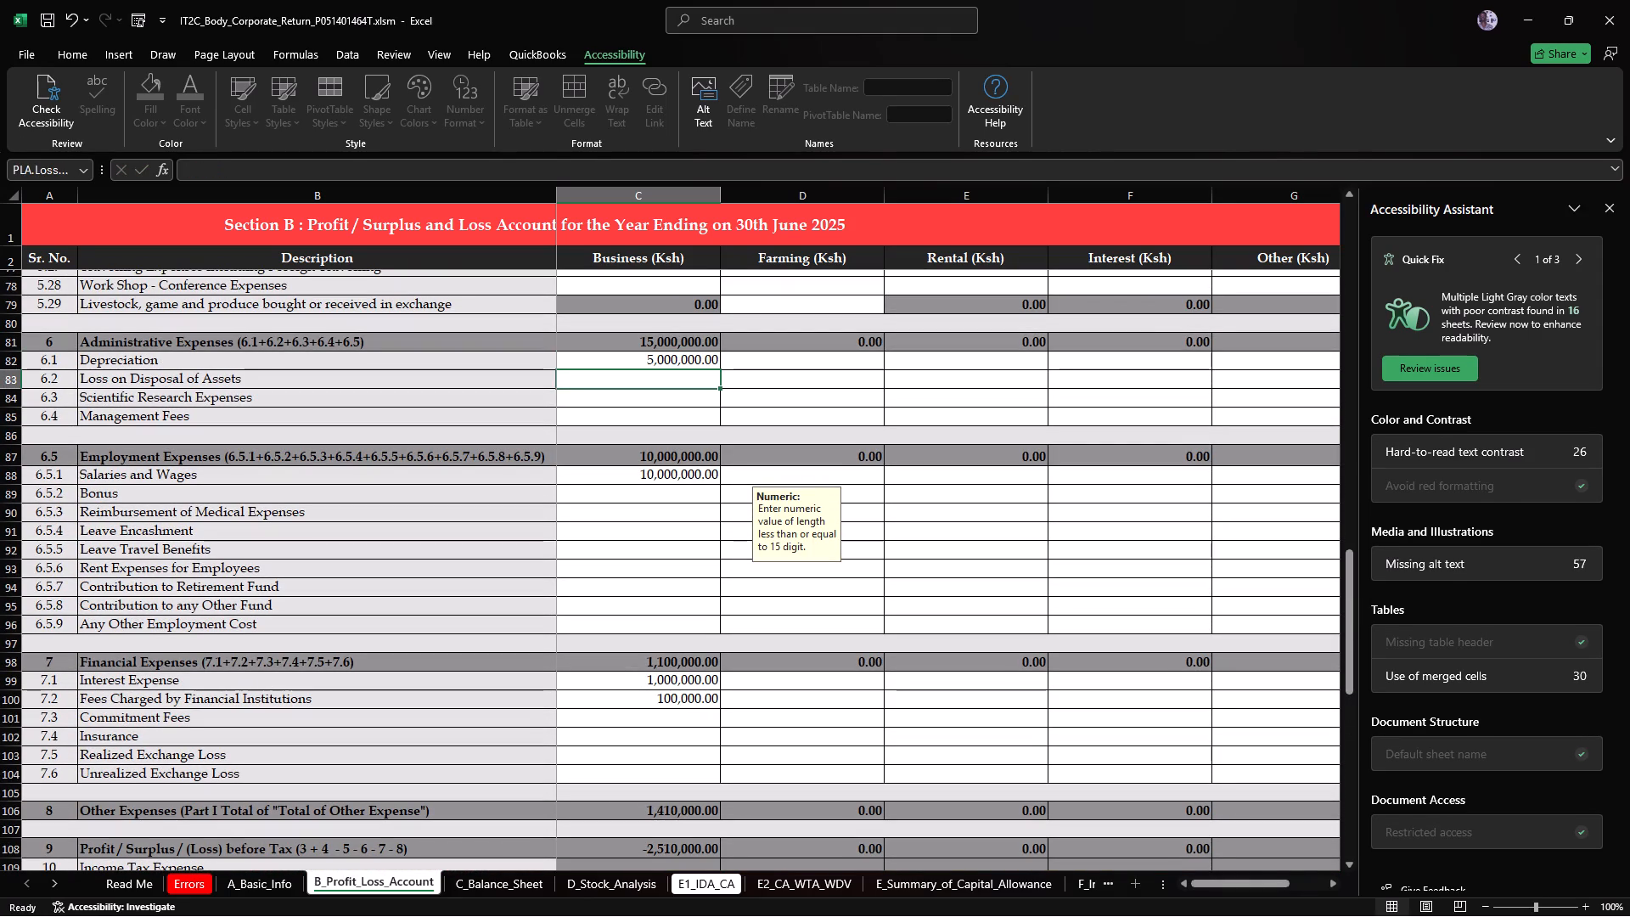
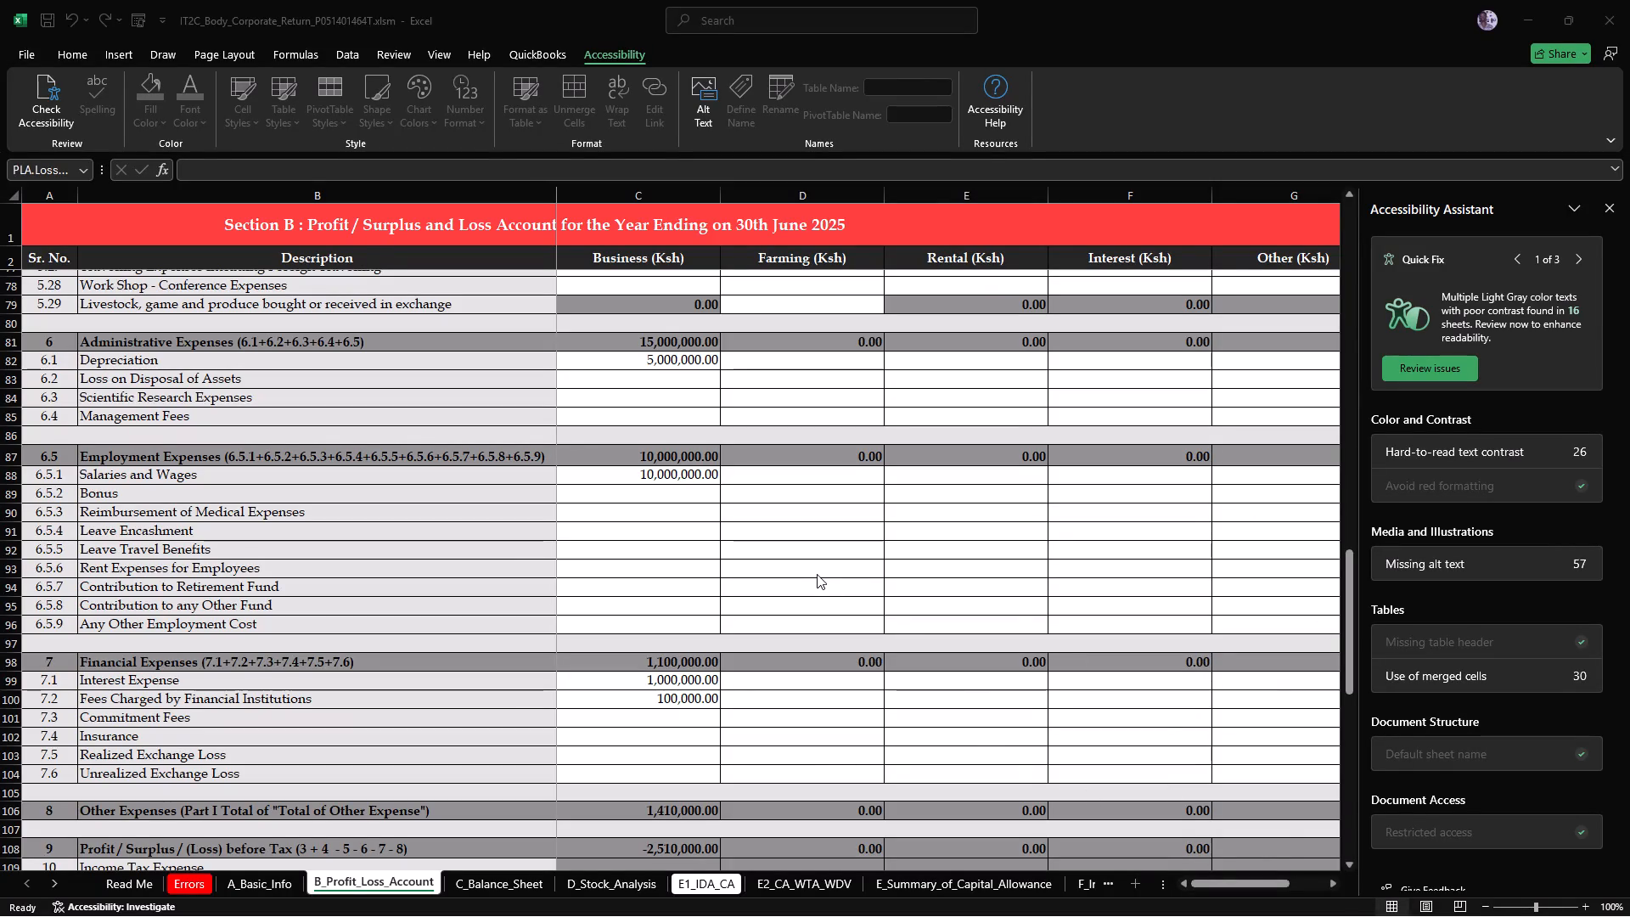
In Part I : Other Expenses, enter 1,500,000.00 as the Business (Ksh) amount for equipment hire.
{"action": "scroll", "coordinate": [817, 574], "scroll_direction": "down", "scroll_amount": 4}
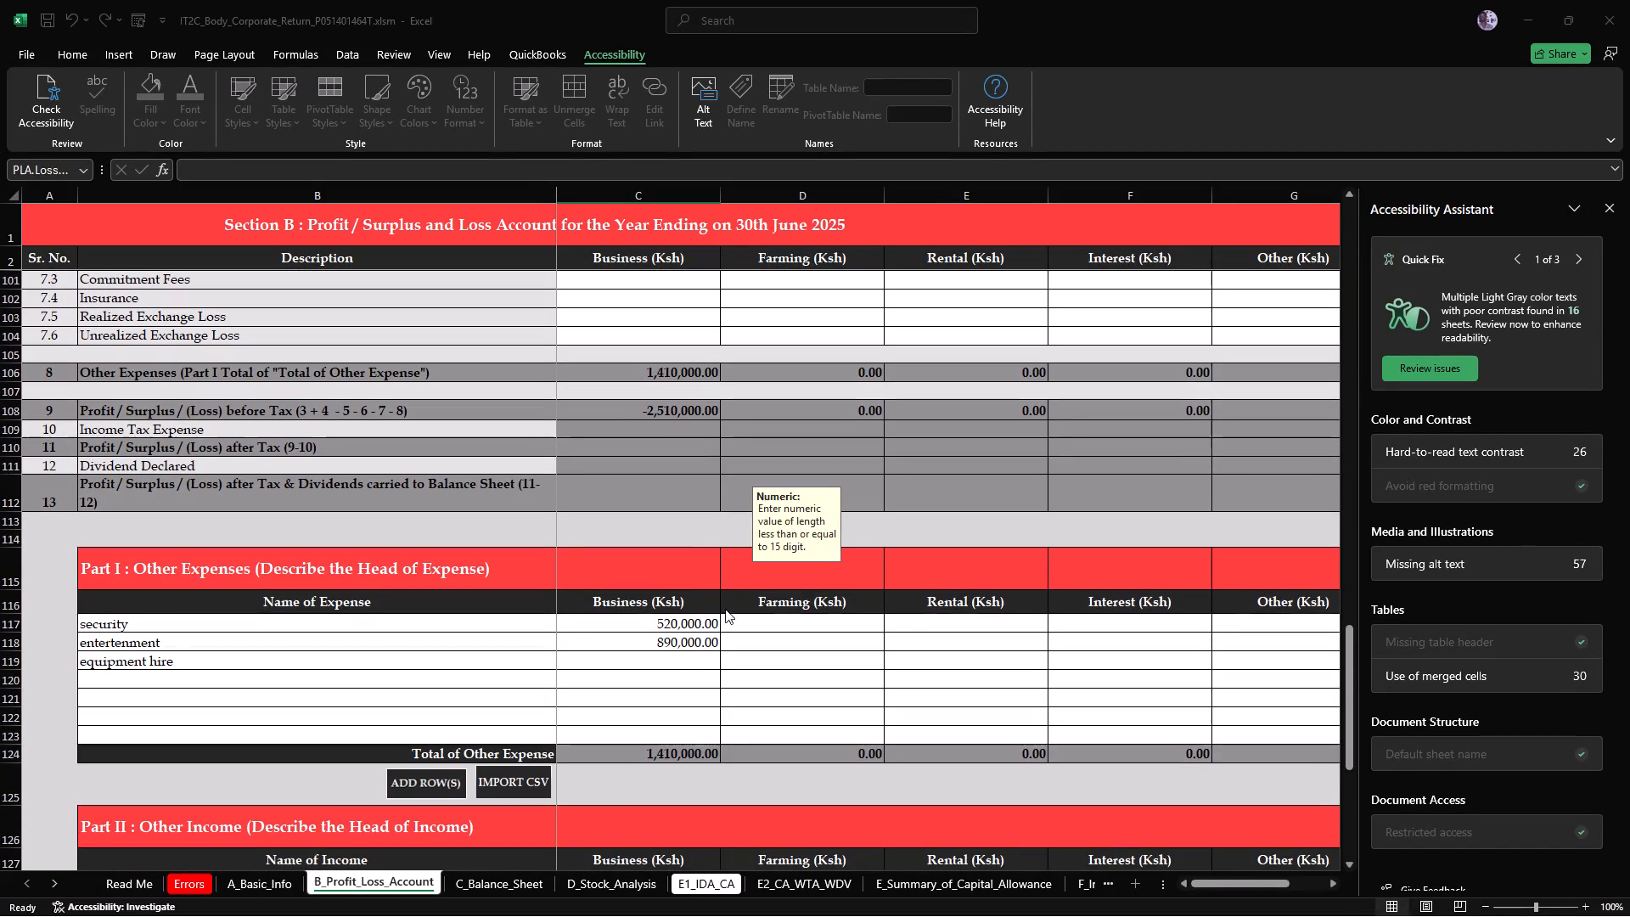
{"action": "left_click", "coordinate": [669, 651]}
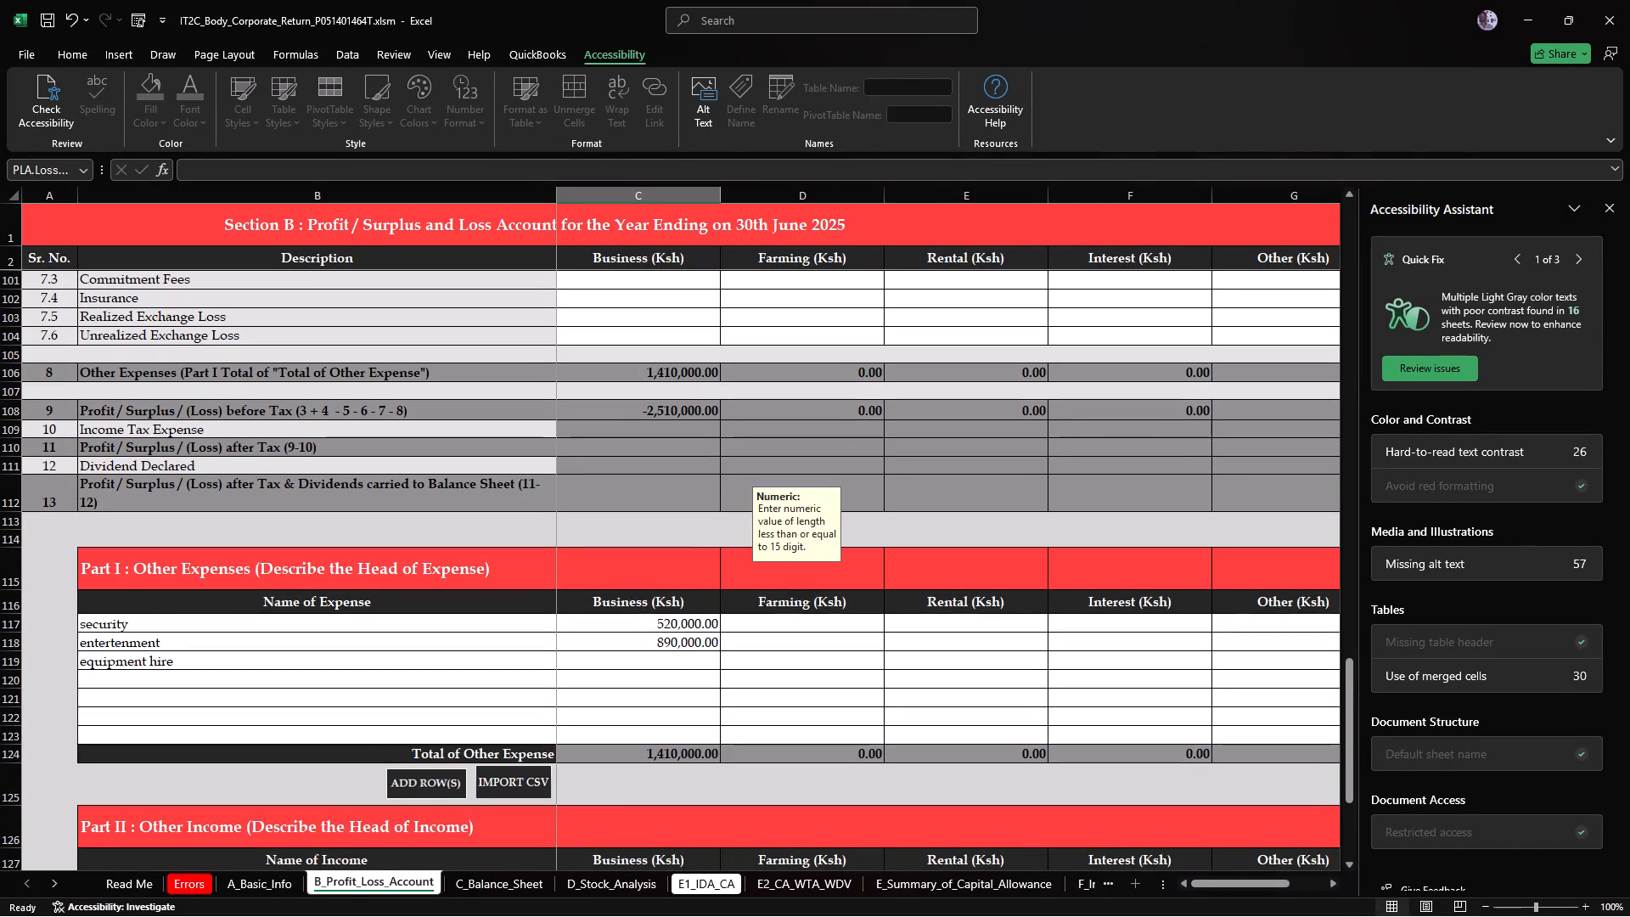
{"action": "left_click", "coordinate": [653, 661]}
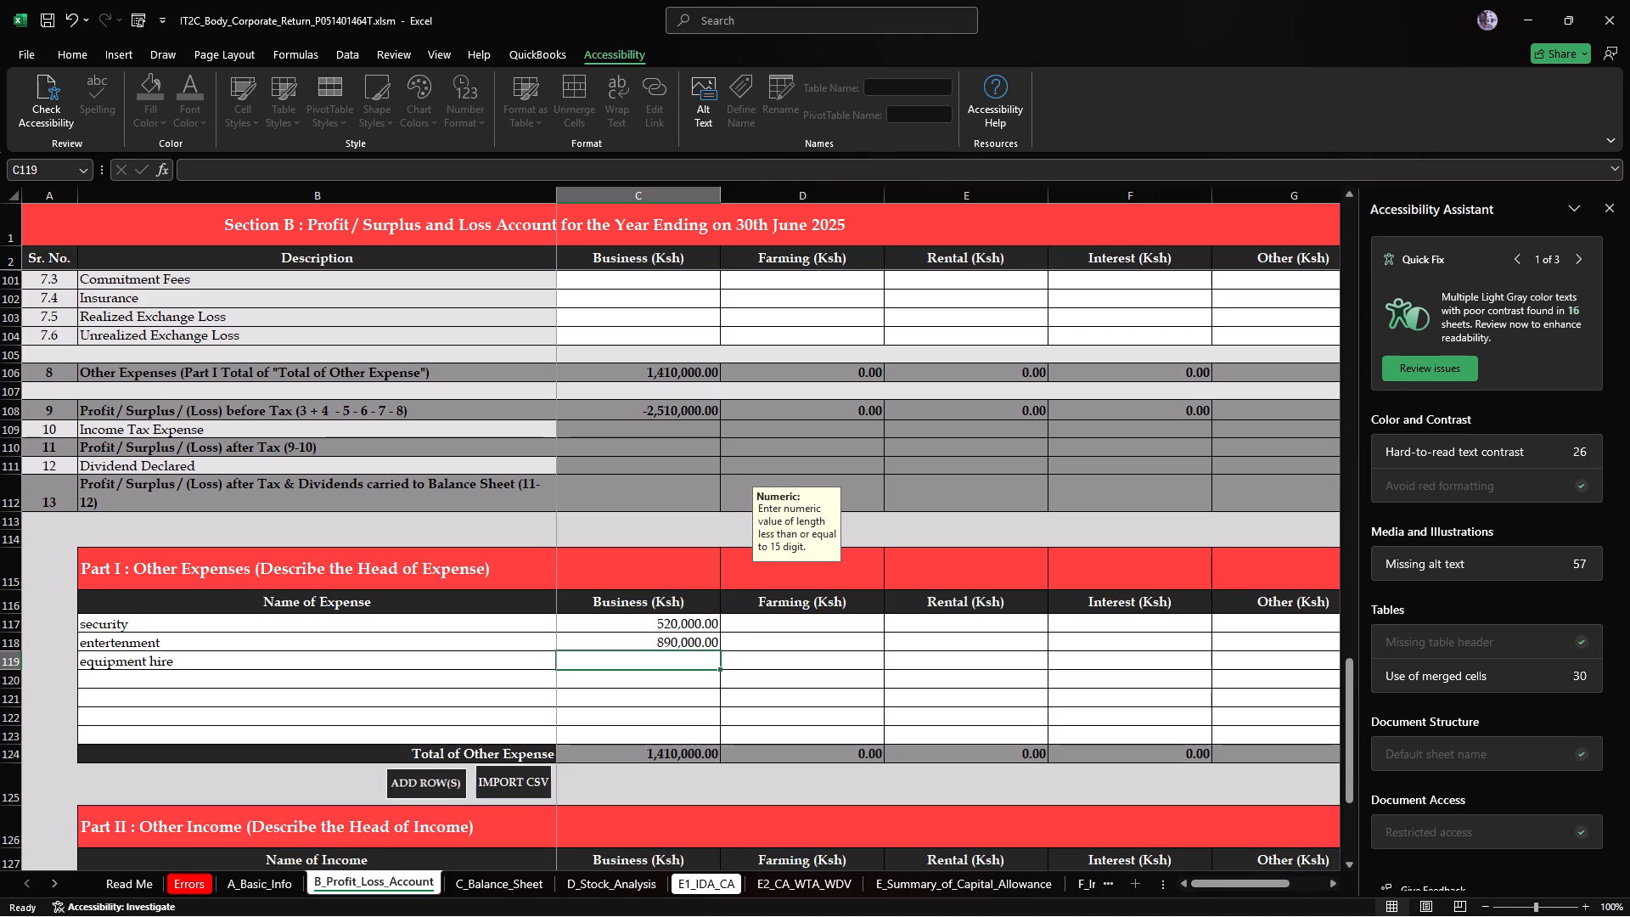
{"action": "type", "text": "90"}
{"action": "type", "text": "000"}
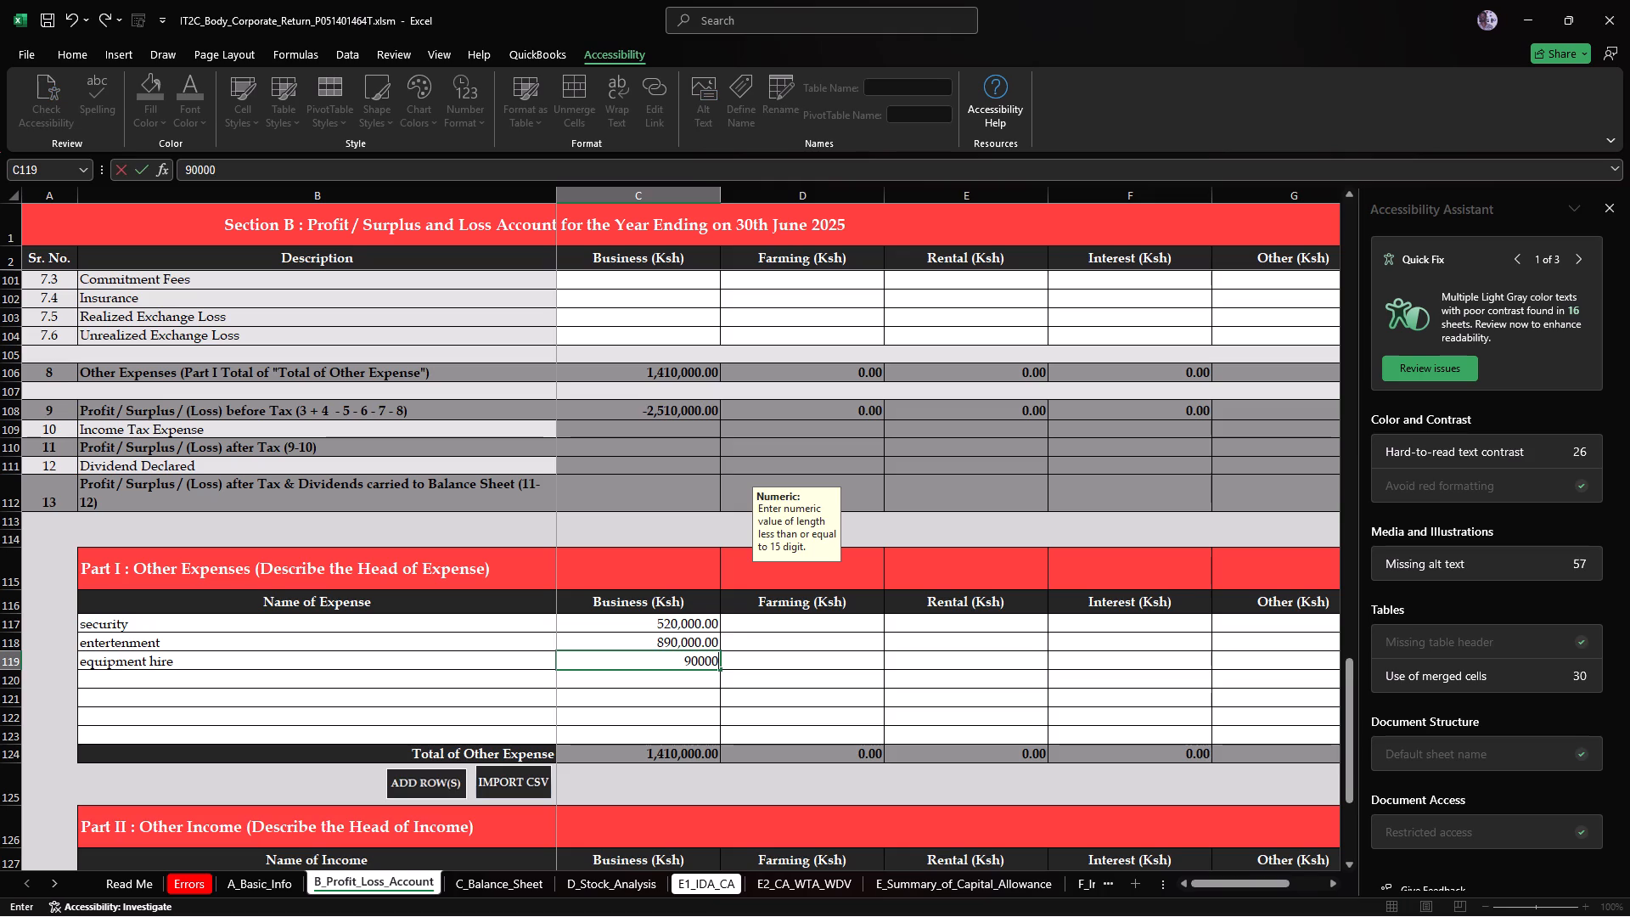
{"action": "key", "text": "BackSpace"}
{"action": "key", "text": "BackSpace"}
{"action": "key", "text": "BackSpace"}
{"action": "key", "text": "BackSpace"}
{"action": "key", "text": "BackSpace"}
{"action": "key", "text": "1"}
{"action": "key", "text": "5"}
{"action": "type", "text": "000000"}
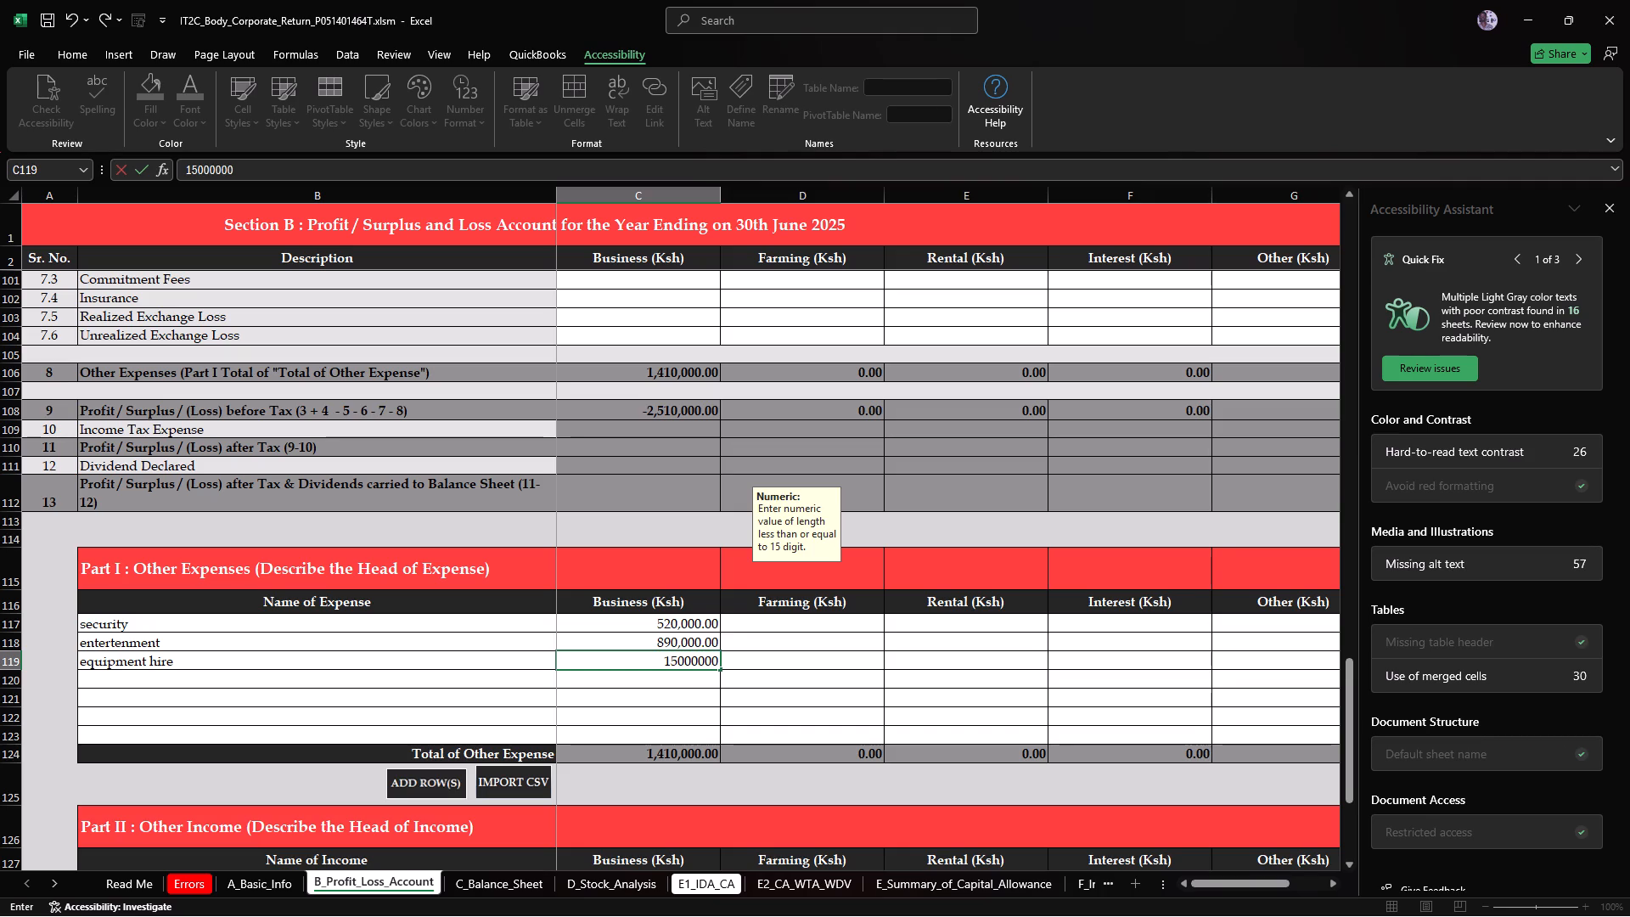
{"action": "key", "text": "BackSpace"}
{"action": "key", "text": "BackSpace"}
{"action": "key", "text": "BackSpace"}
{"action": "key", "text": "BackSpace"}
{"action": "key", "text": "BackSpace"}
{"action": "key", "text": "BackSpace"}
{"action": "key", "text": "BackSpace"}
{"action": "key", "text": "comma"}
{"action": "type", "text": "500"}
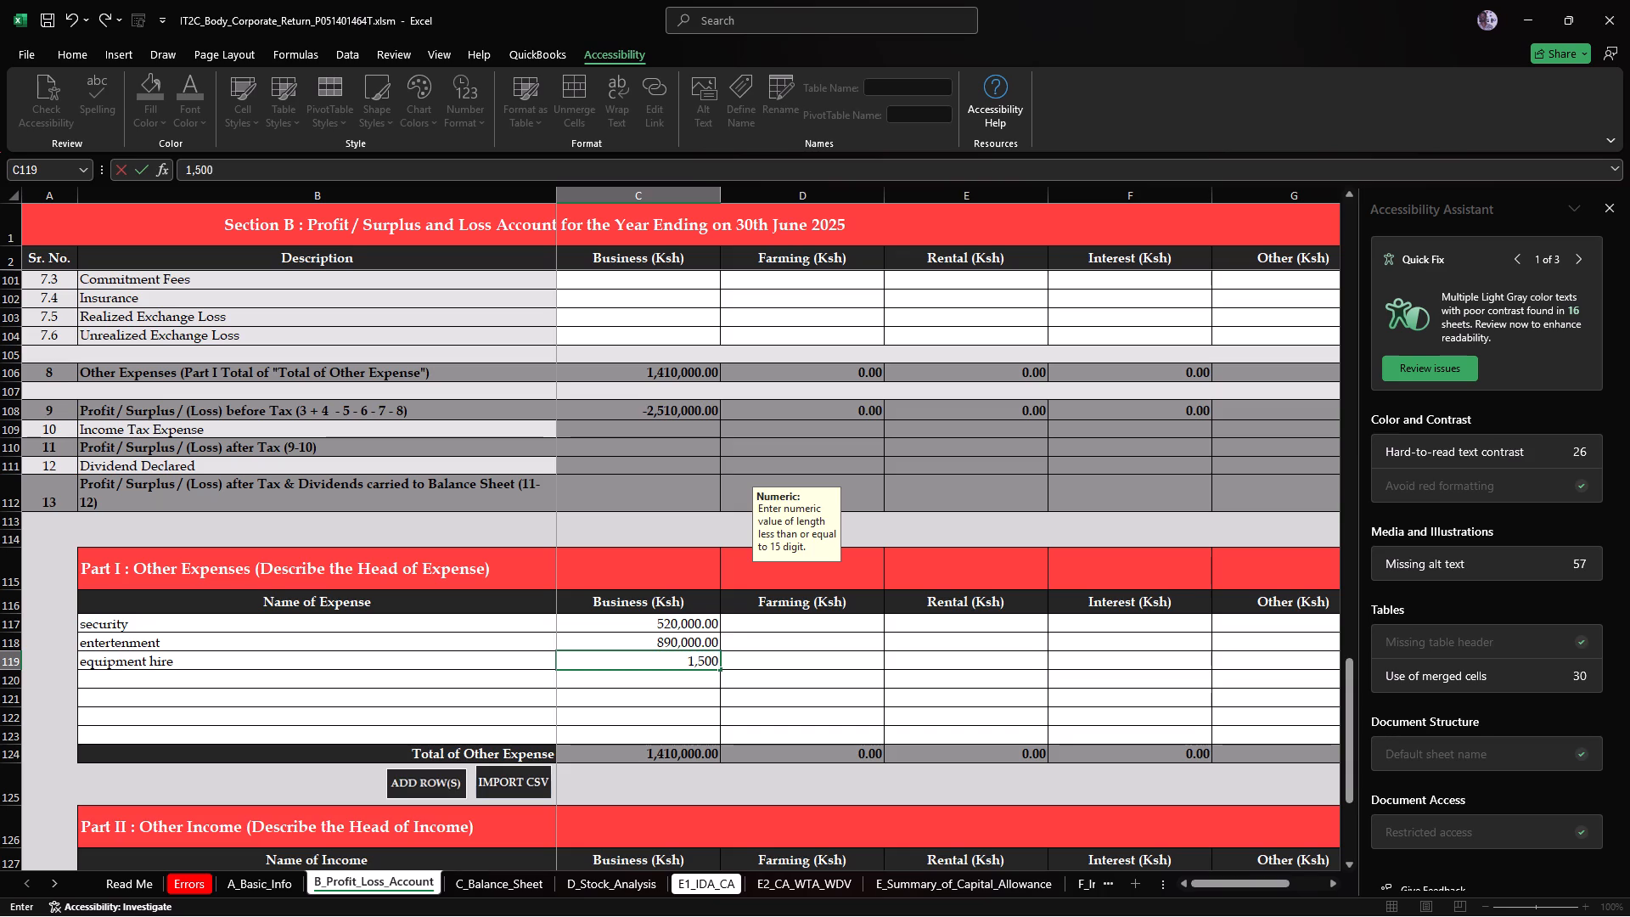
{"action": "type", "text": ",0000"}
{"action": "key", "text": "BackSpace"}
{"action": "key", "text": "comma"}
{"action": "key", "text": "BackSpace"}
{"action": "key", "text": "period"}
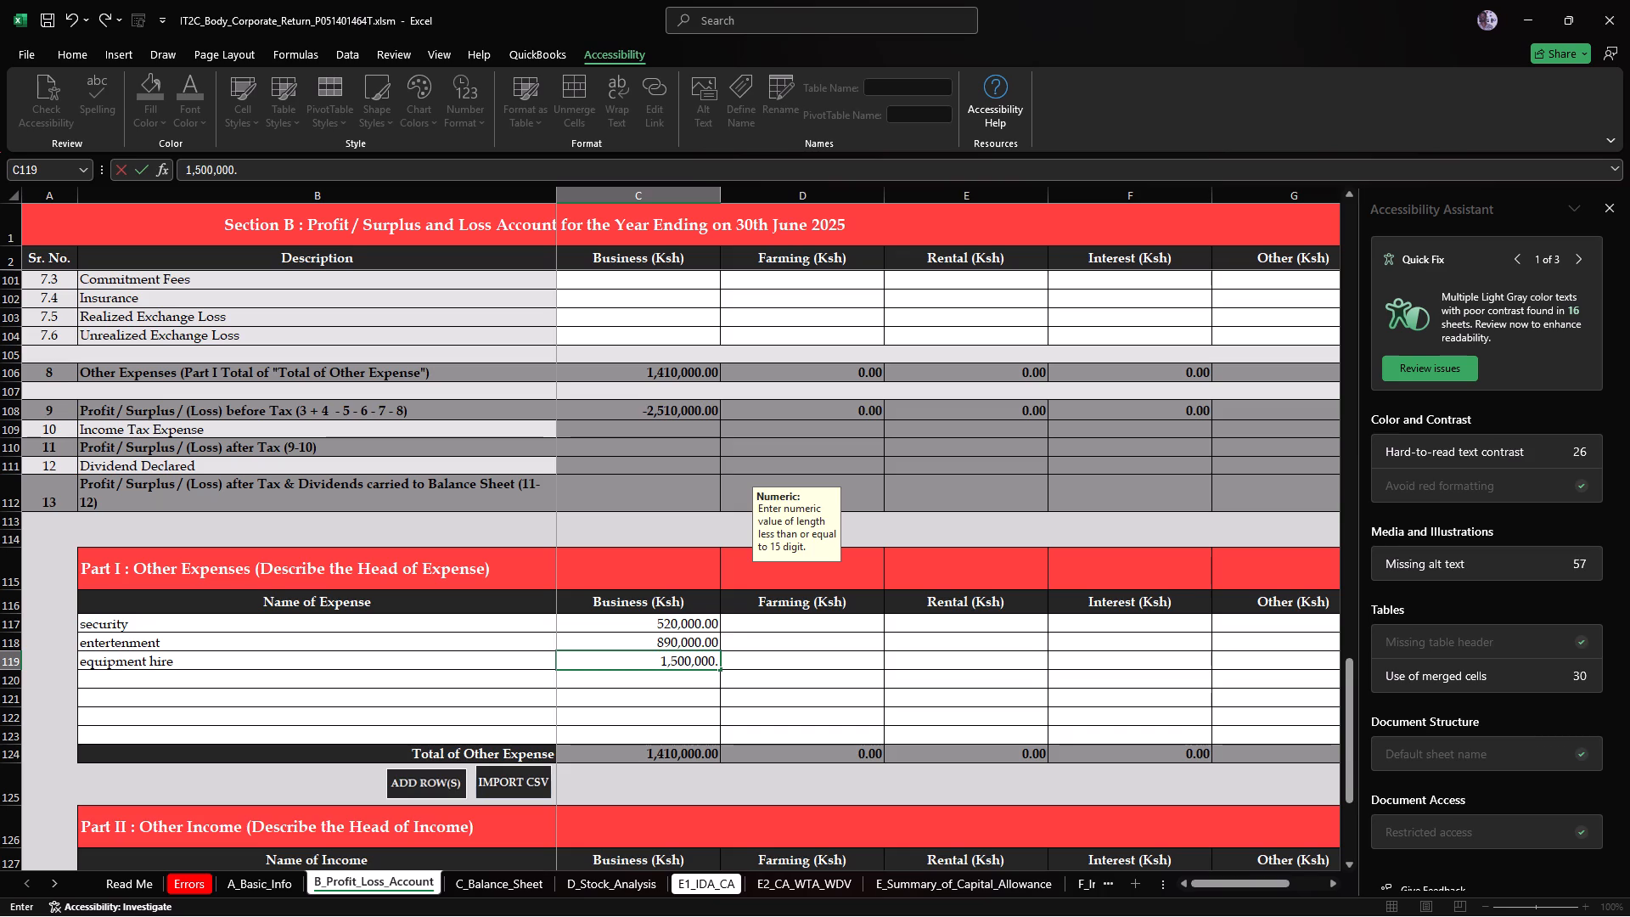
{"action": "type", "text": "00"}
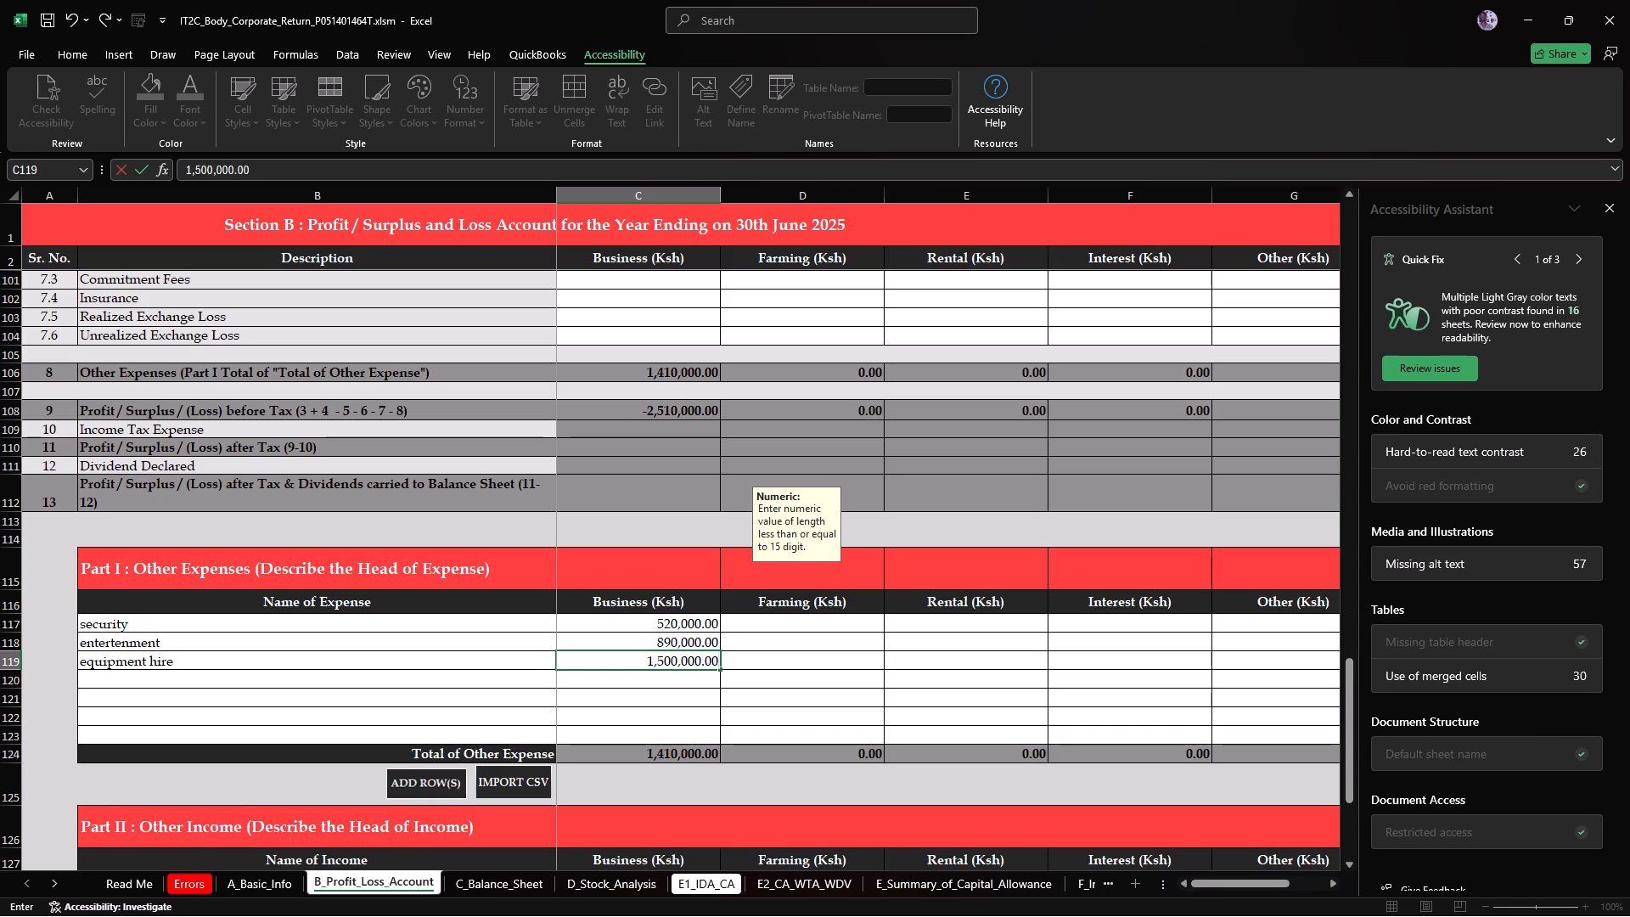
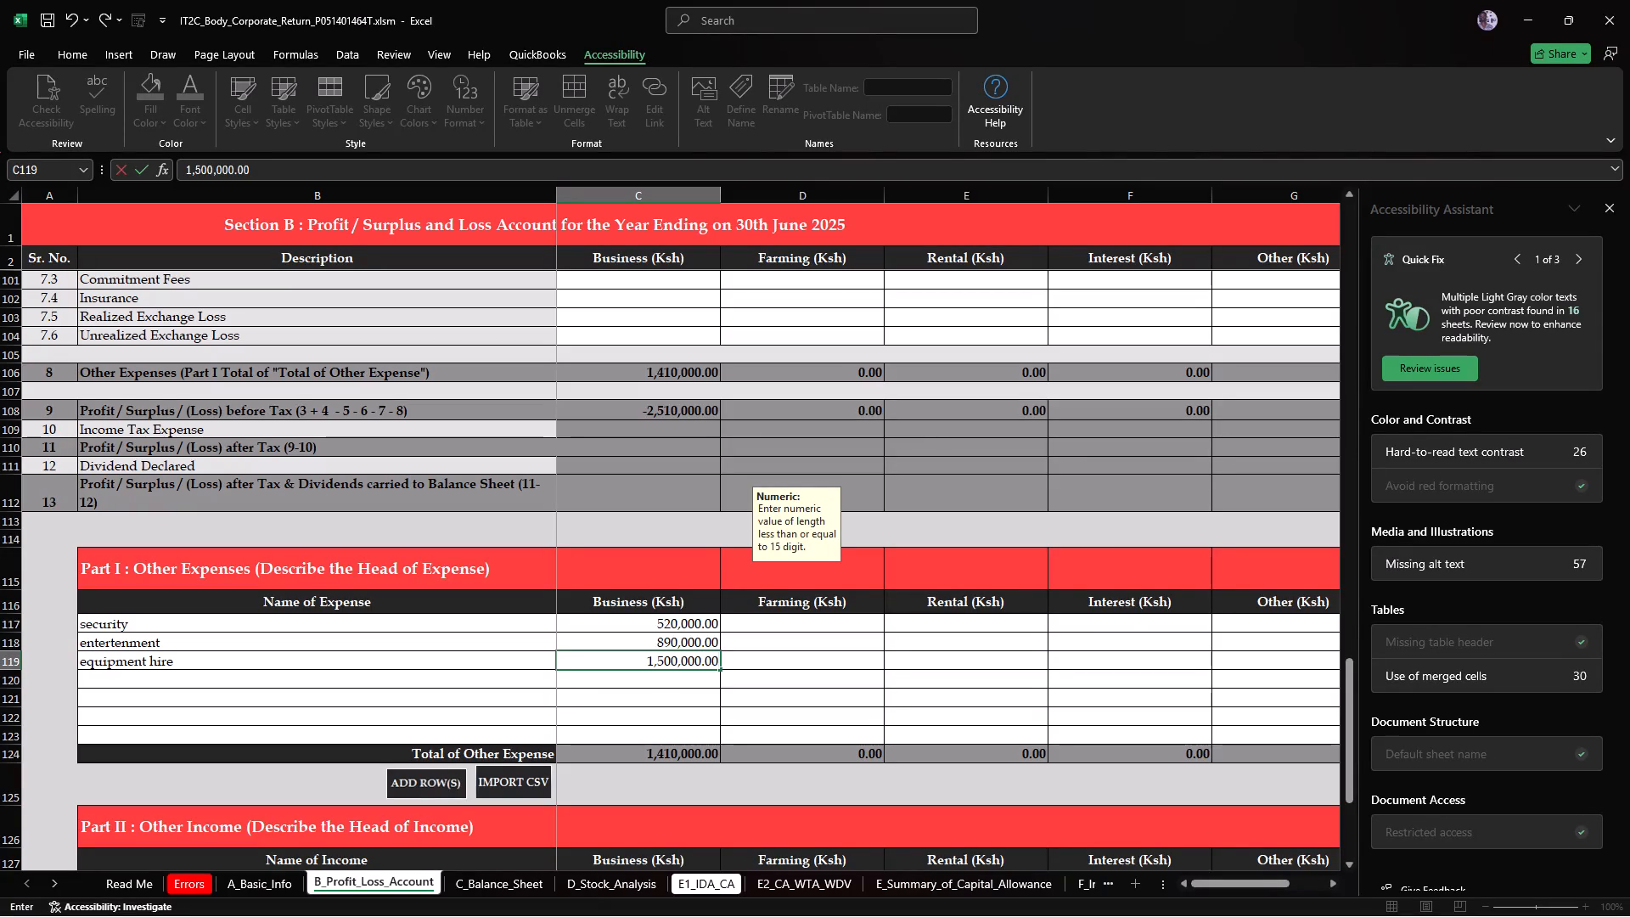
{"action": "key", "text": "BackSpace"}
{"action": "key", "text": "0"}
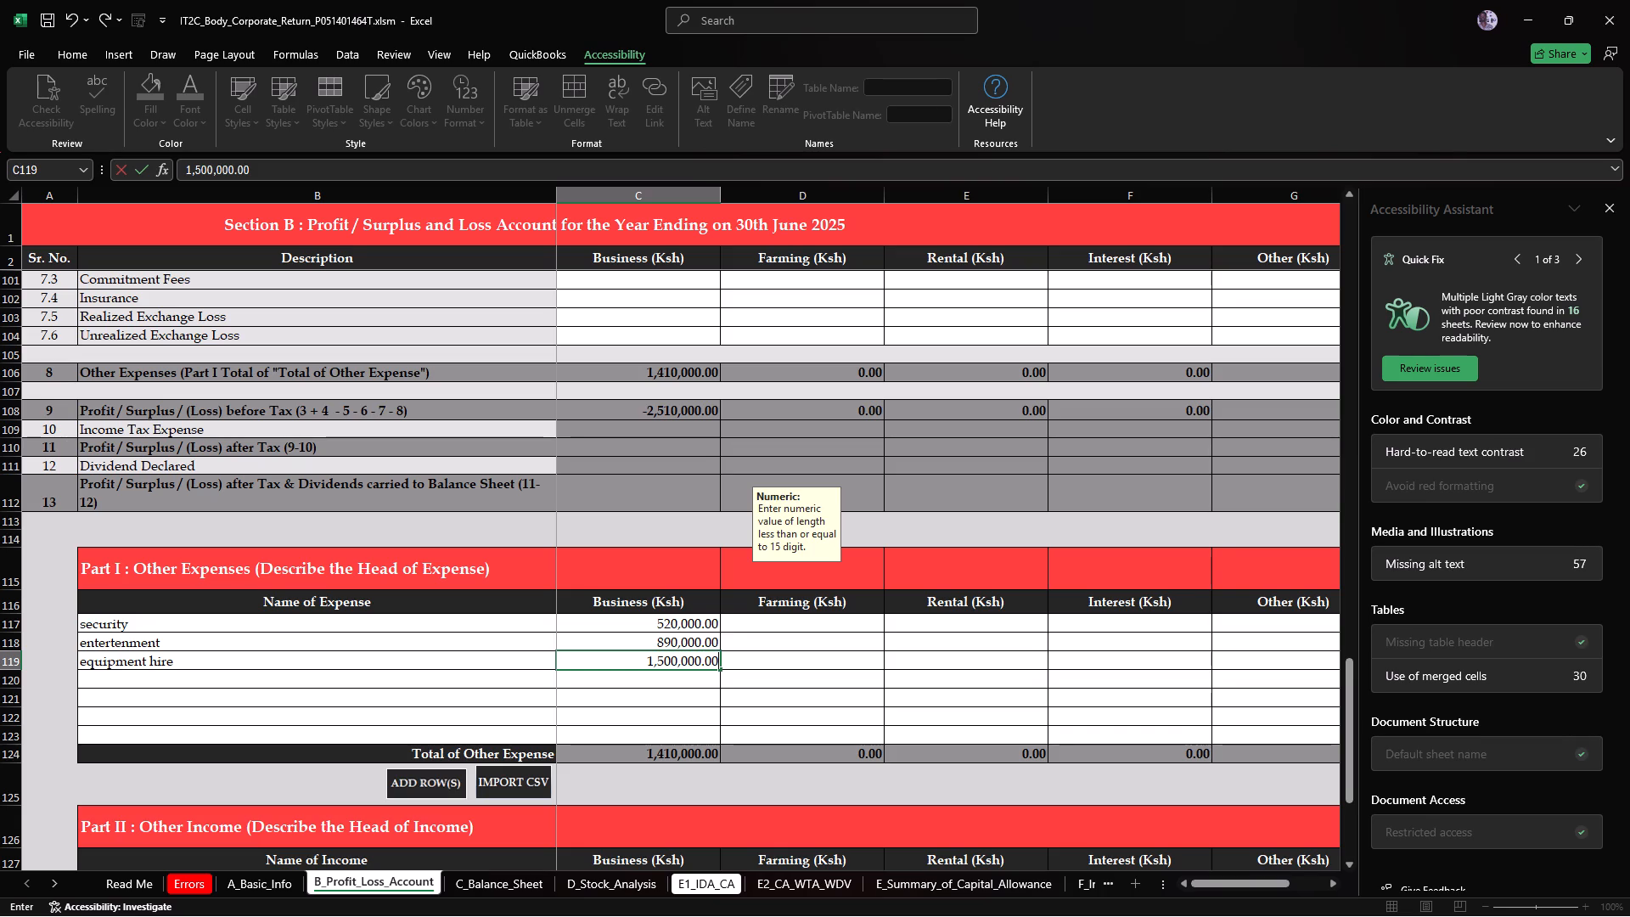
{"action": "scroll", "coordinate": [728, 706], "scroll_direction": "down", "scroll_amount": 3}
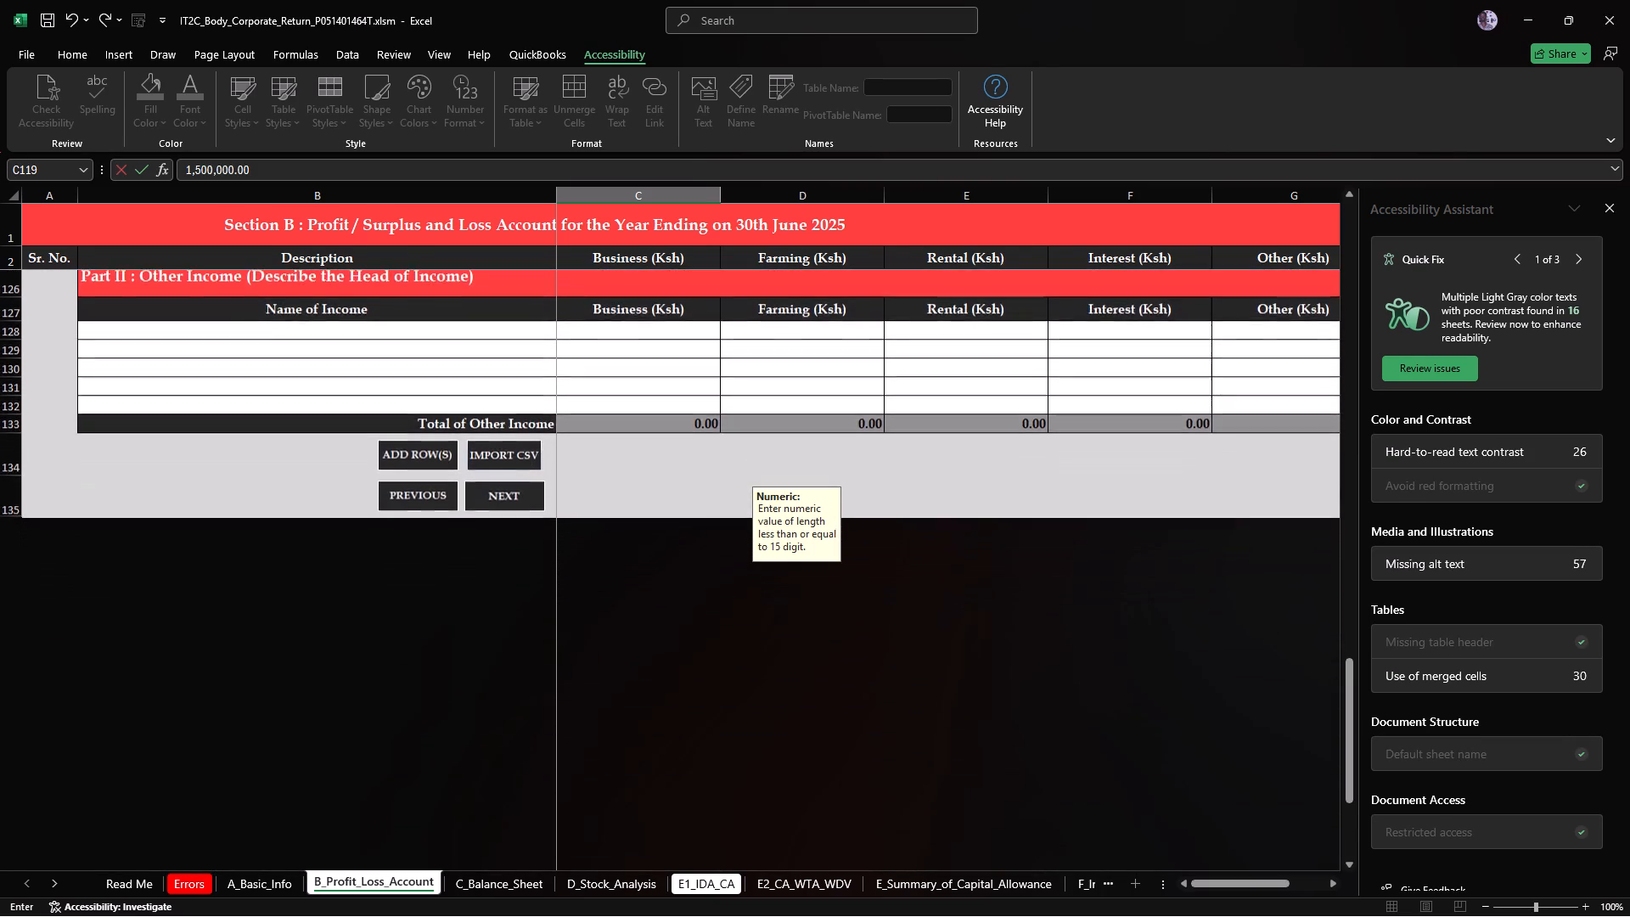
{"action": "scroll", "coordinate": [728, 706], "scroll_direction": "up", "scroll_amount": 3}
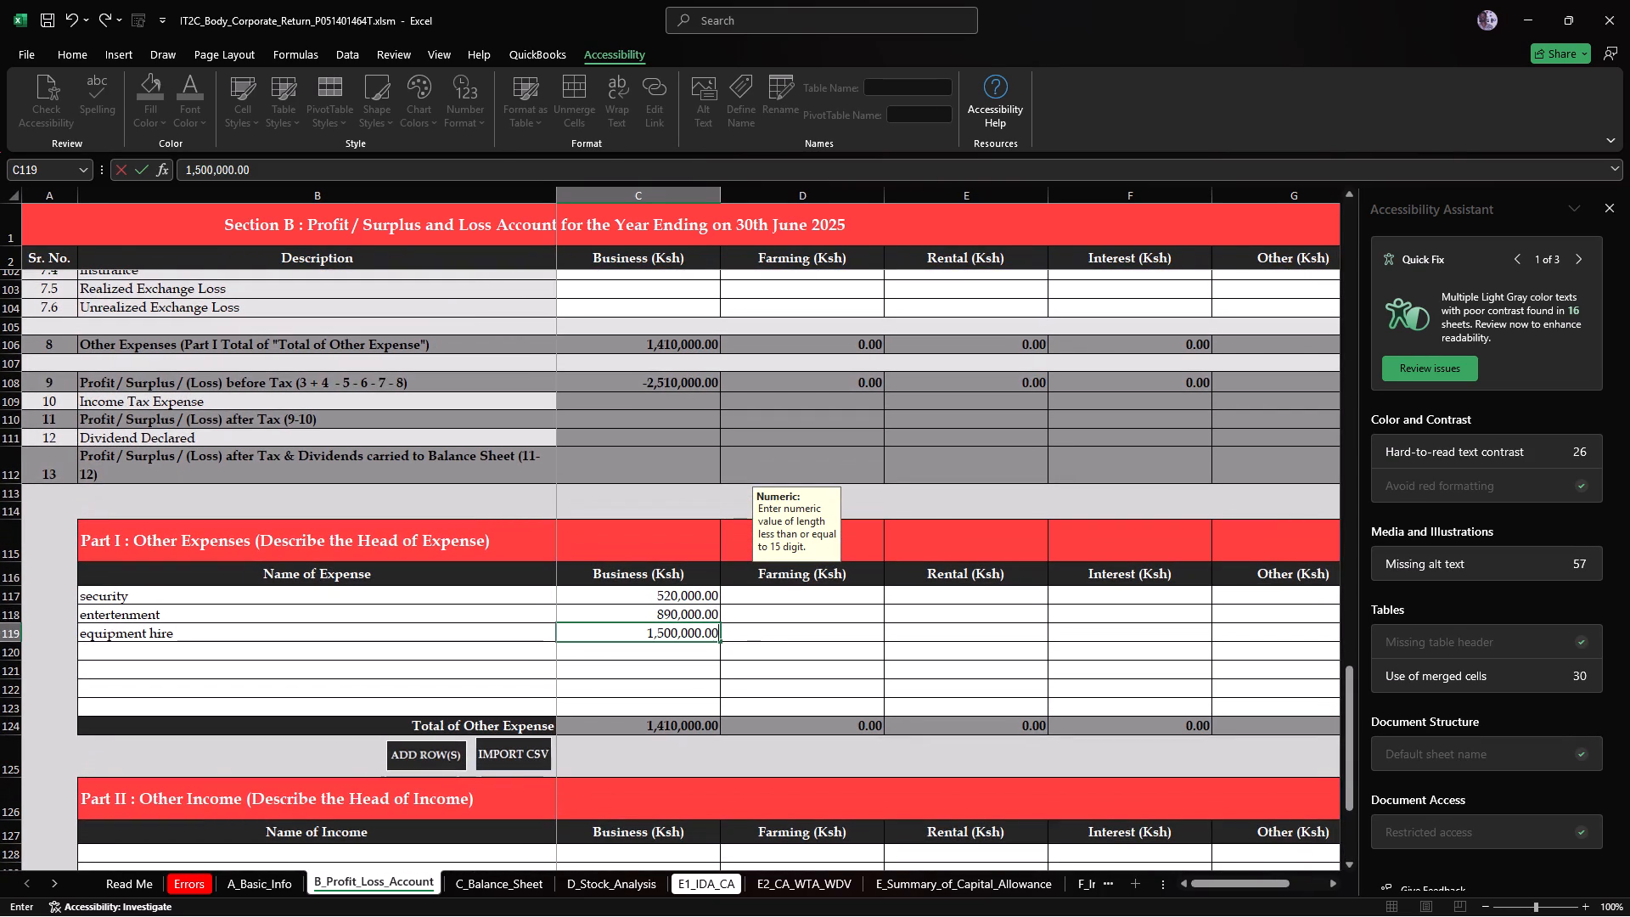
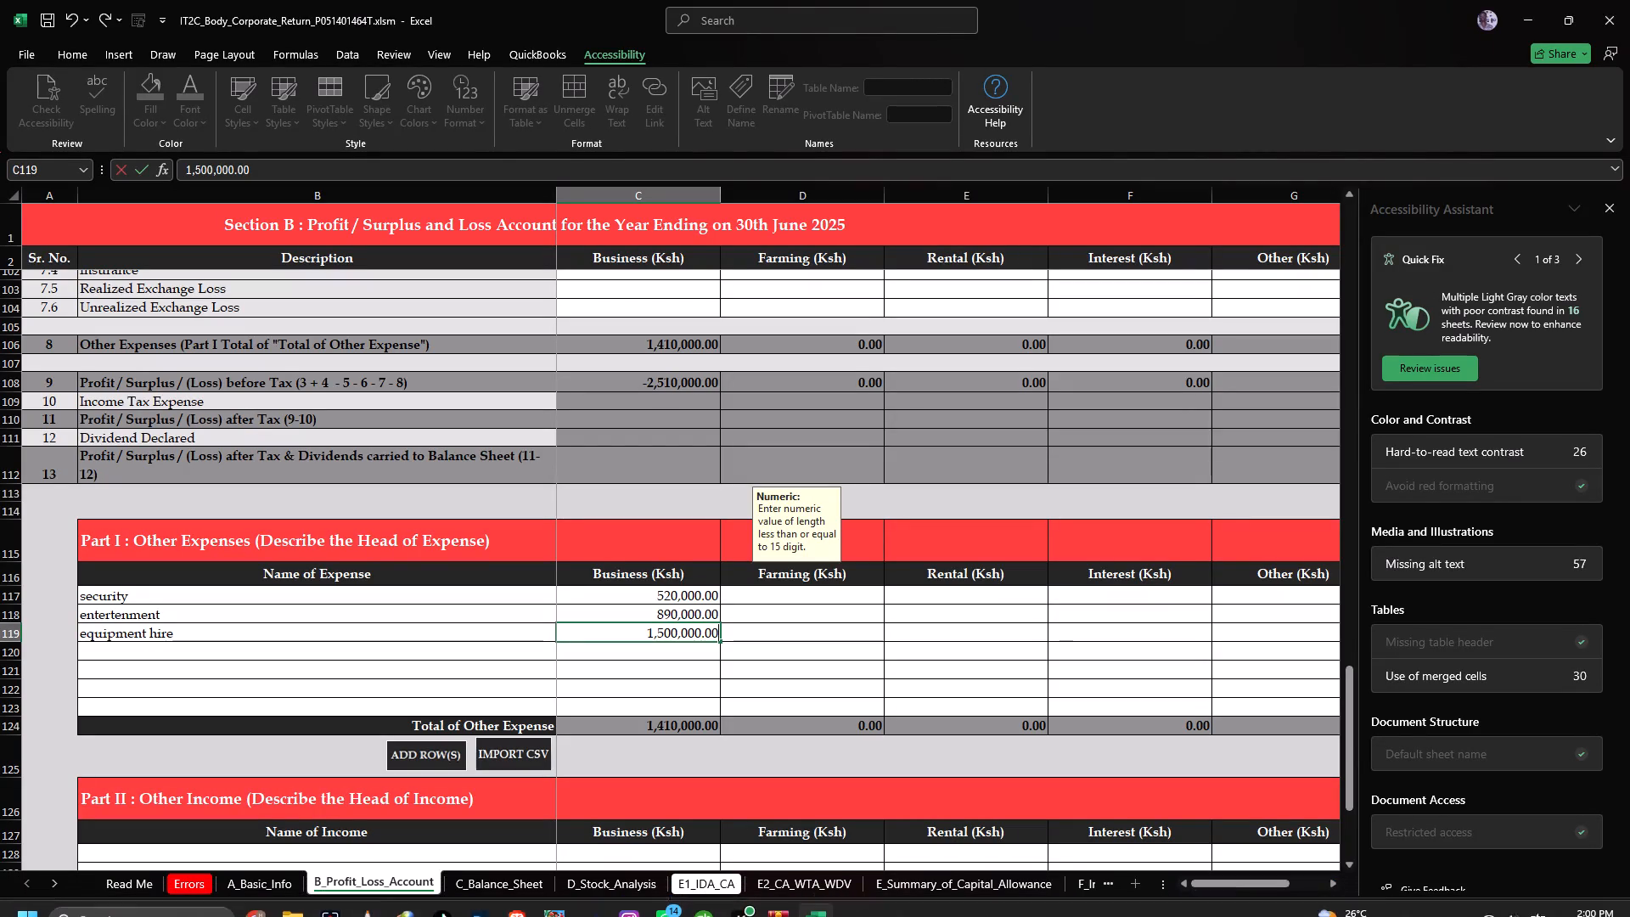
Review the balance sheet from fixed assets and liabilities through to the share capital and reserves section.
{"action": "left_click", "coordinate": [491, 886]}
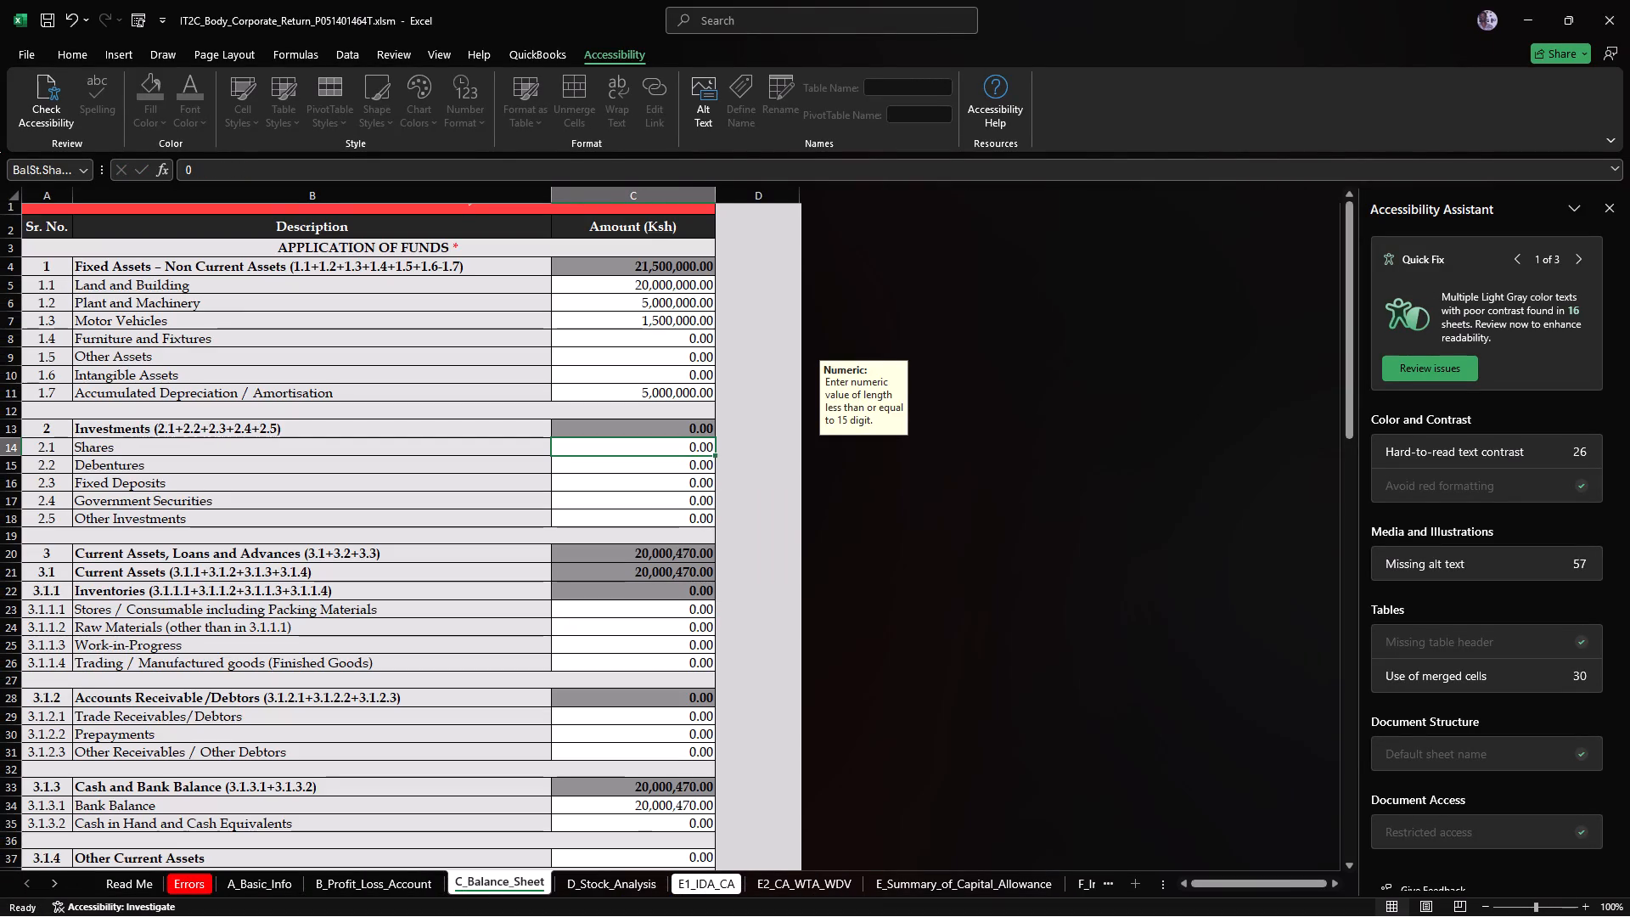
{"action": "scroll", "coordinate": [474, 684], "scroll_direction": "down", "scroll_amount": 3}
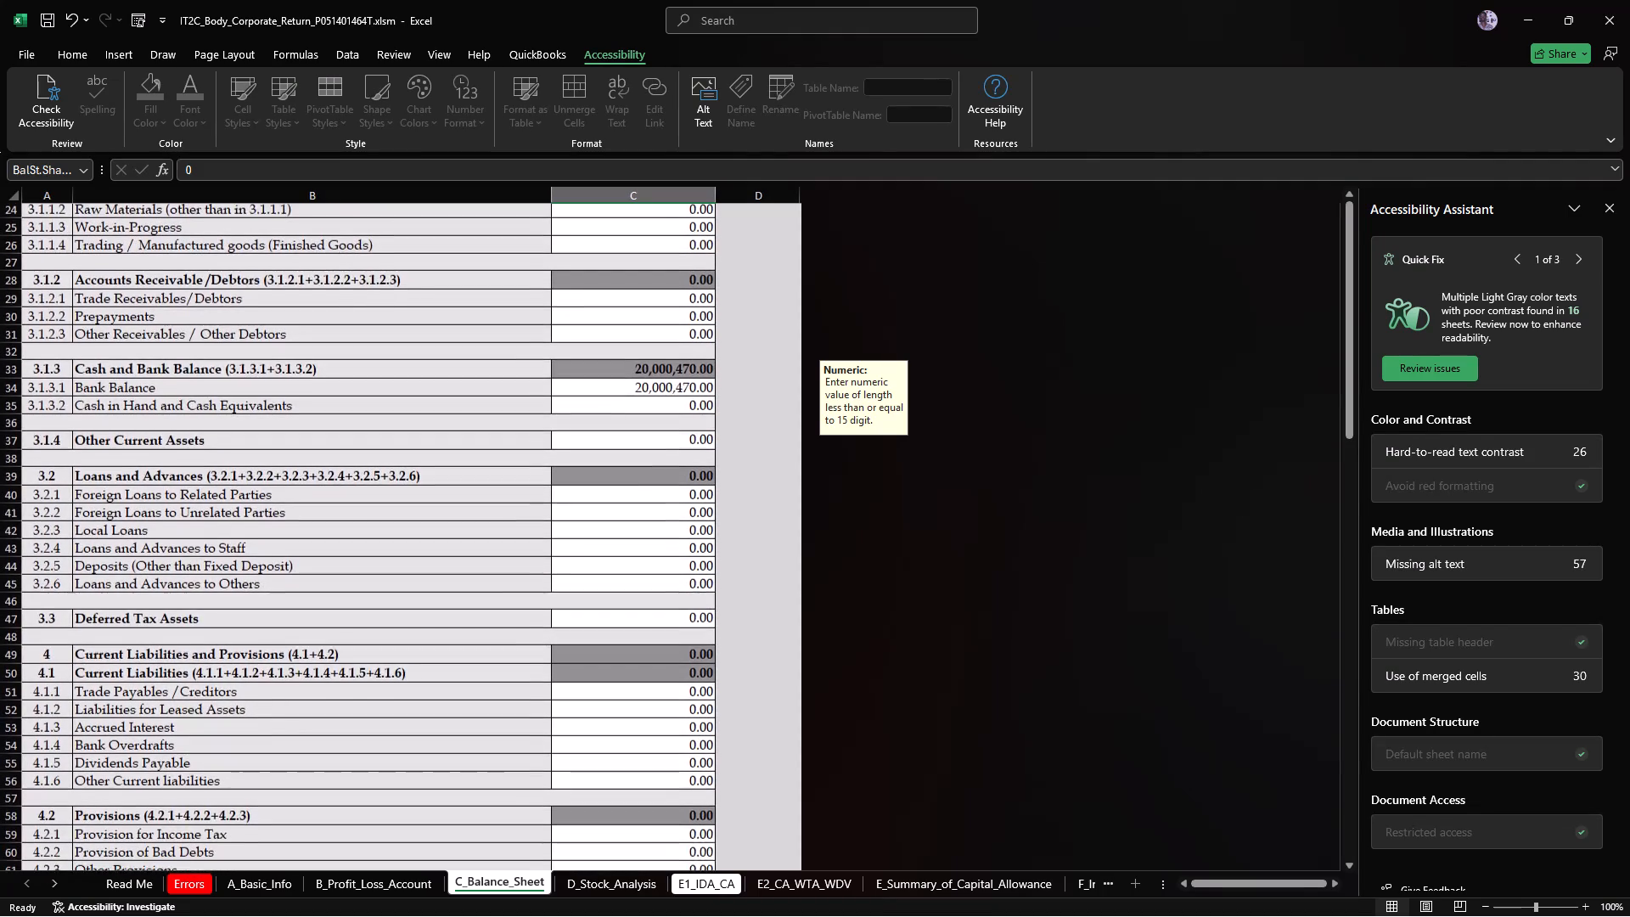
{"action": "scroll", "coordinate": [474, 684], "scroll_direction": "down", "scroll_amount": 1}
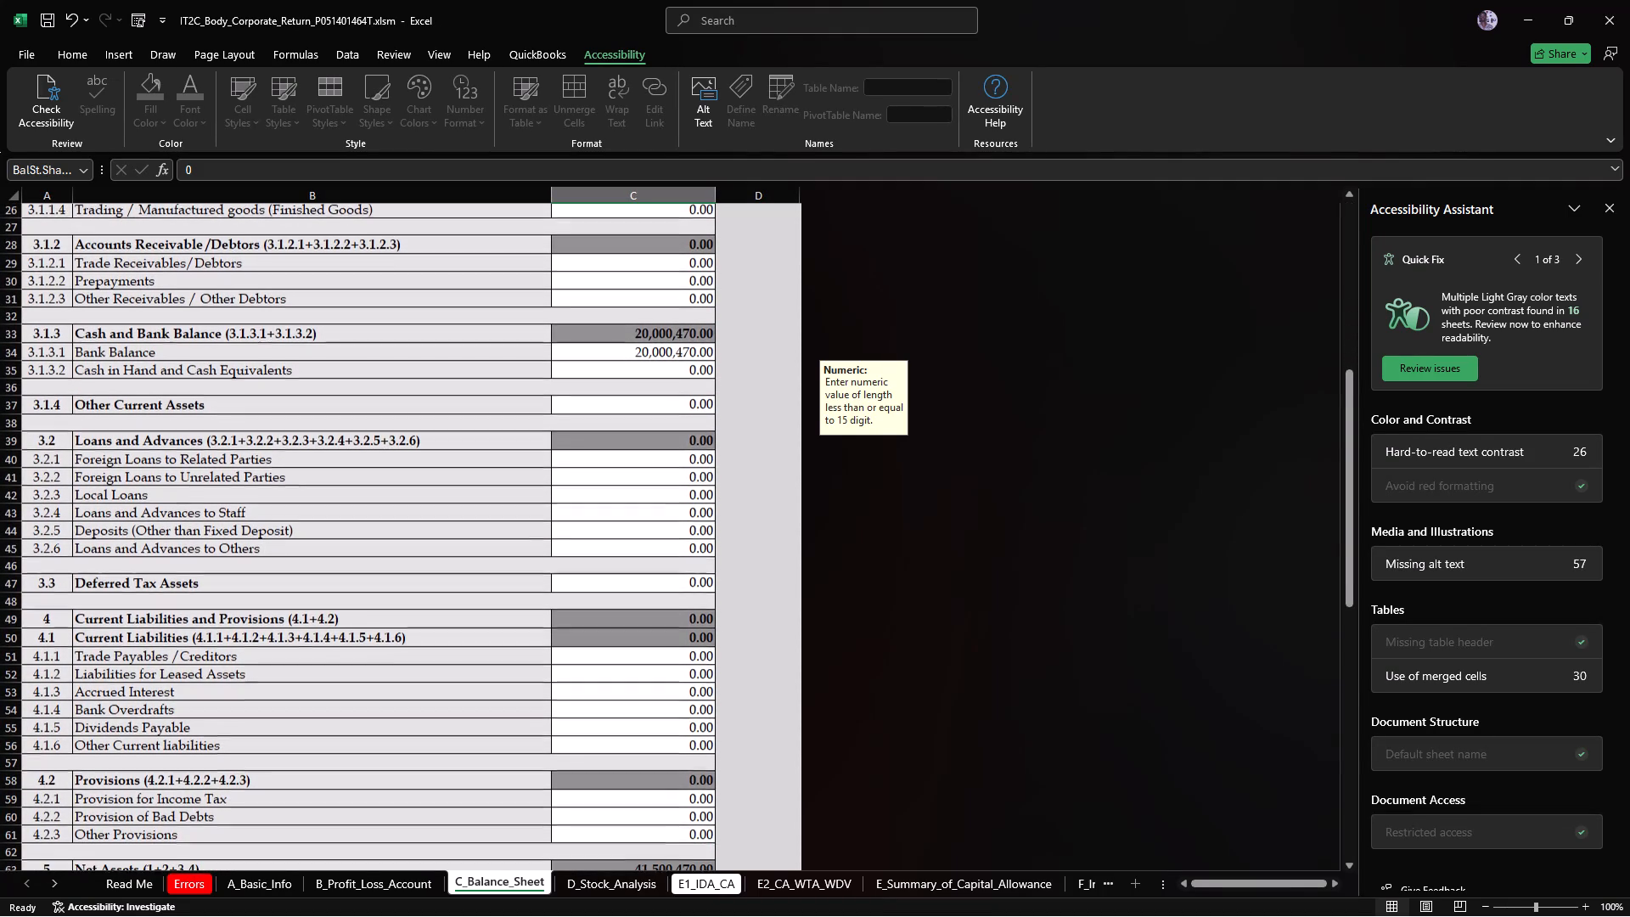
{"action": "scroll", "coordinate": [474, 684], "scroll_direction": "down", "scroll_amount": 2}
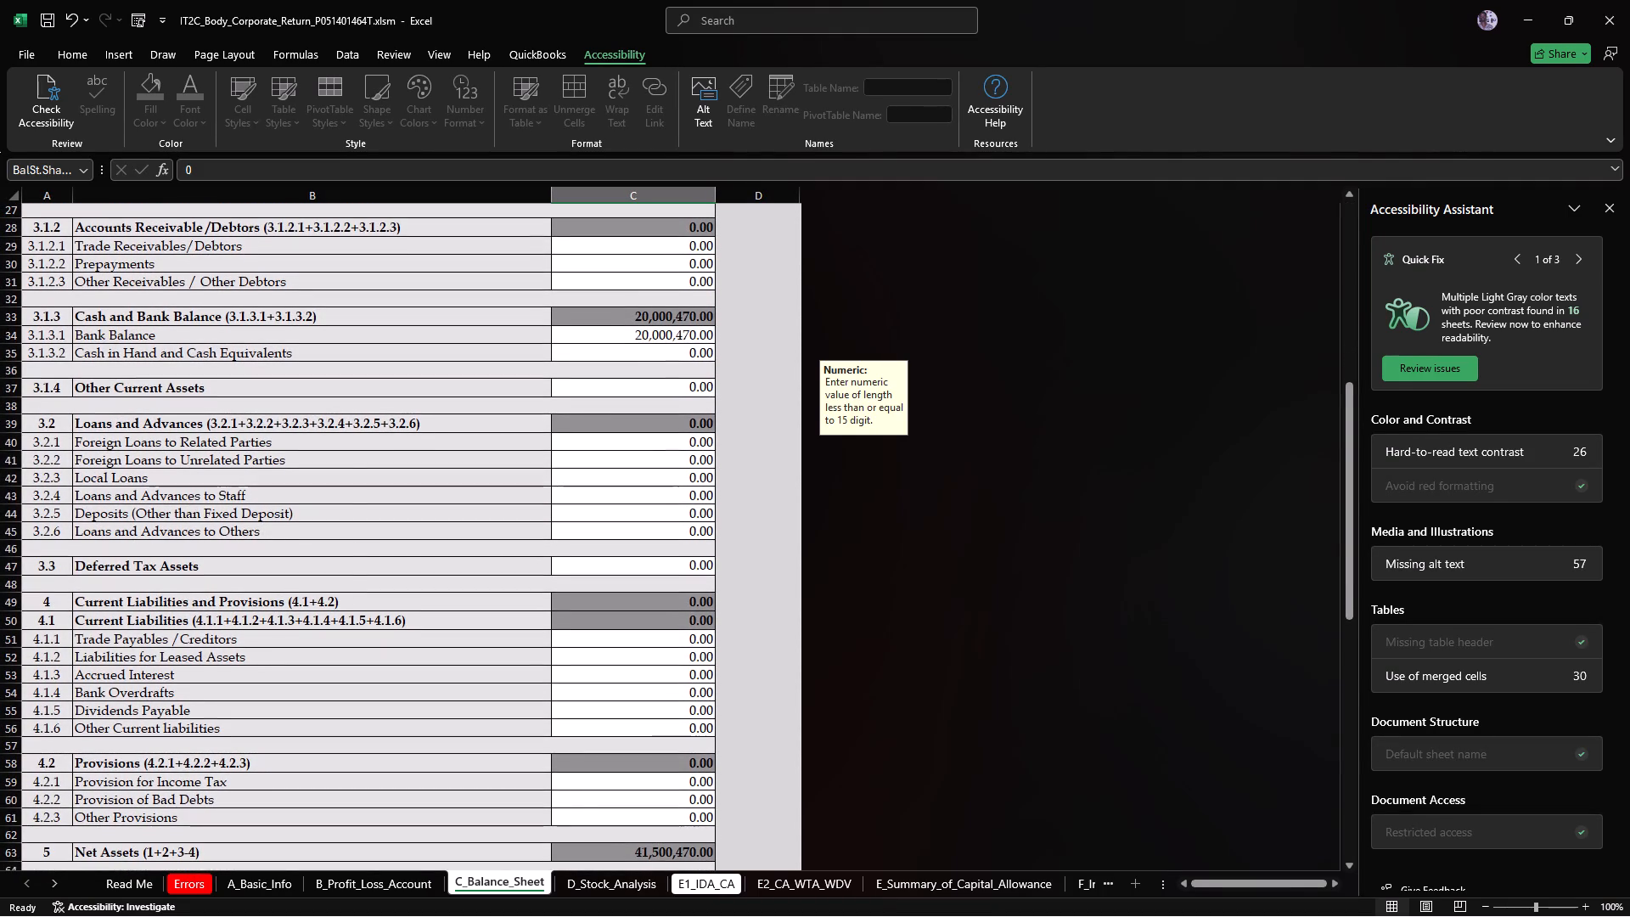
{"action": "scroll", "coordinate": [474, 684], "scroll_direction": "up", "scroll_amount": 1}
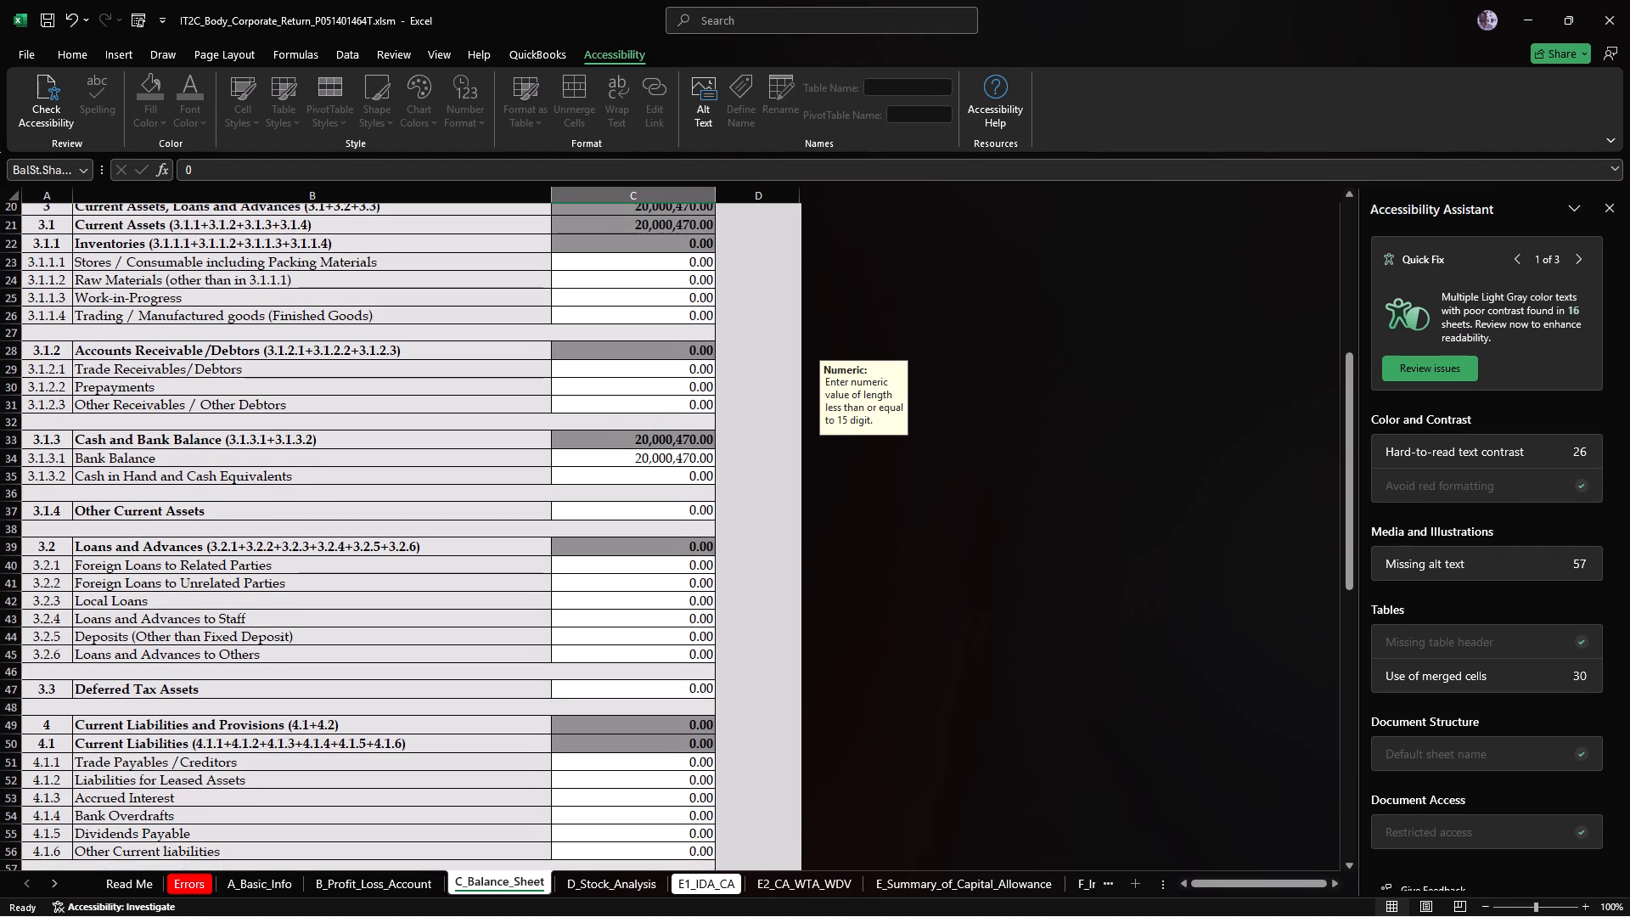
{"action": "scroll", "coordinate": [474, 687], "scroll_direction": "down", "scroll_amount": 1}
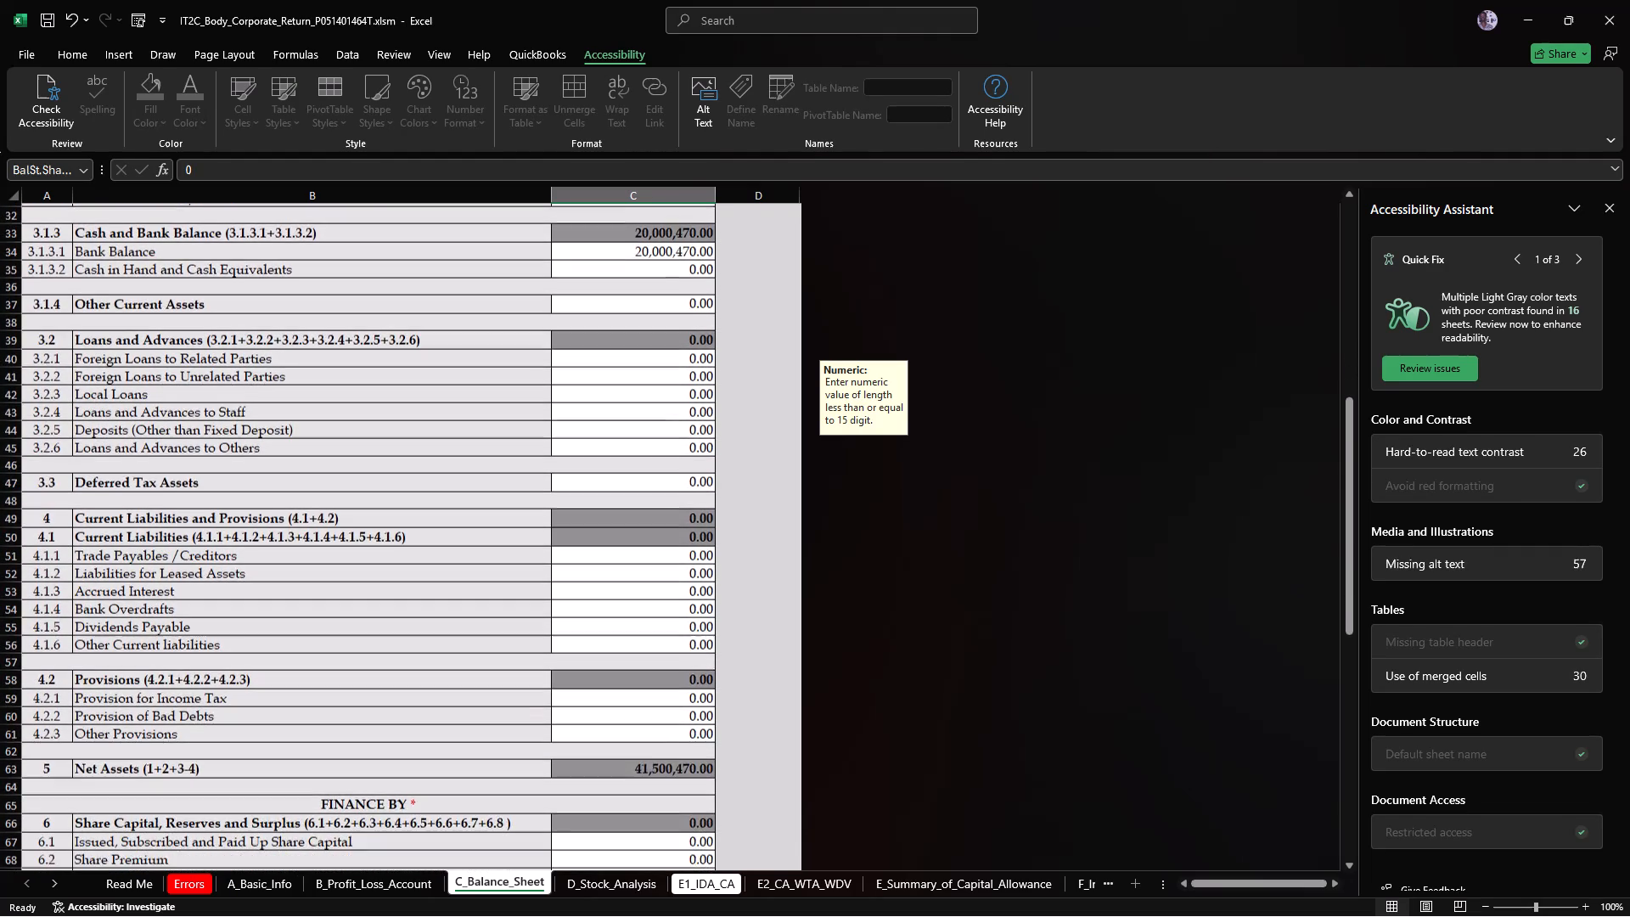
{"action": "scroll", "coordinate": [474, 687], "scroll_direction": "down", "scroll_amount": 2}
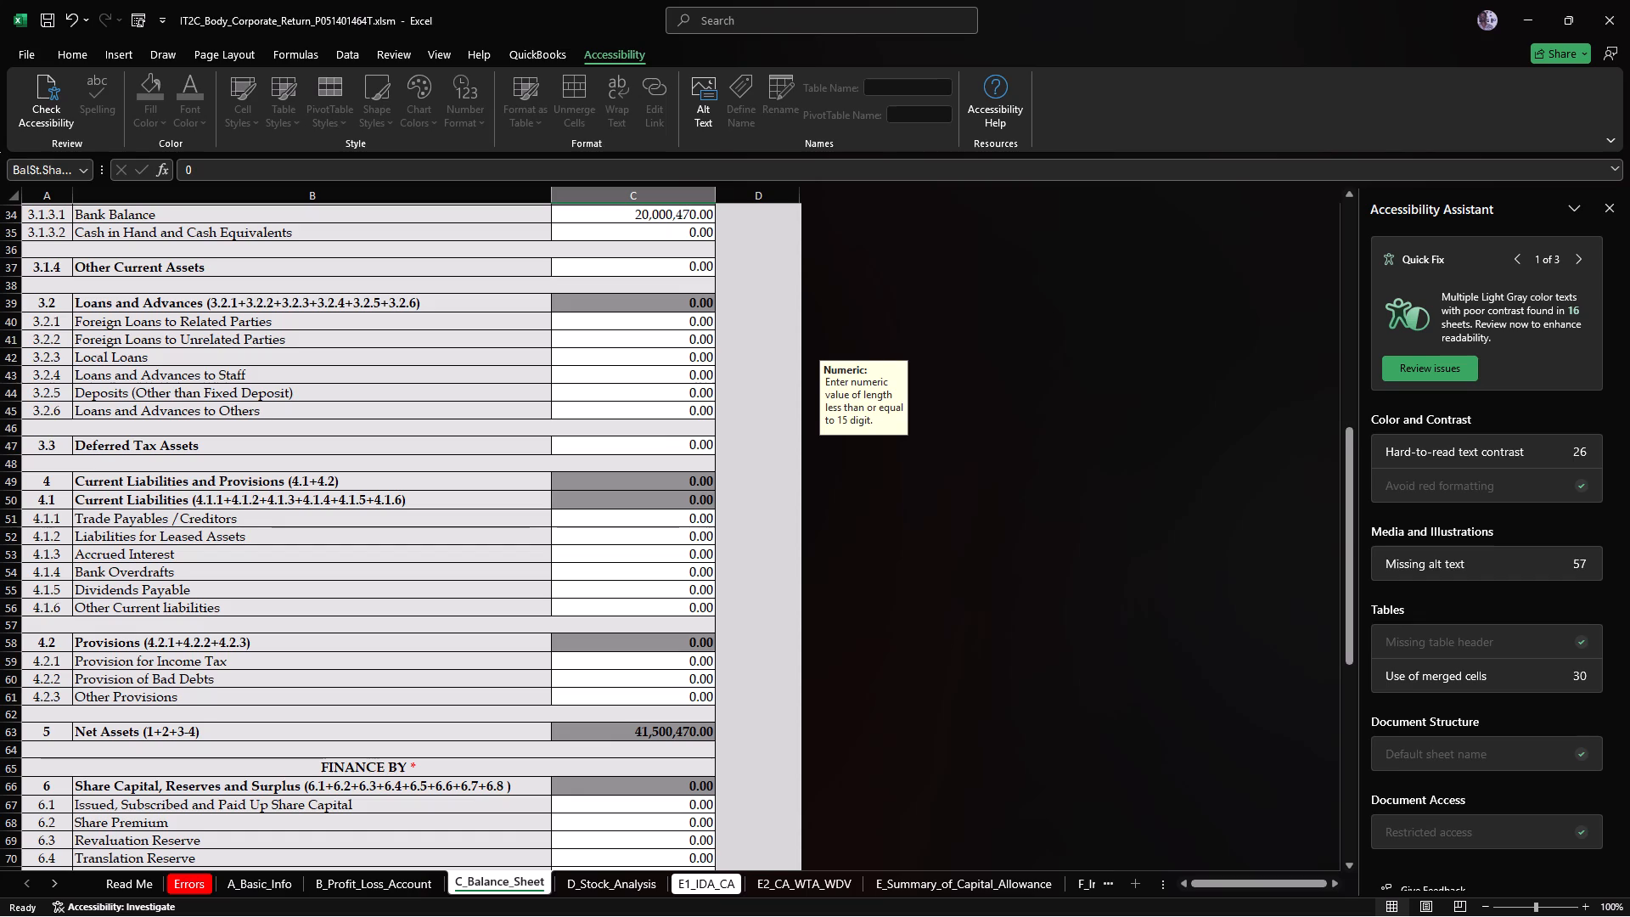
{"action": "left_click", "coordinate": [619, 661]}
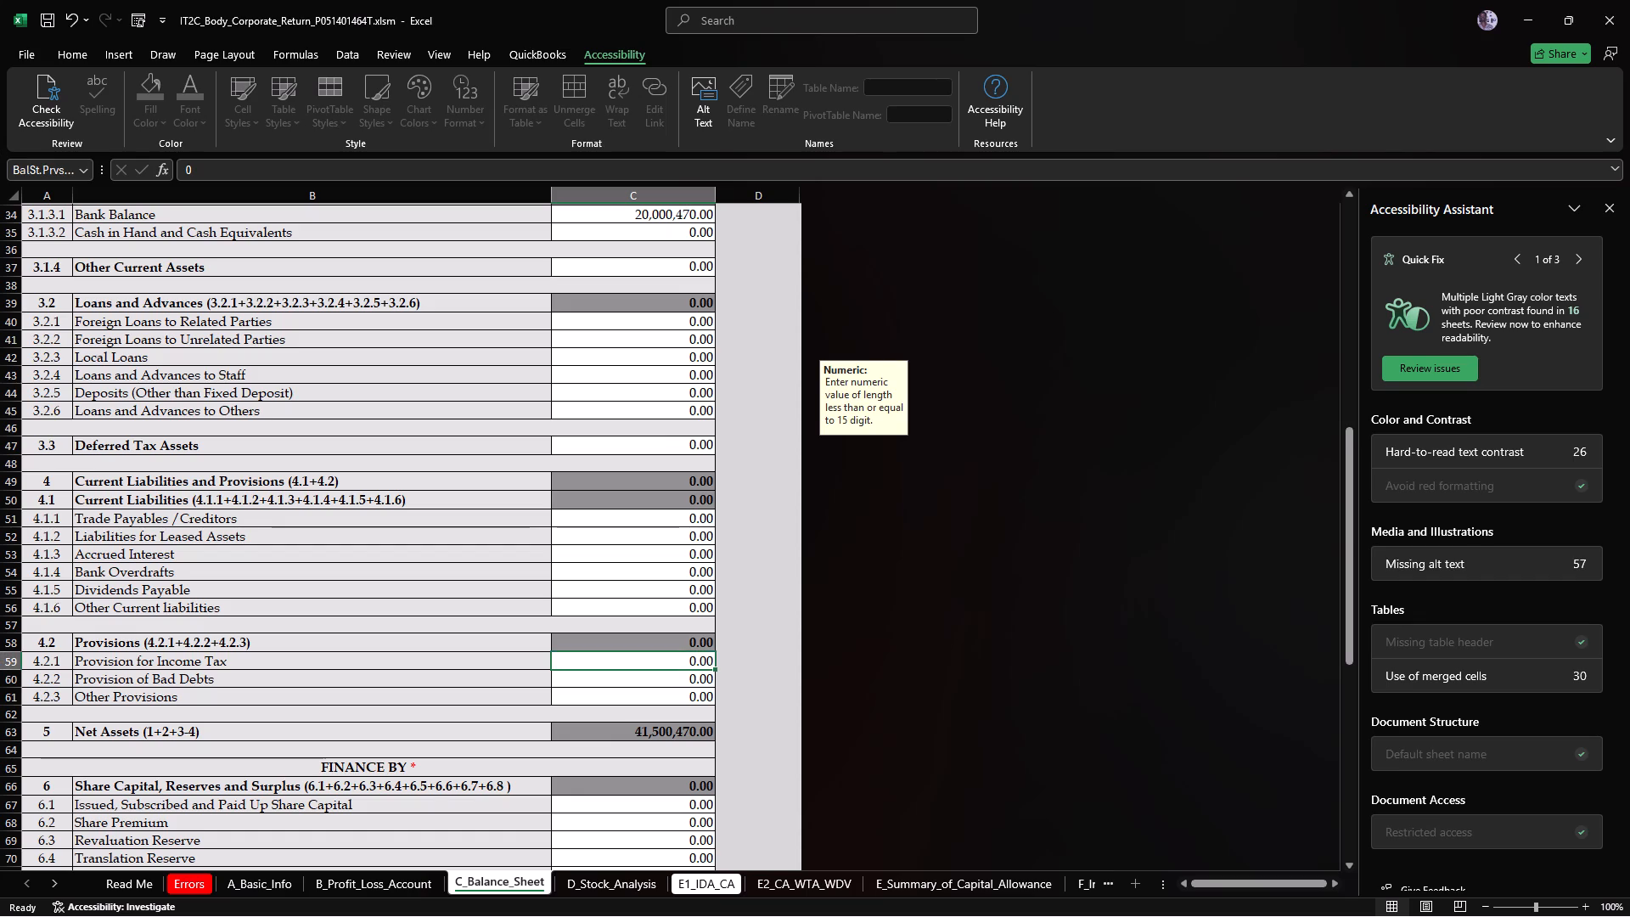
{"action": "scroll", "coordinate": [694, 856], "scroll_direction": "down", "scroll_amount": 2}
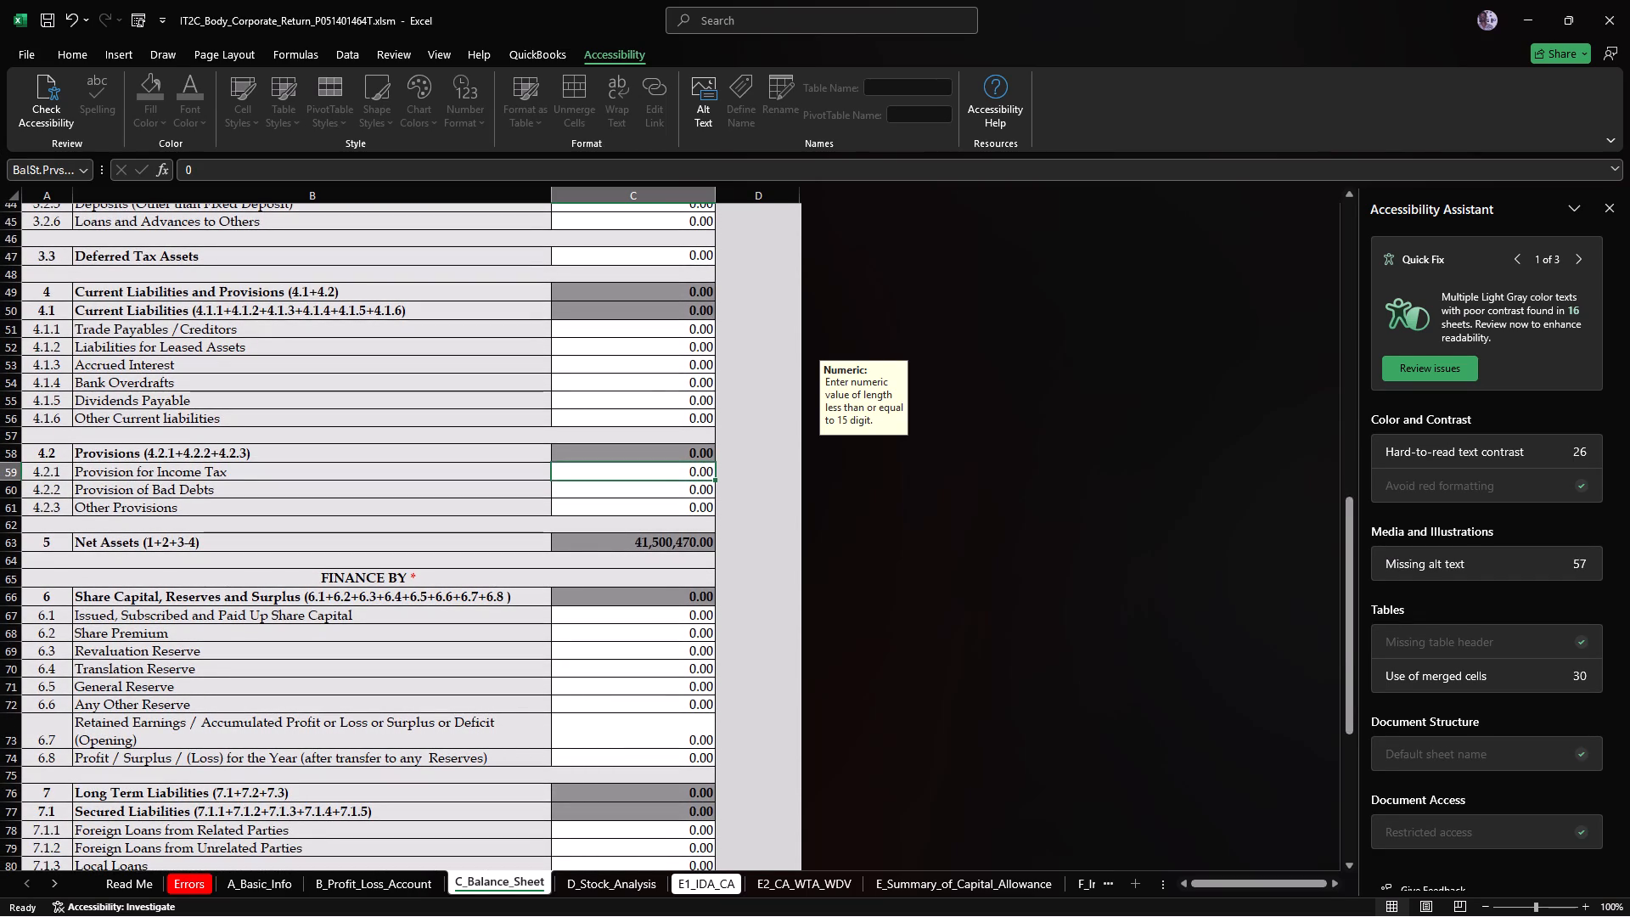
Return to the profit and loss account and examine the other expenses, other income and consolidated profit rows.
{"action": "left_click", "coordinate": [333, 875]}
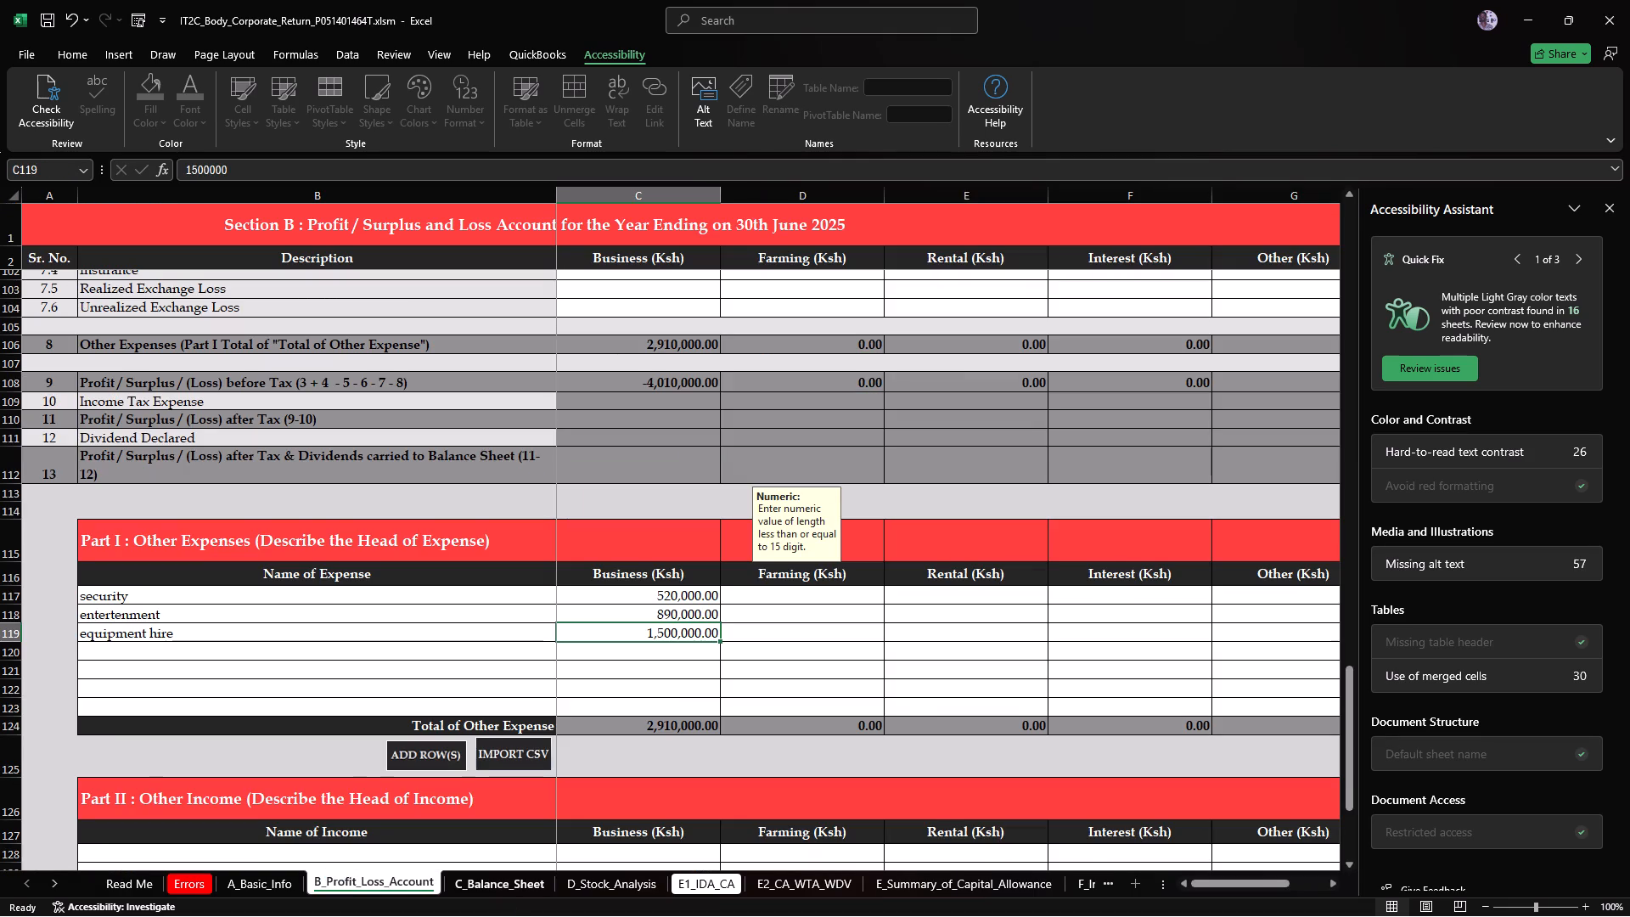
{"action": "scroll", "coordinate": [589, 706], "scroll_direction": "up", "scroll_amount": 2}
{"action": "scroll", "coordinate": [589, 706], "scroll_direction": "down", "scroll_amount": 3}
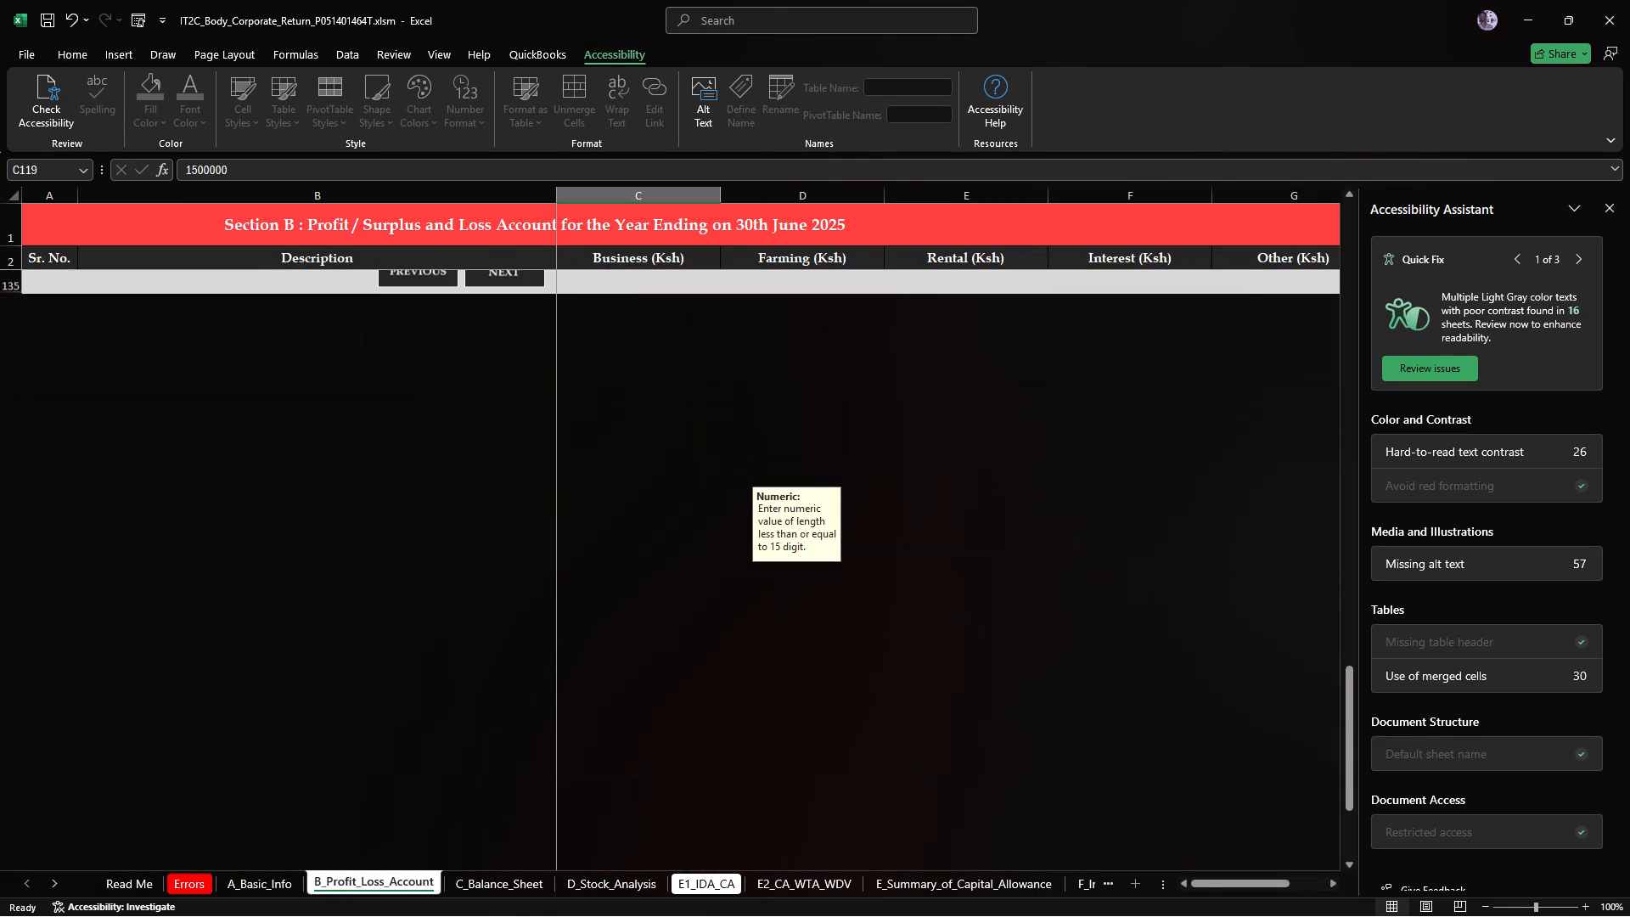
{"action": "scroll", "coordinate": [589, 706], "scroll_direction": "down", "scroll_amount": 1}
{"action": "scroll", "coordinate": [589, 706], "scroll_direction": "up", "scroll_amount": 3}
{"action": "scroll", "coordinate": [539, 572], "scroll_direction": "up", "scroll_amount": 2}
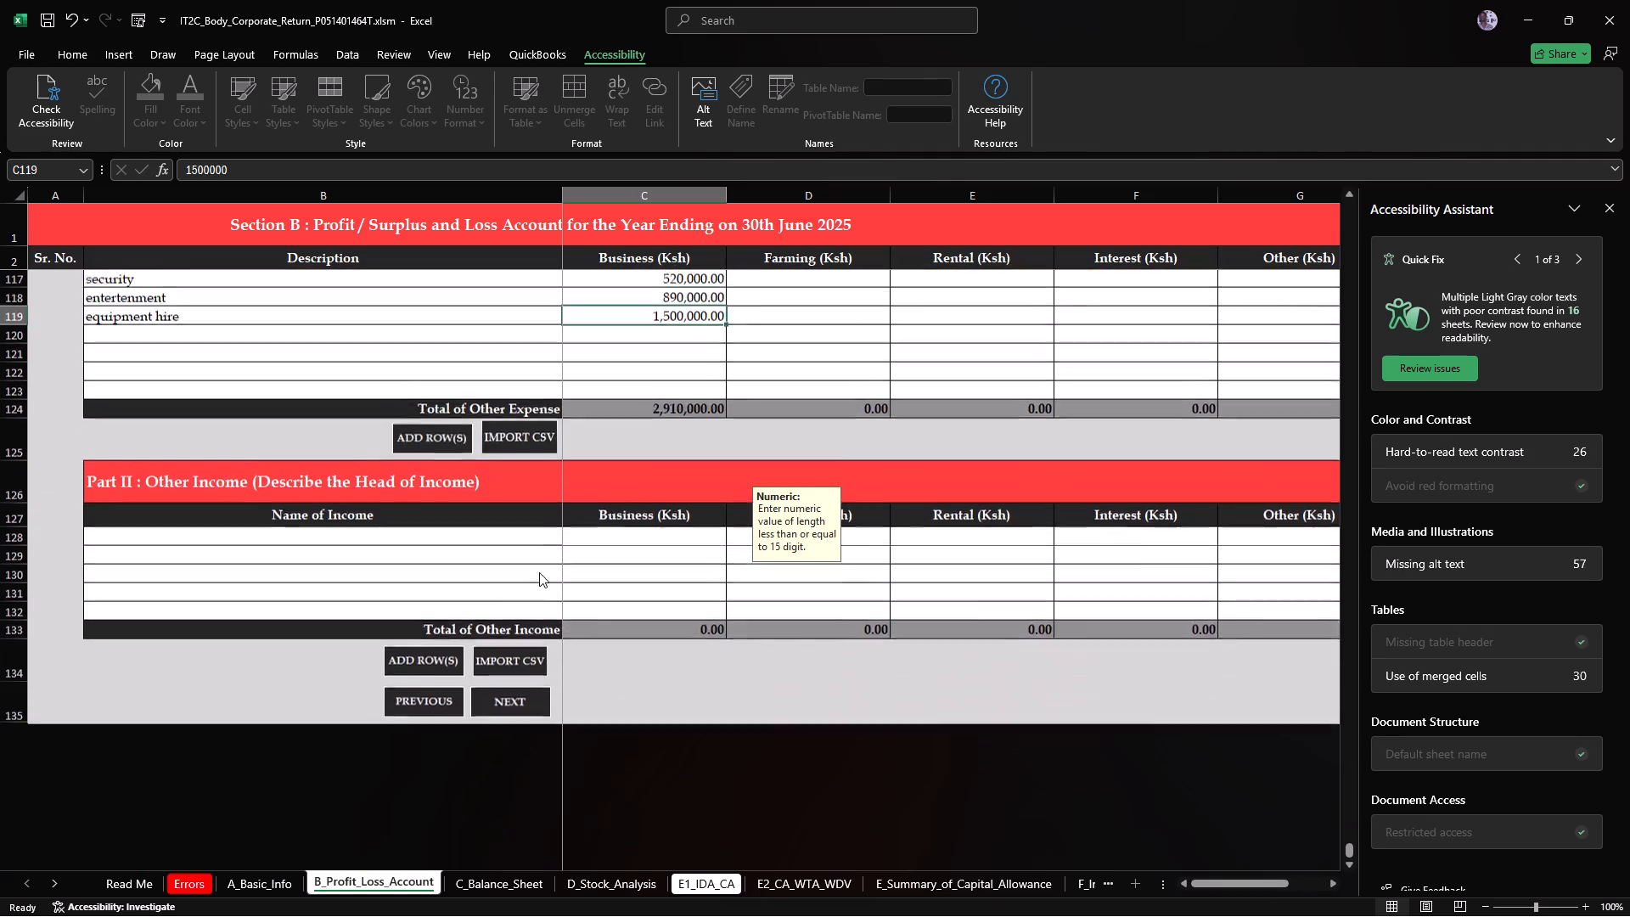
{"action": "scroll", "coordinate": [539, 572], "scroll_direction": "up", "scroll_amount": 1}
{"action": "scroll", "coordinate": [676, 533], "scroll_direction": "left", "scroll_amount": 2}
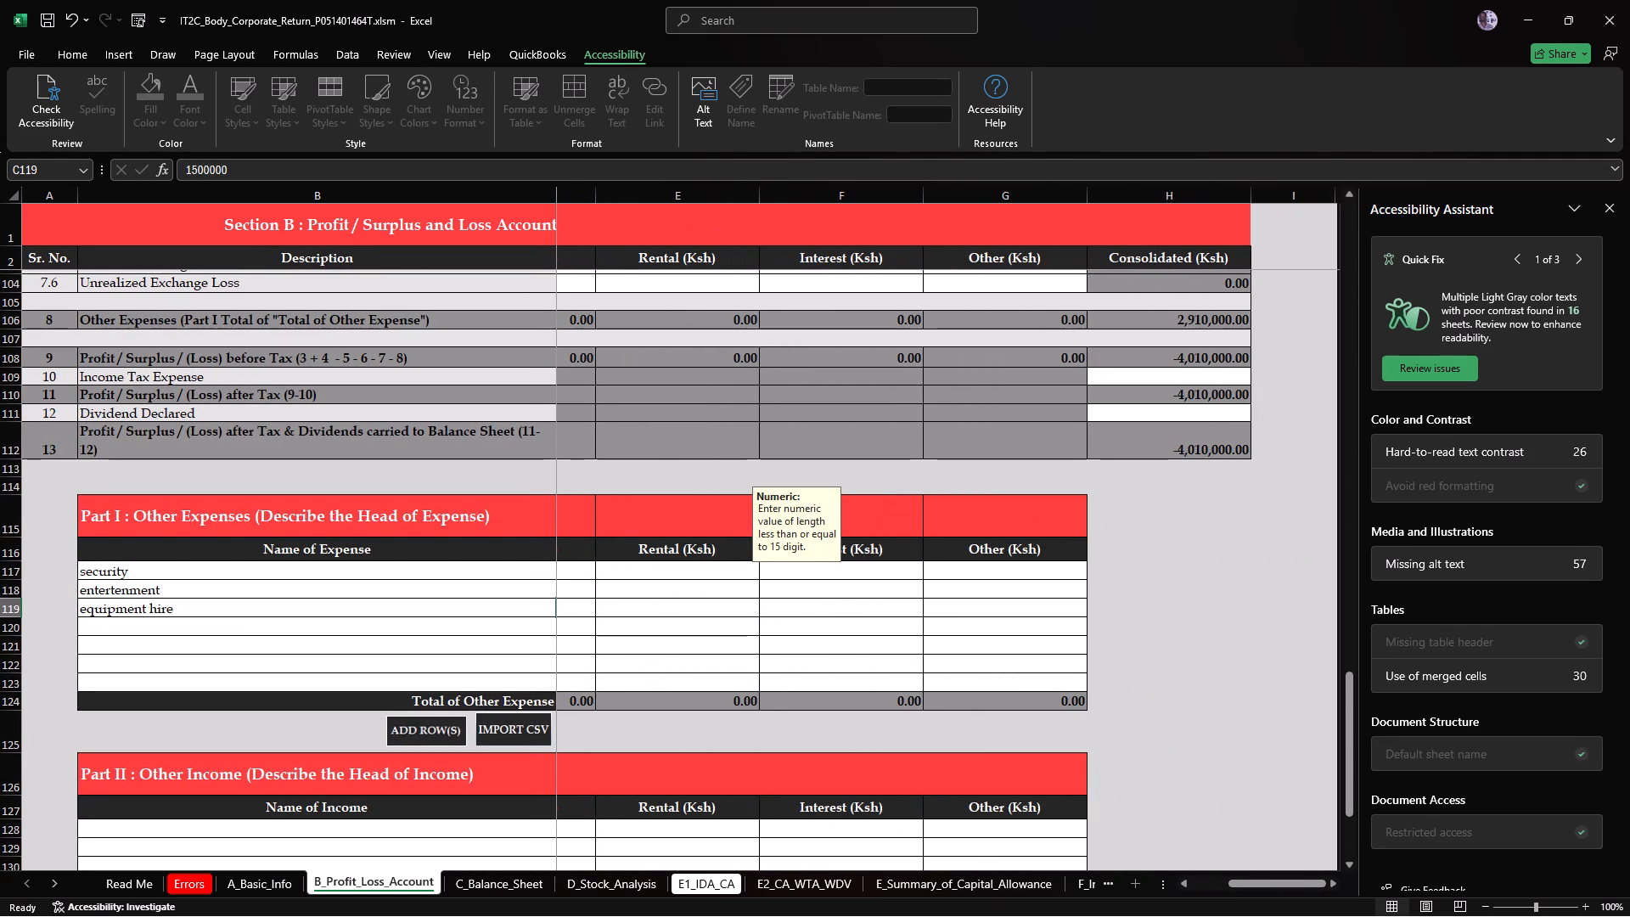
{"action": "scroll", "coordinate": [718, 513], "scroll_direction": "right", "scroll_amount": 2}
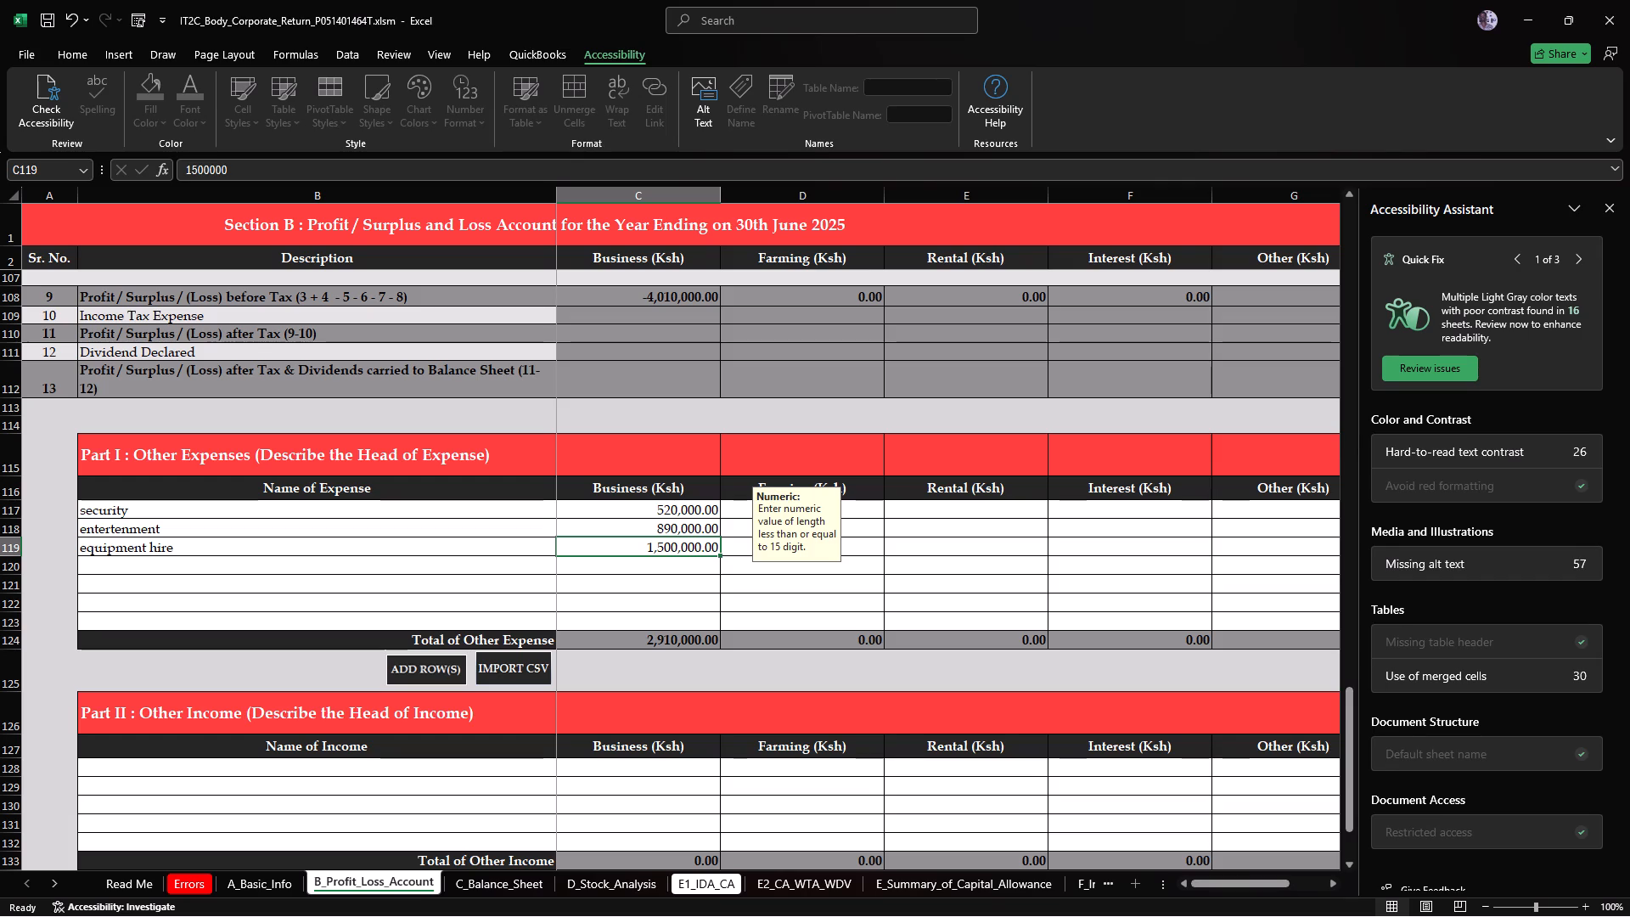
Set the equipment hire amount in the Business column of Other Expenses to 1,000,000.
{"action": "left_click", "coordinate": [196, 166]}
{"action": "key", "text": "BackSpace"}
{"action": "key", "text": "0"}
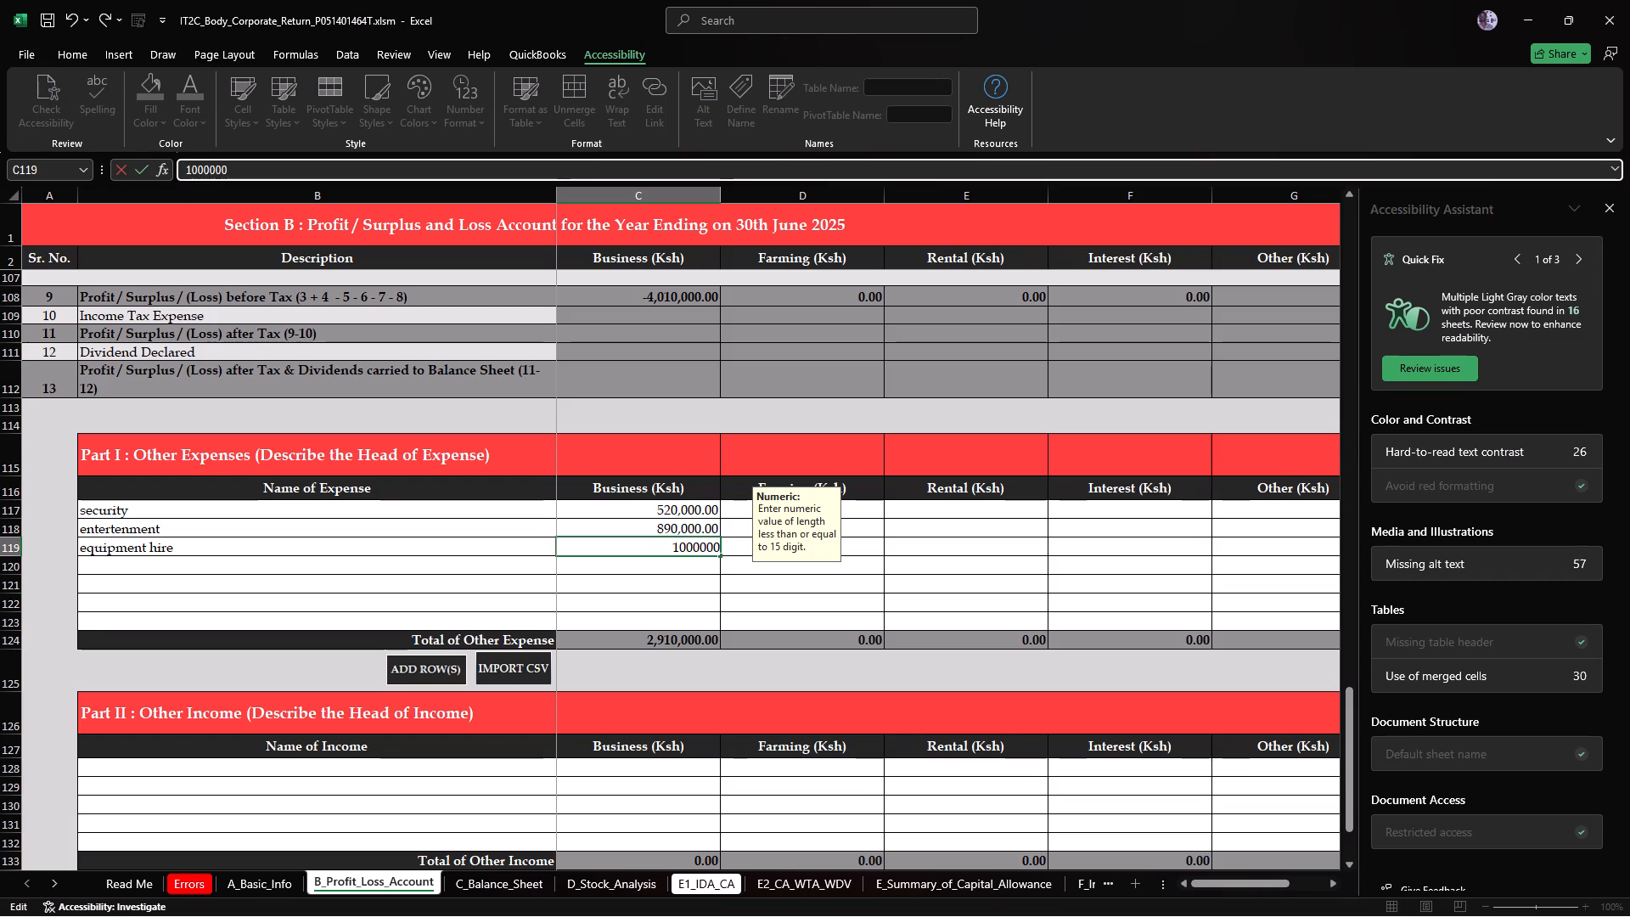
{"action": "key", "text": "Return"}
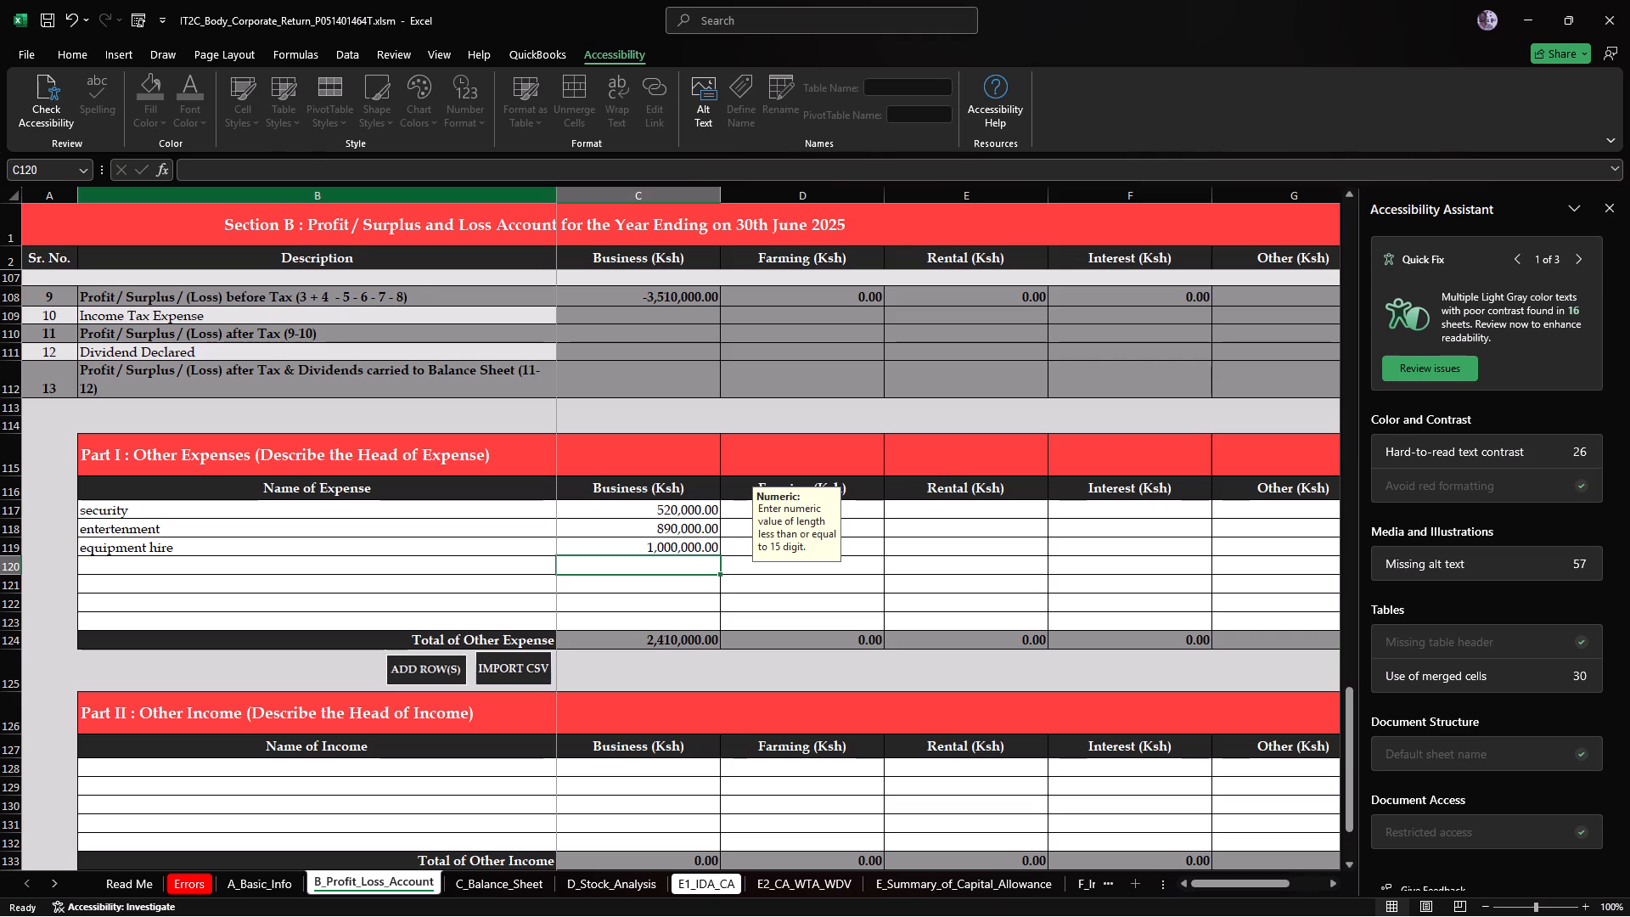
Examine the consolidated profit, financial expenses and administrative expenses rows of the profit and loss account.
{"action": "scroll", "coordinate": [857, 675], "scroll_direction": "up", "scroll_amount": 1}
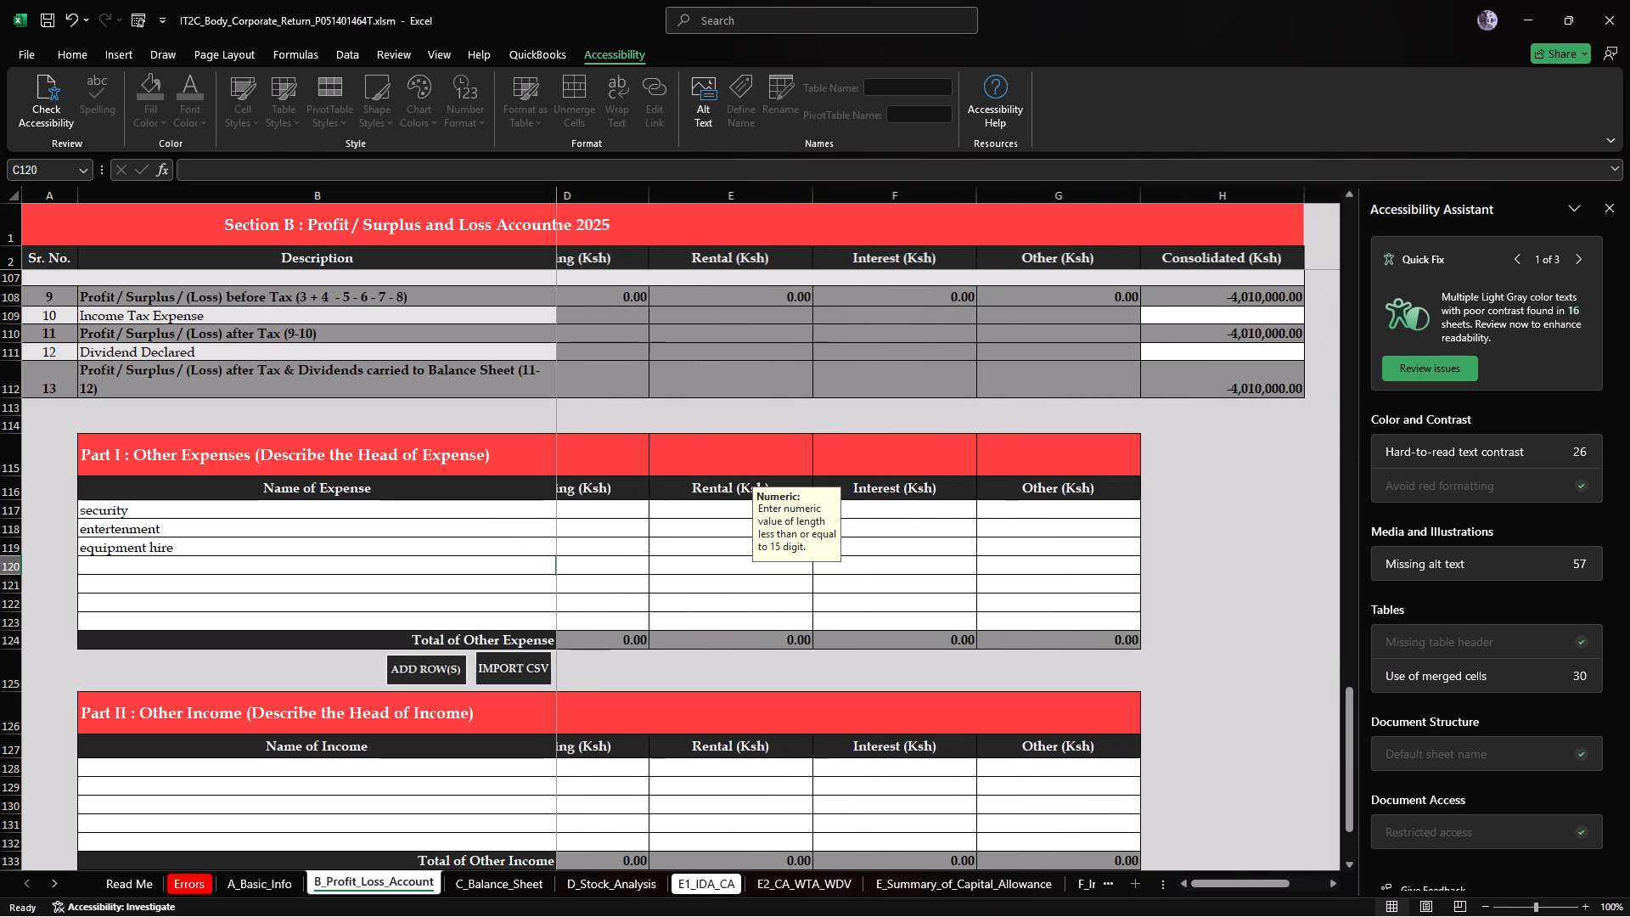
{"action": "scroll", "coordinate": [857, 675], "scroll_direction": "up", "scroll_amount": 2}
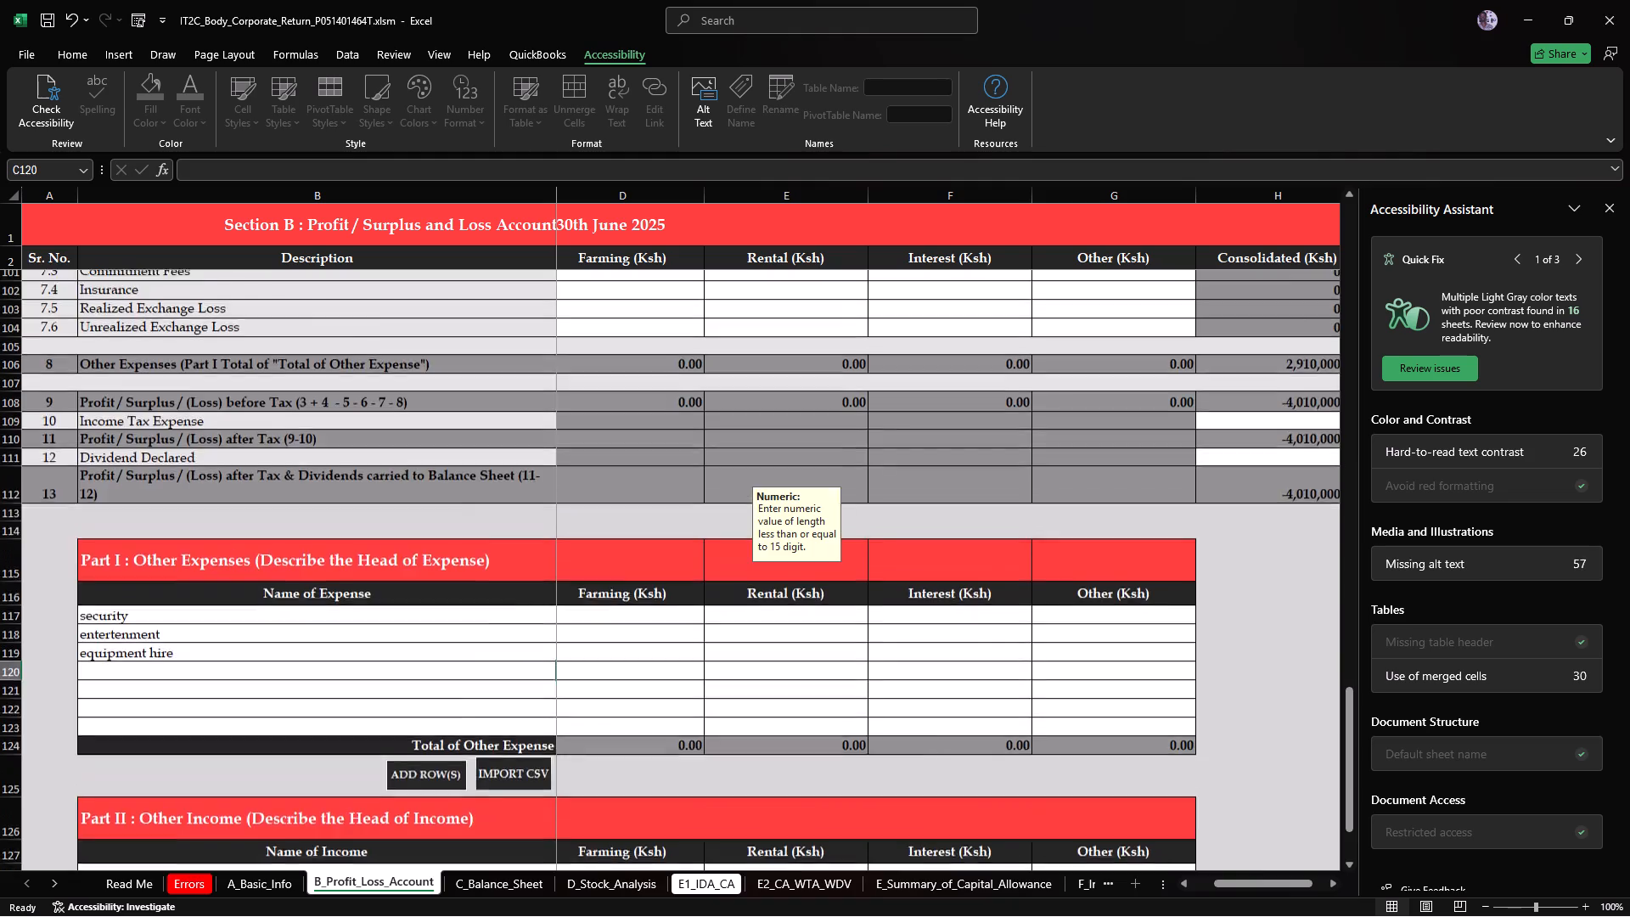
{"action": "scroll", "coordinate": [857, 675], "scroll_direction": "up", "scroll_amount": 2}
{"action": "scroll", "coordinate": [857, 675], "scroll_direction": "right", "scroll_amount": 2}
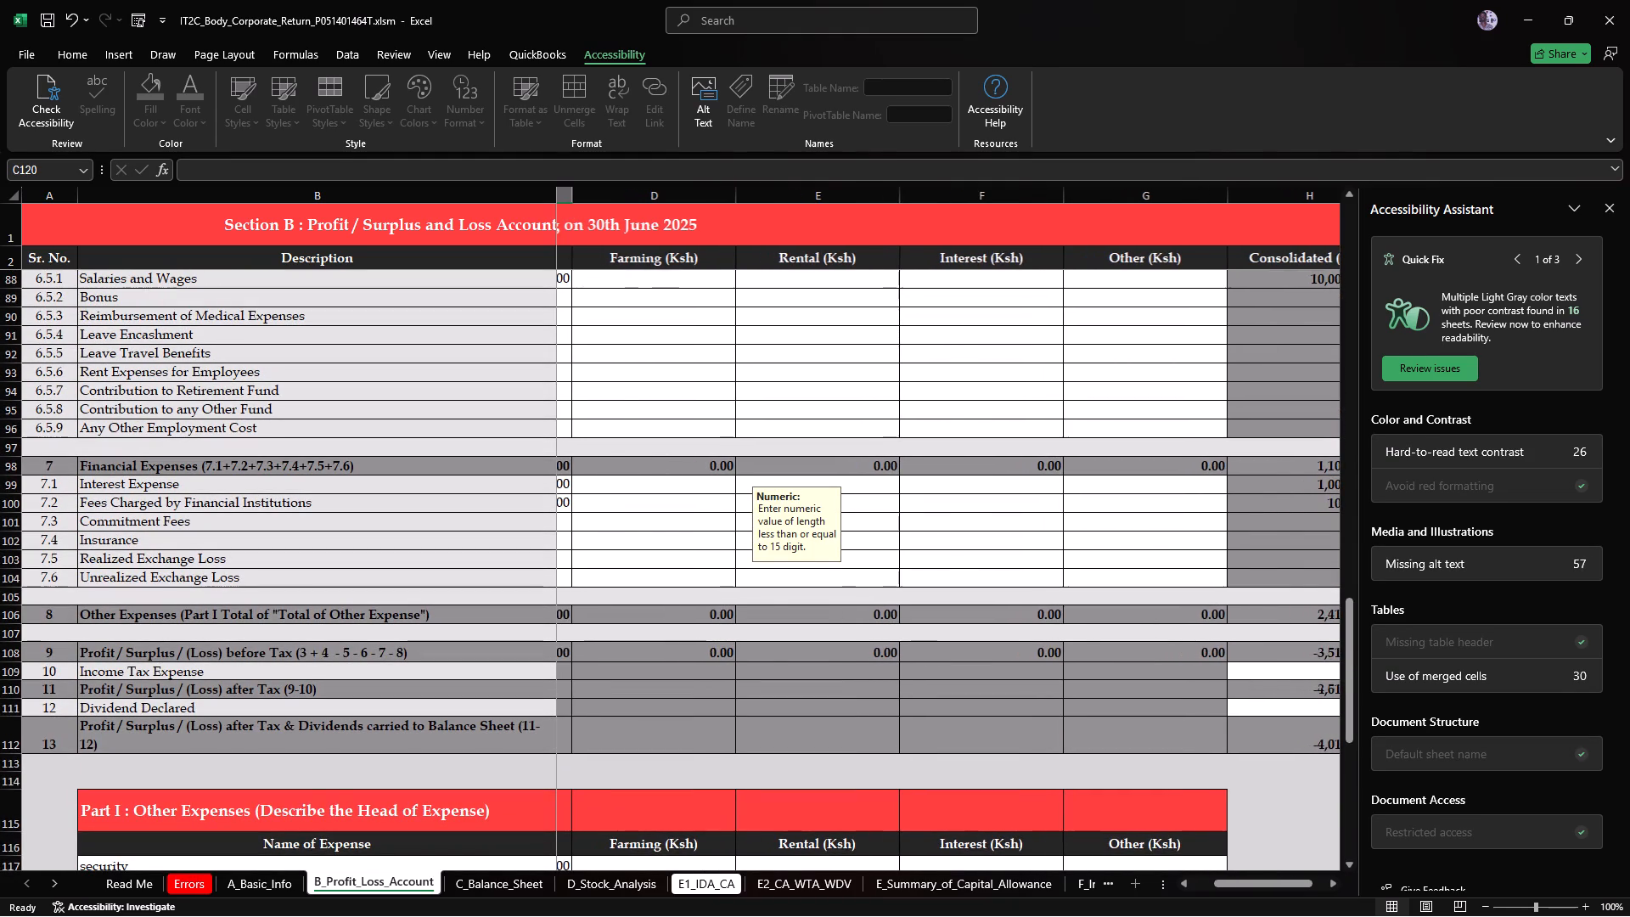
{"action": "scroll", "coordinate": [857, 675], "scroll_direction": "right", "scroll_amount": 2}
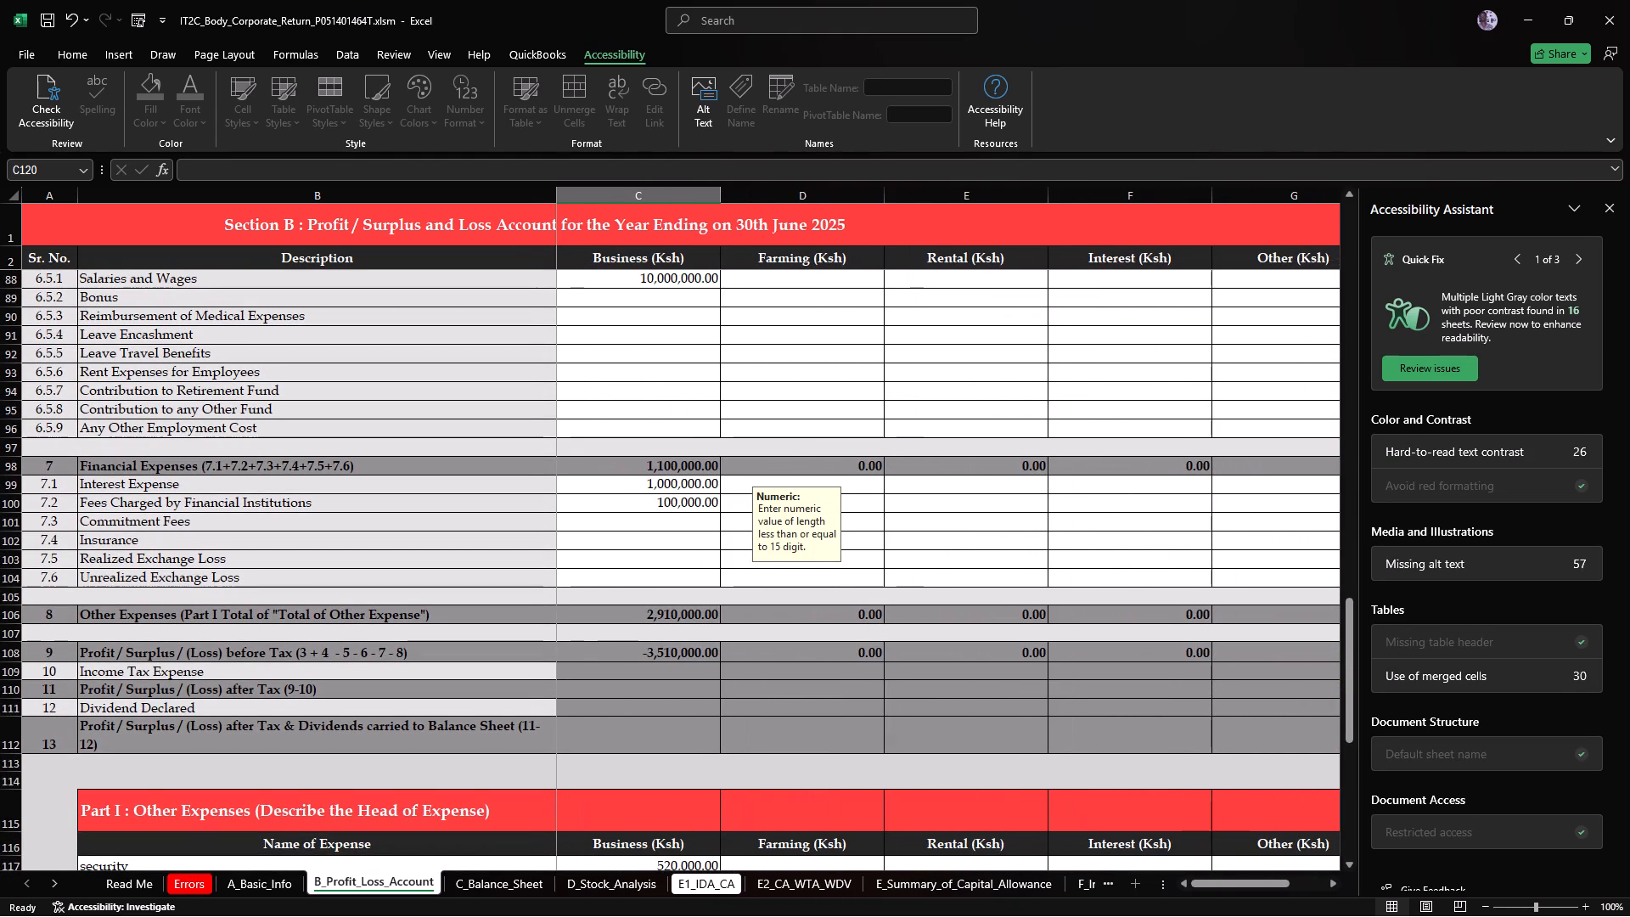
{"action": "scroll", "coordinate": [857, 675], "scroll_direction": "up", "scroll_amount": 2}
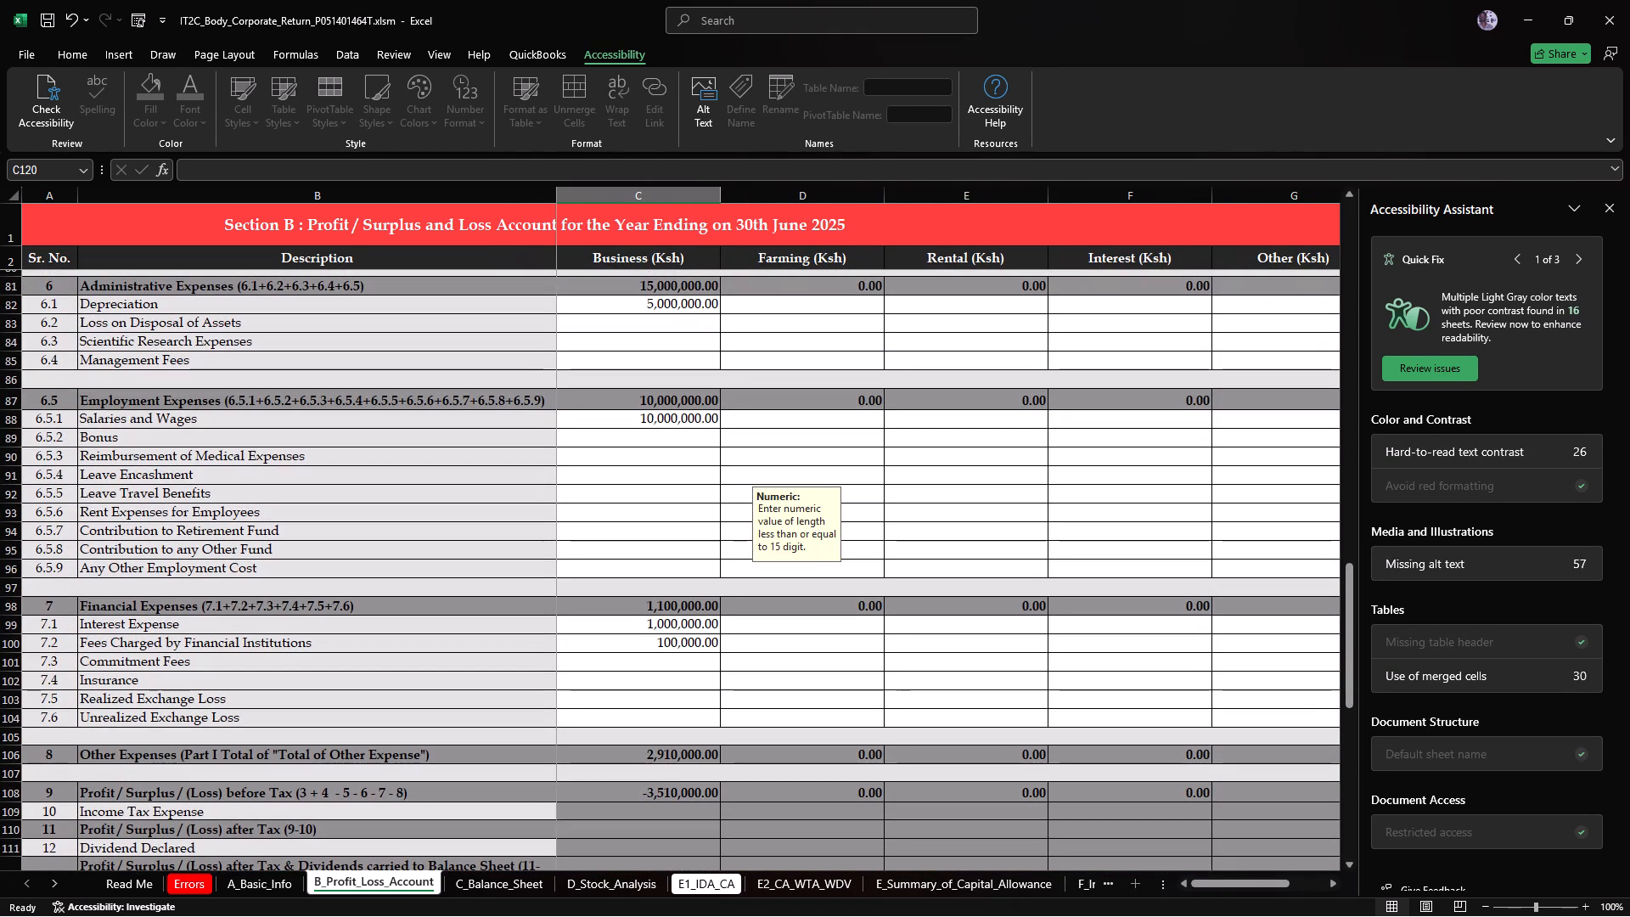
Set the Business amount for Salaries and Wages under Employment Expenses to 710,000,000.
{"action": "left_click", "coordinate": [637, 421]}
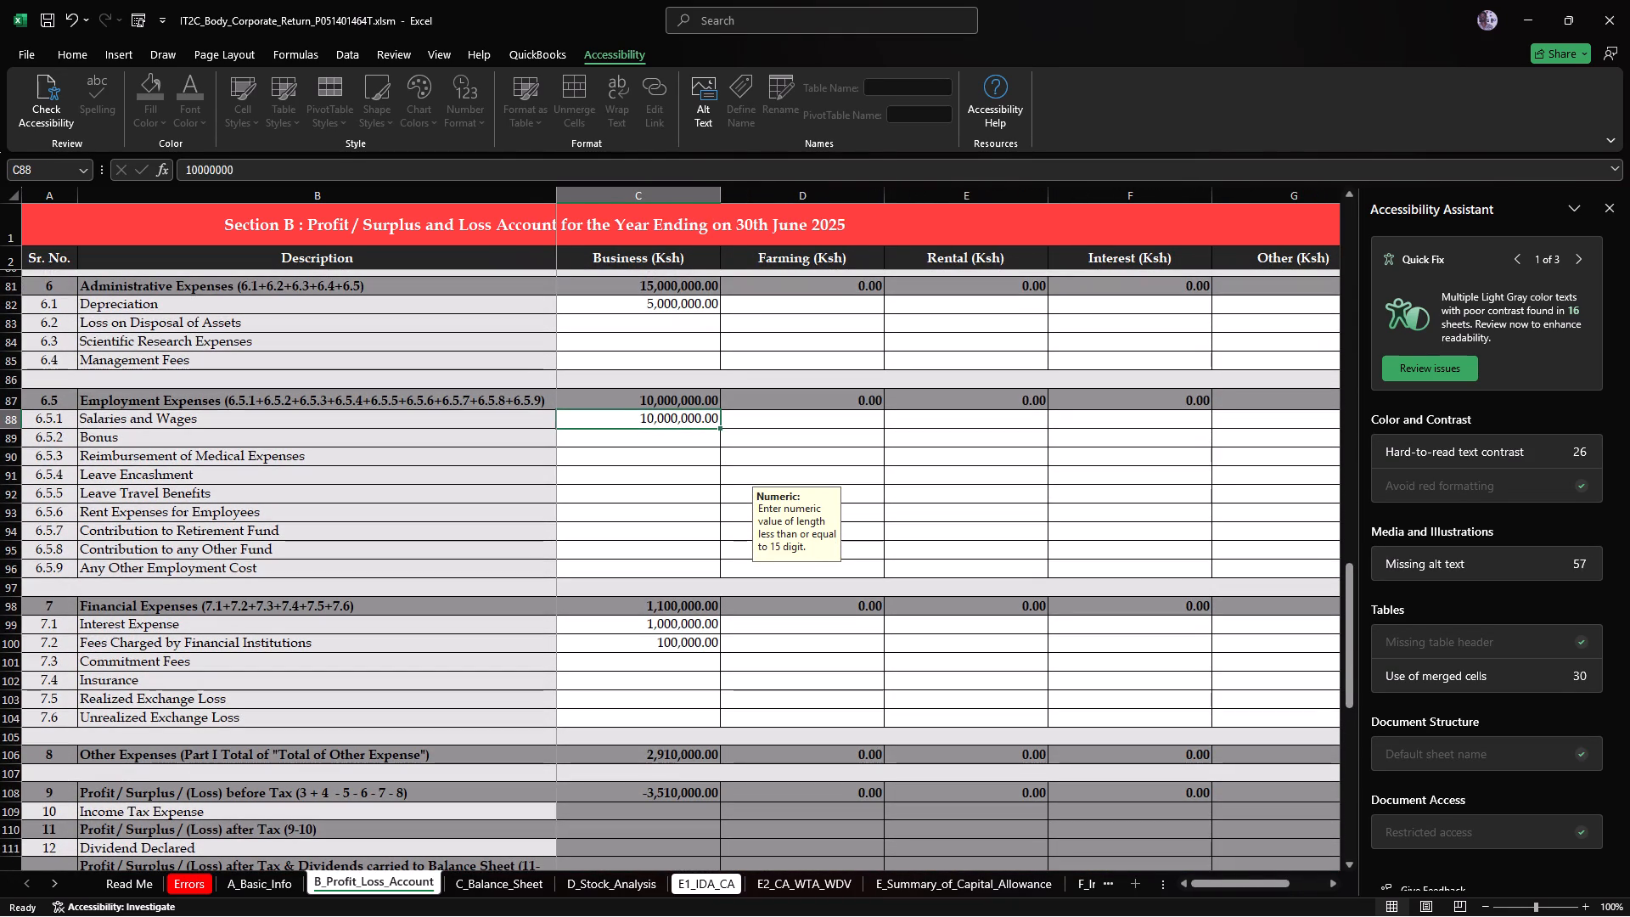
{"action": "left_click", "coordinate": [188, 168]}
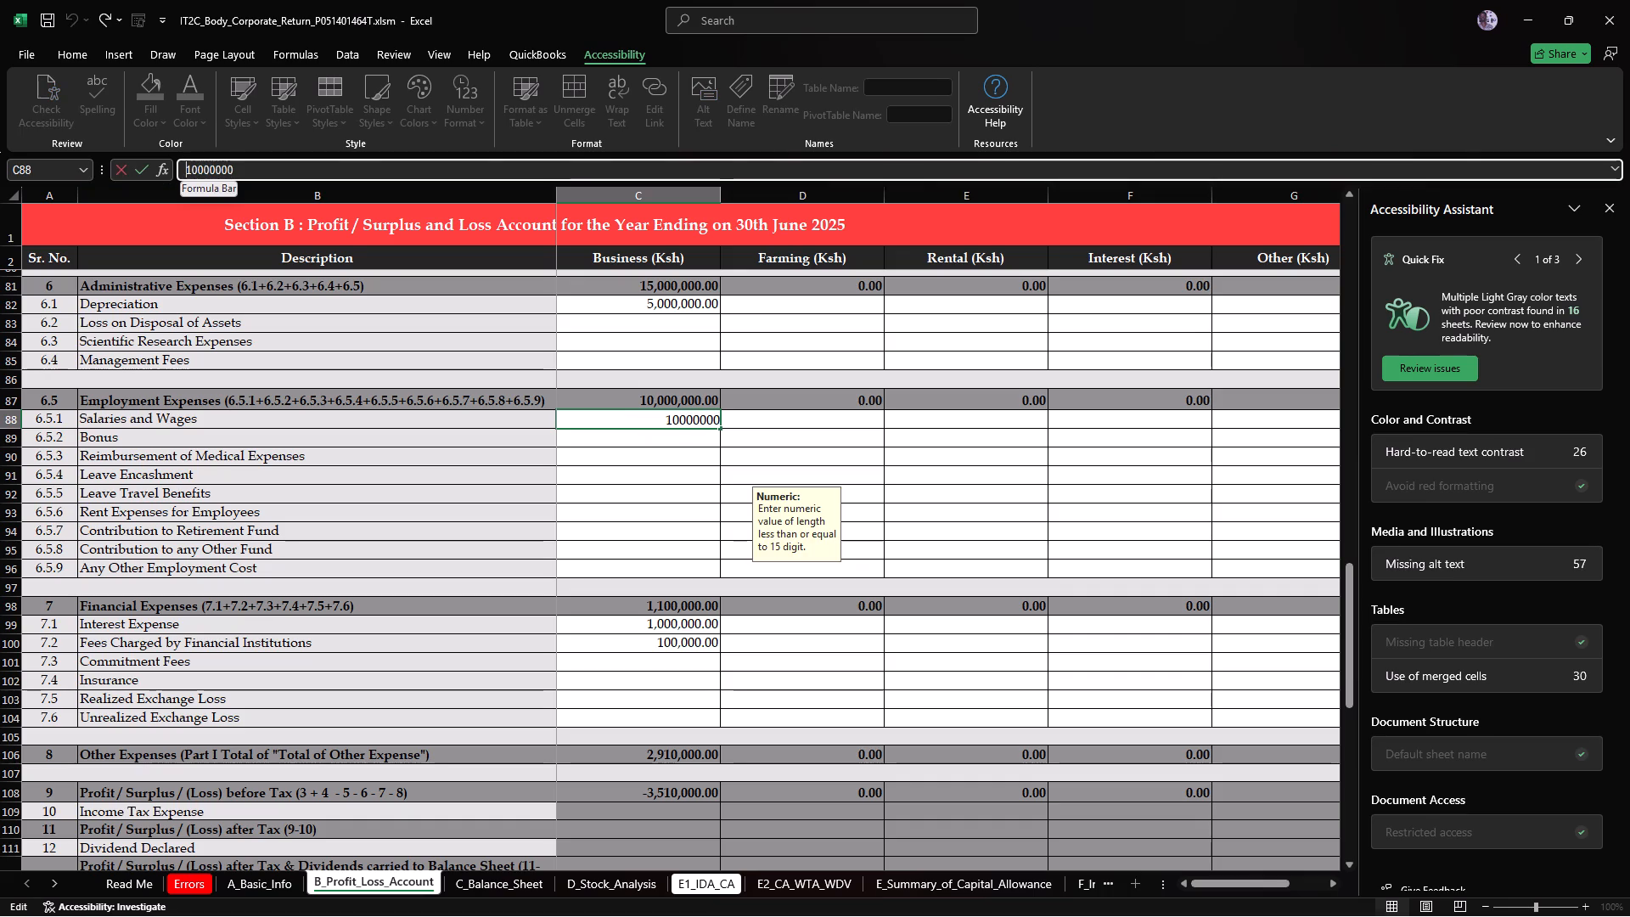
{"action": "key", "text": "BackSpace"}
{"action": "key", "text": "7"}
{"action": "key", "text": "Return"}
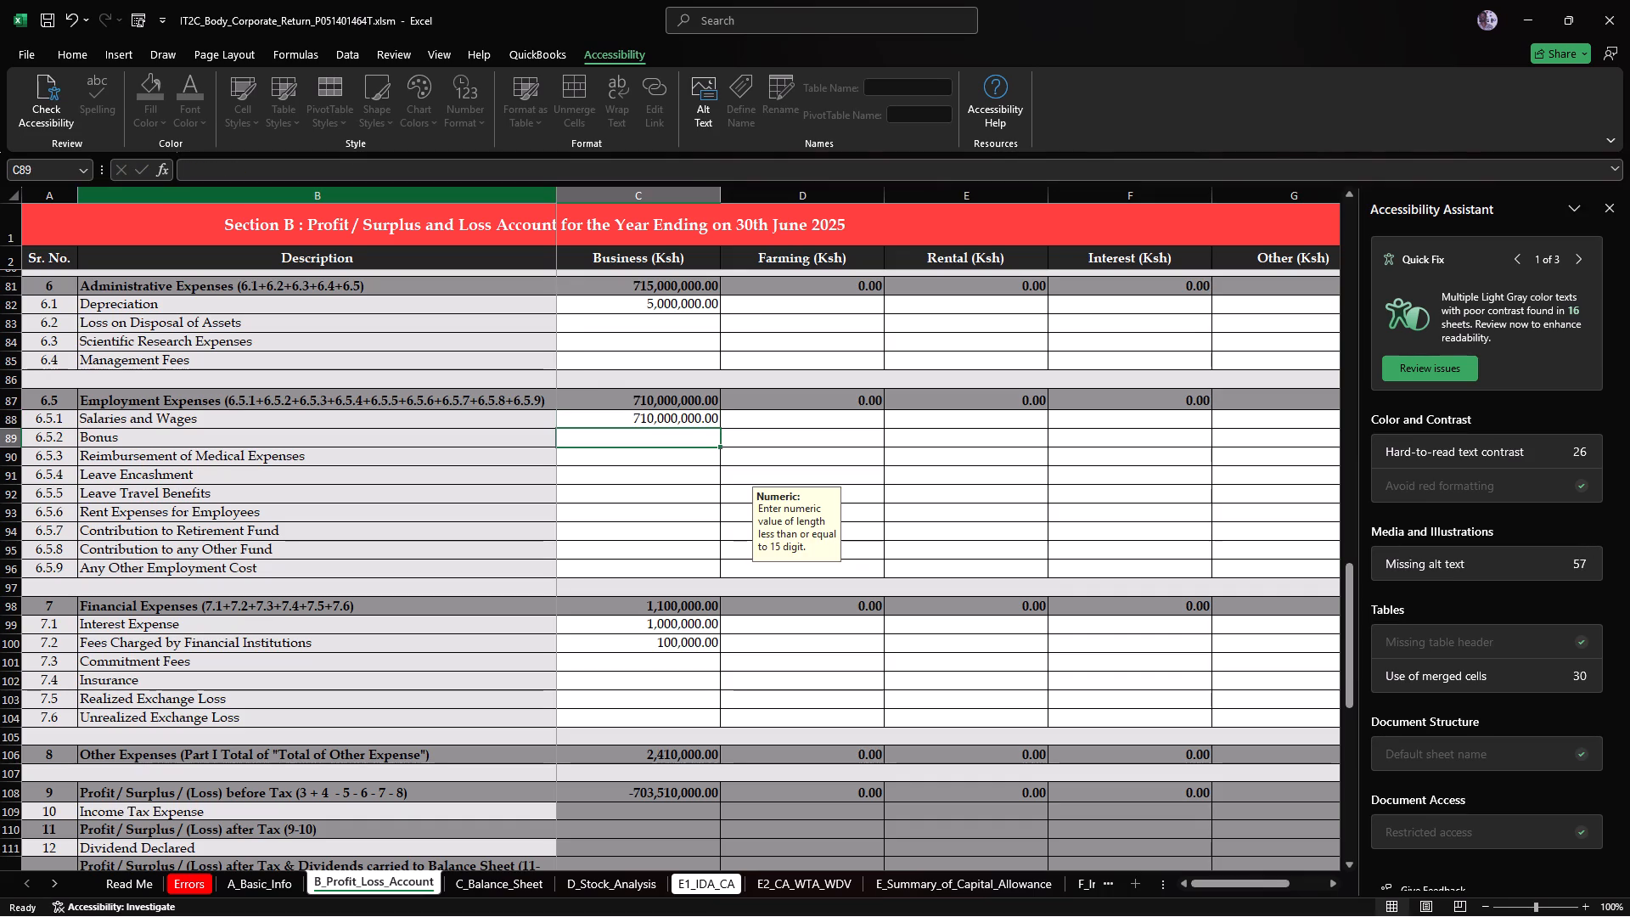
Set the Business amount for Salaries and Wages under Employment Expenses to 70,000,000.
{"action": "left_click", "coordinate": [692, 424]}
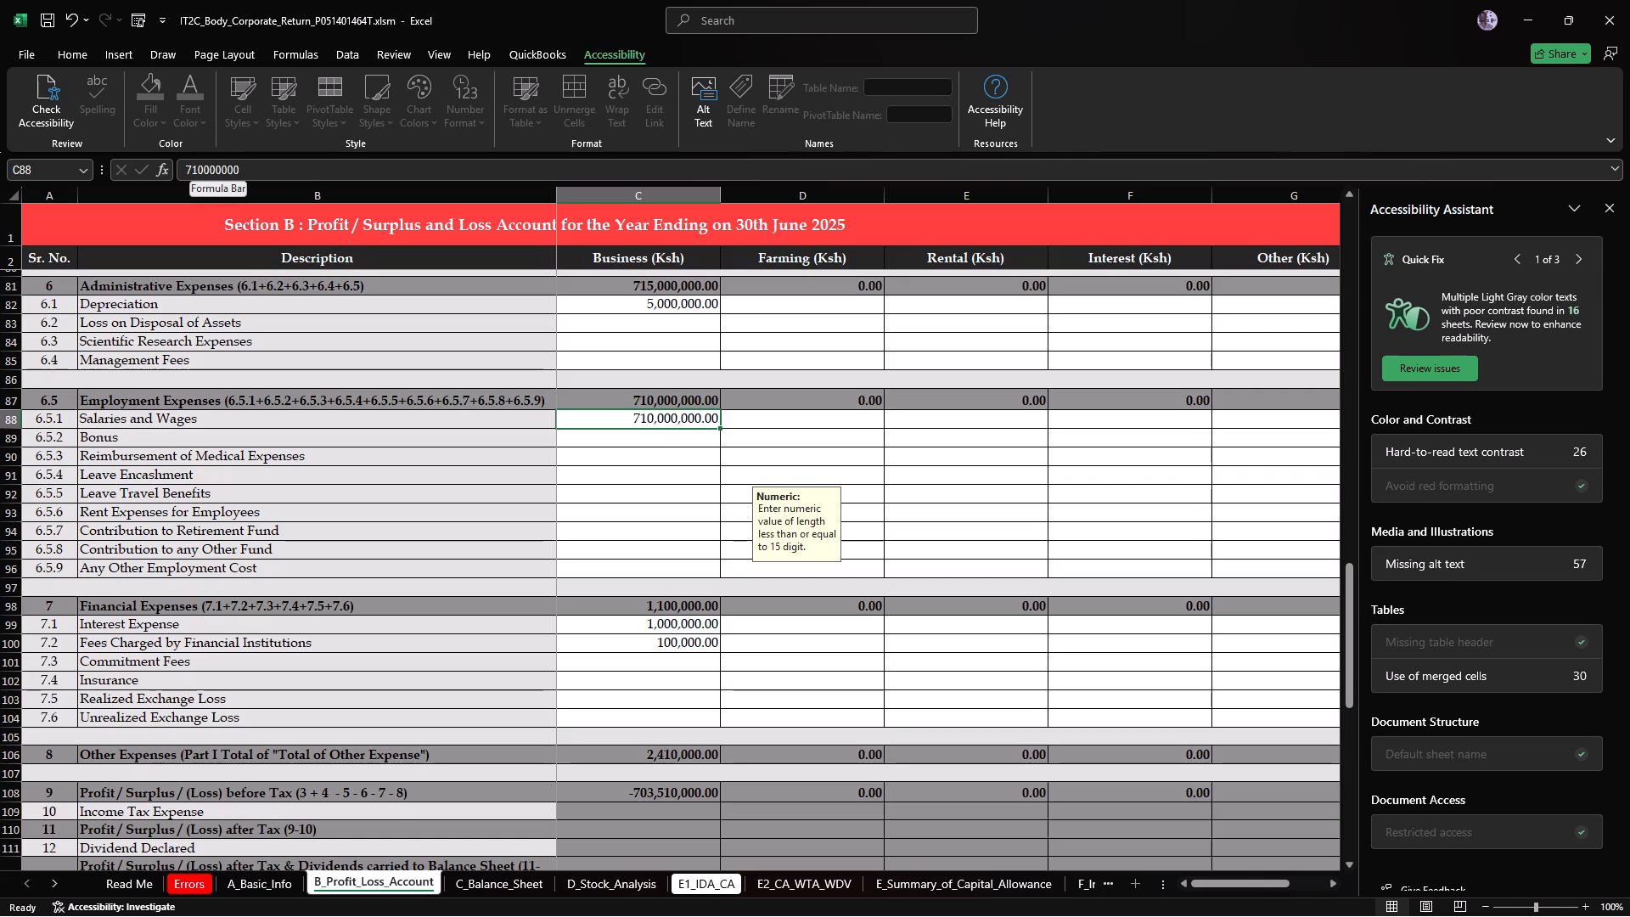
{"action": "left_click", "coordinate": [191, 166]}
{"action": "key", "text": "BackSpace"}
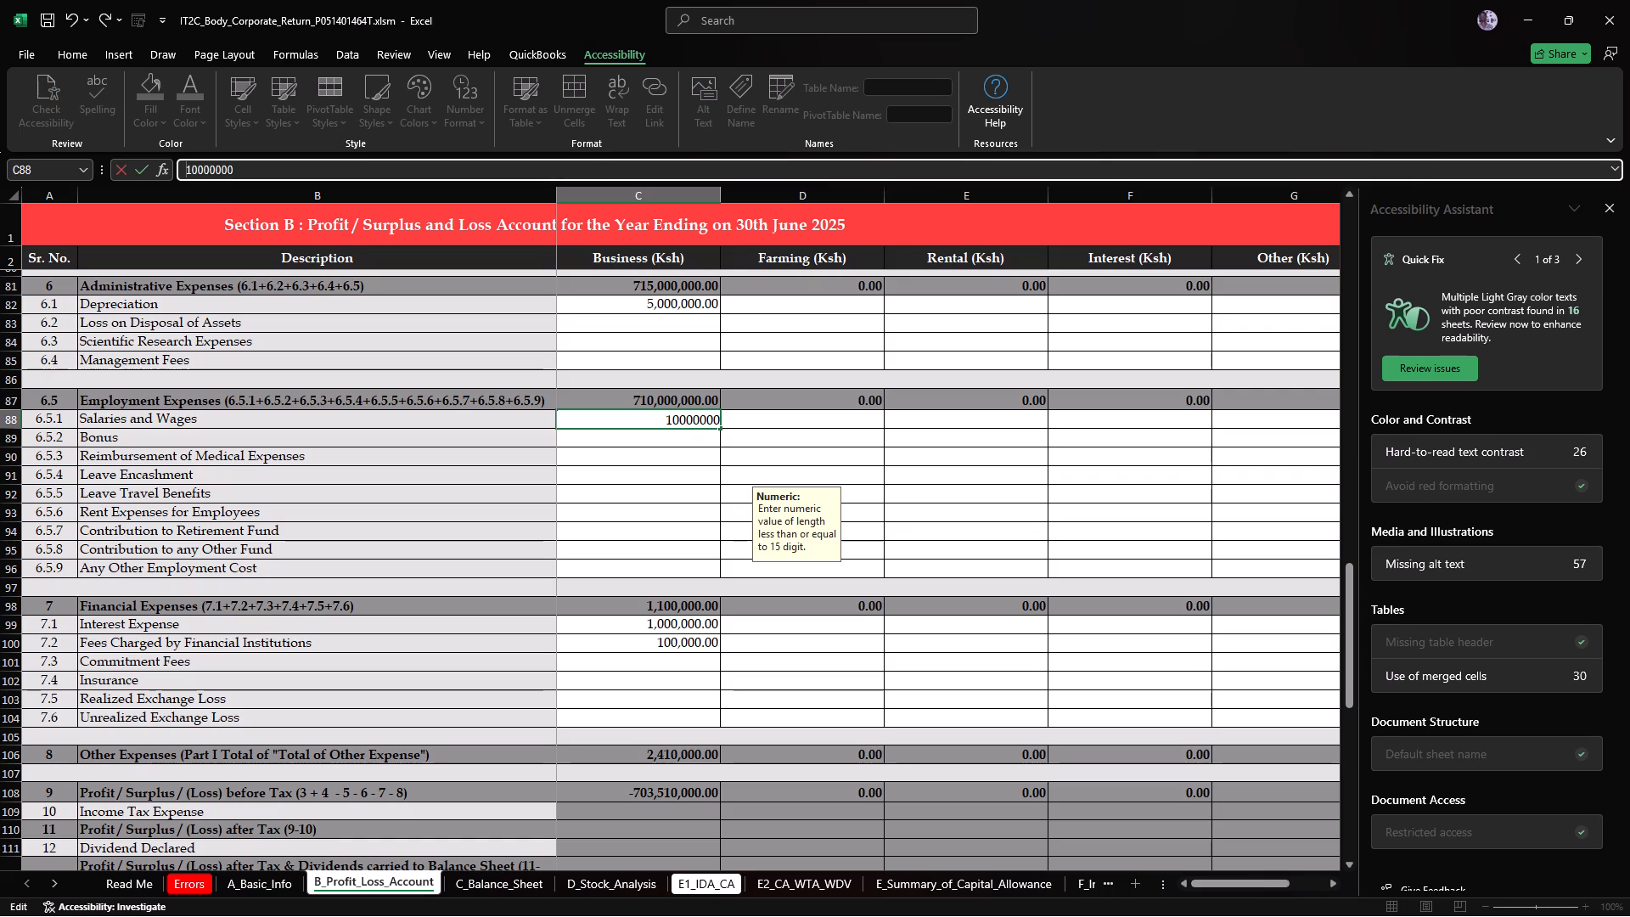
{"action": "left_click", "coordinate": [191, 166]}
{"action": "key", "text": "BackSpace"}
{"action": "key", "text": "7"}
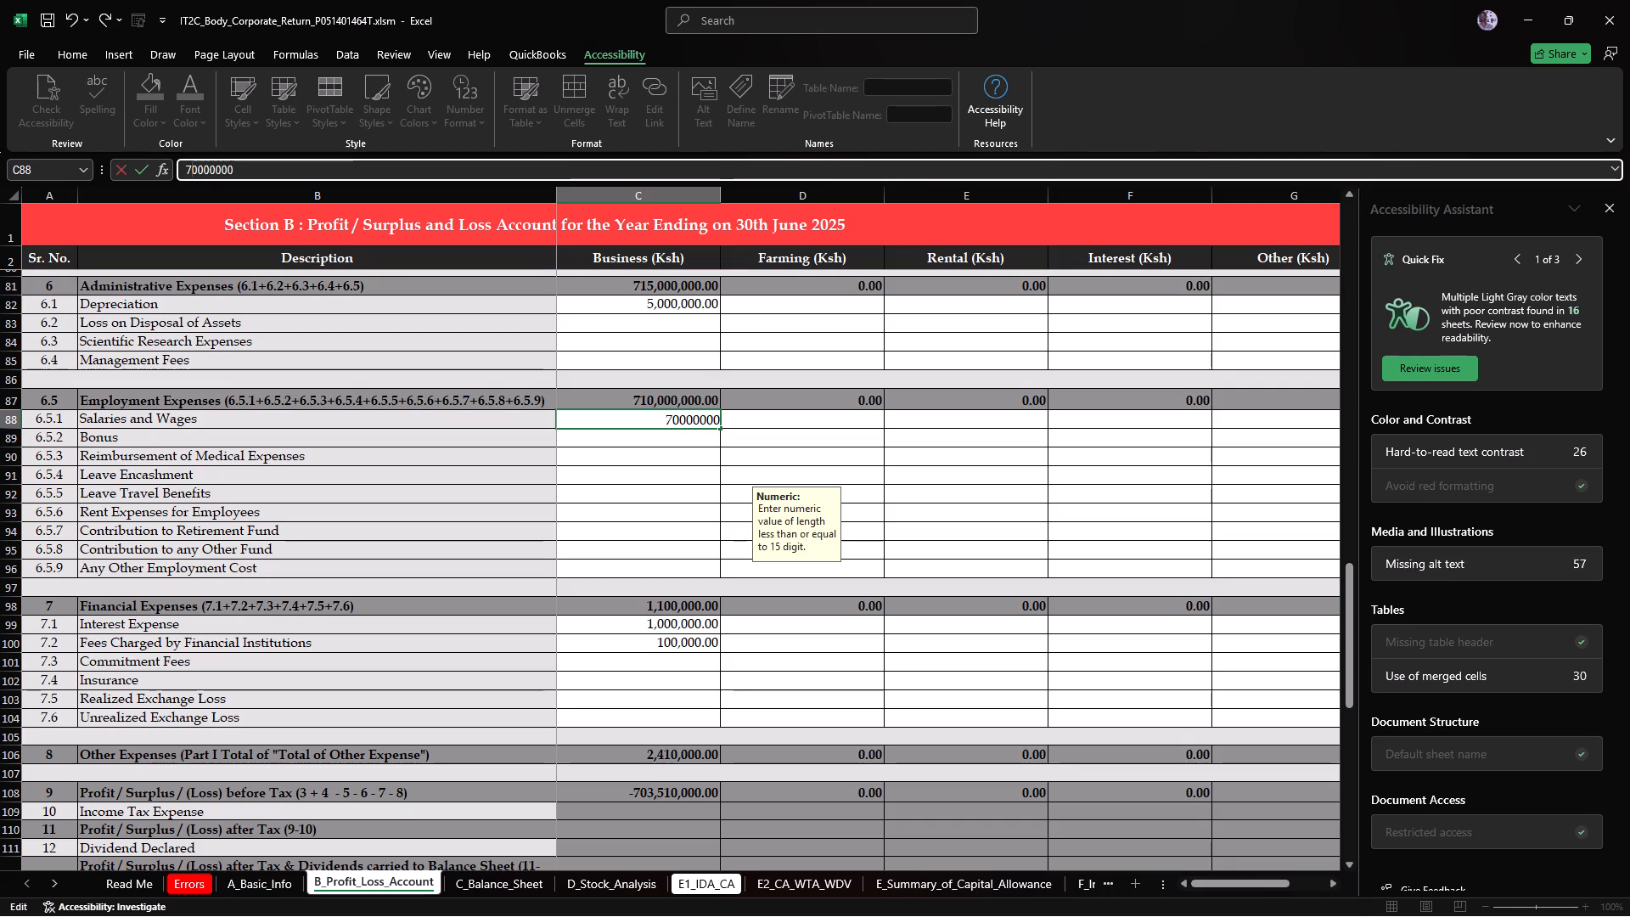
{"action": "key", "text": "Return"}
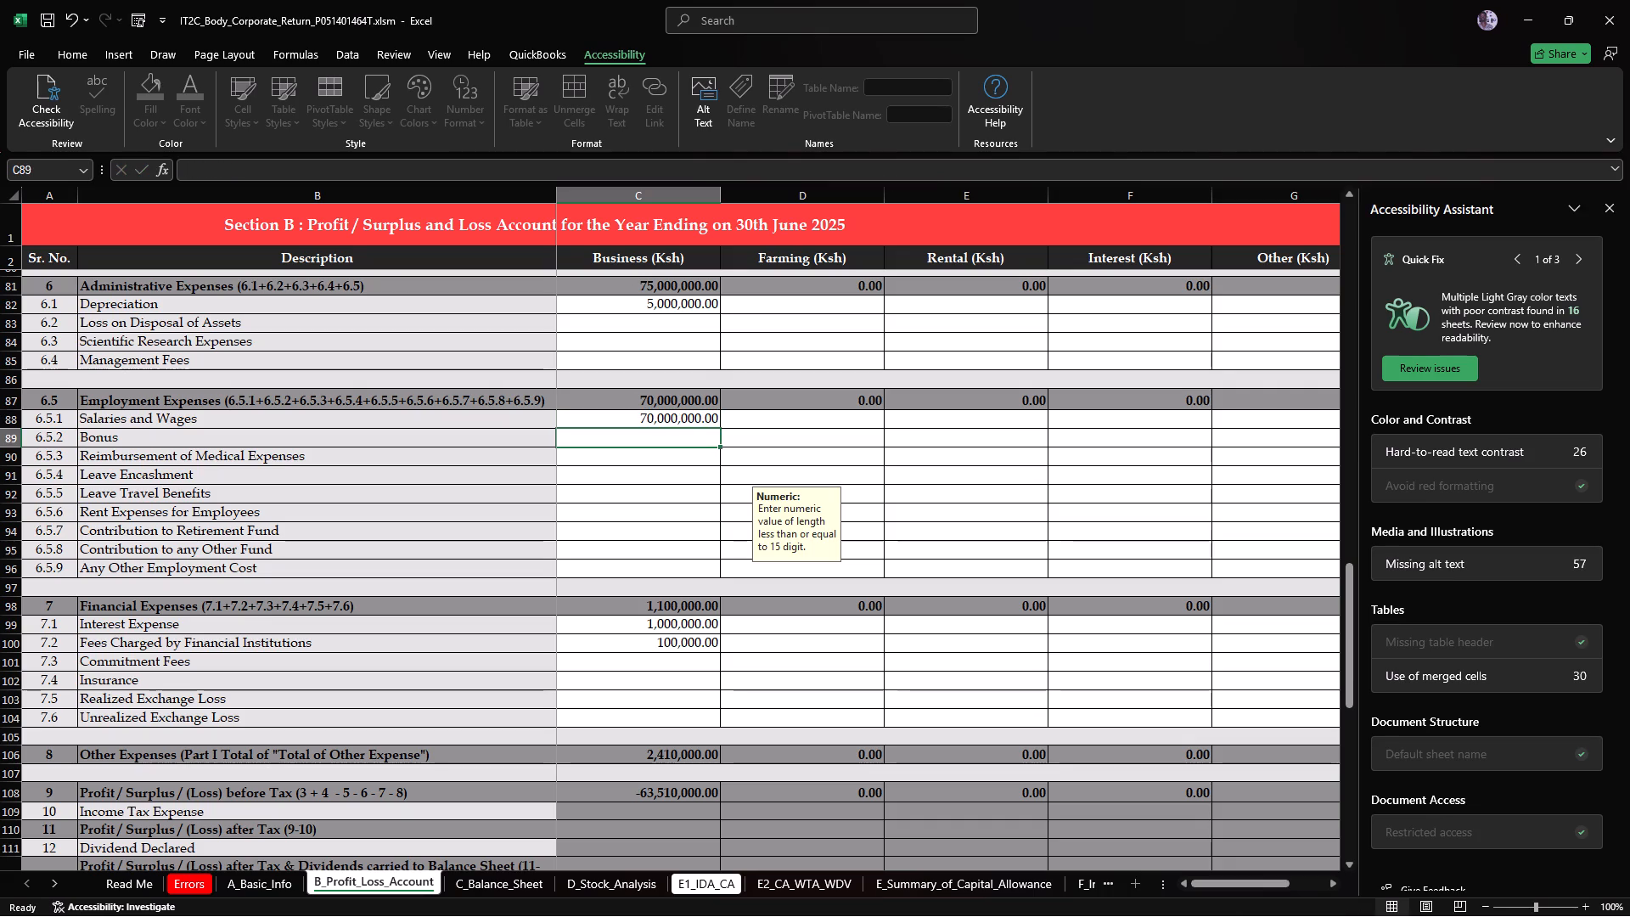
Set the Business amount for Salaries and Wages under Employment Expenses to 7,000,000.
{"action": "left_click", "coordinate": [651, 420]}
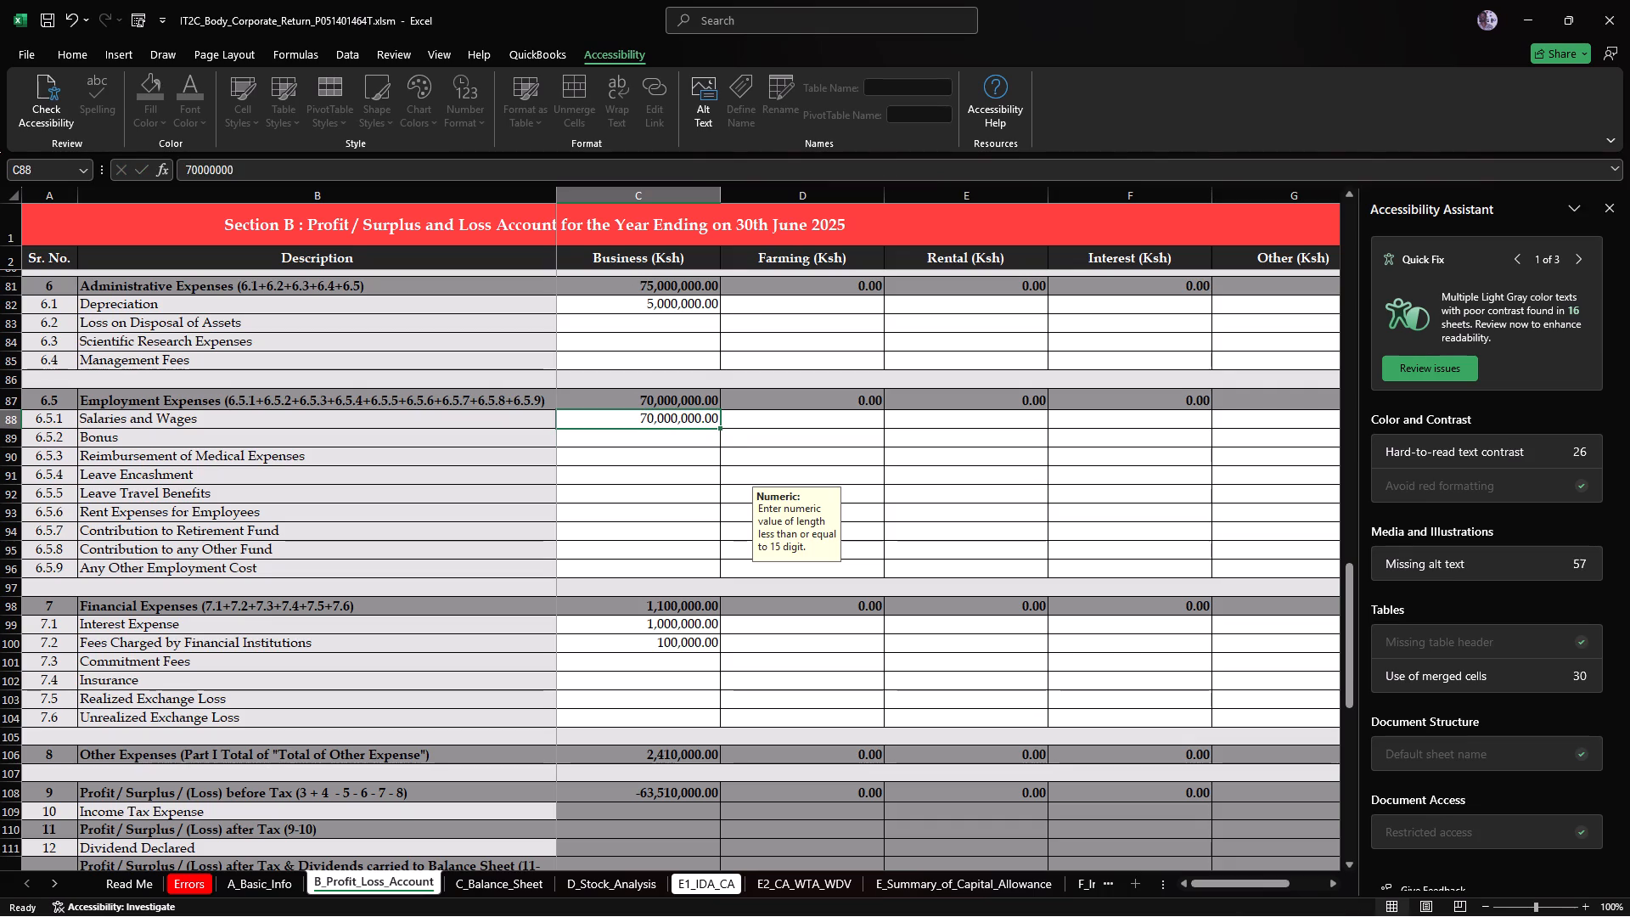
{"action": "left_click", "coordinate": [196, 167]}
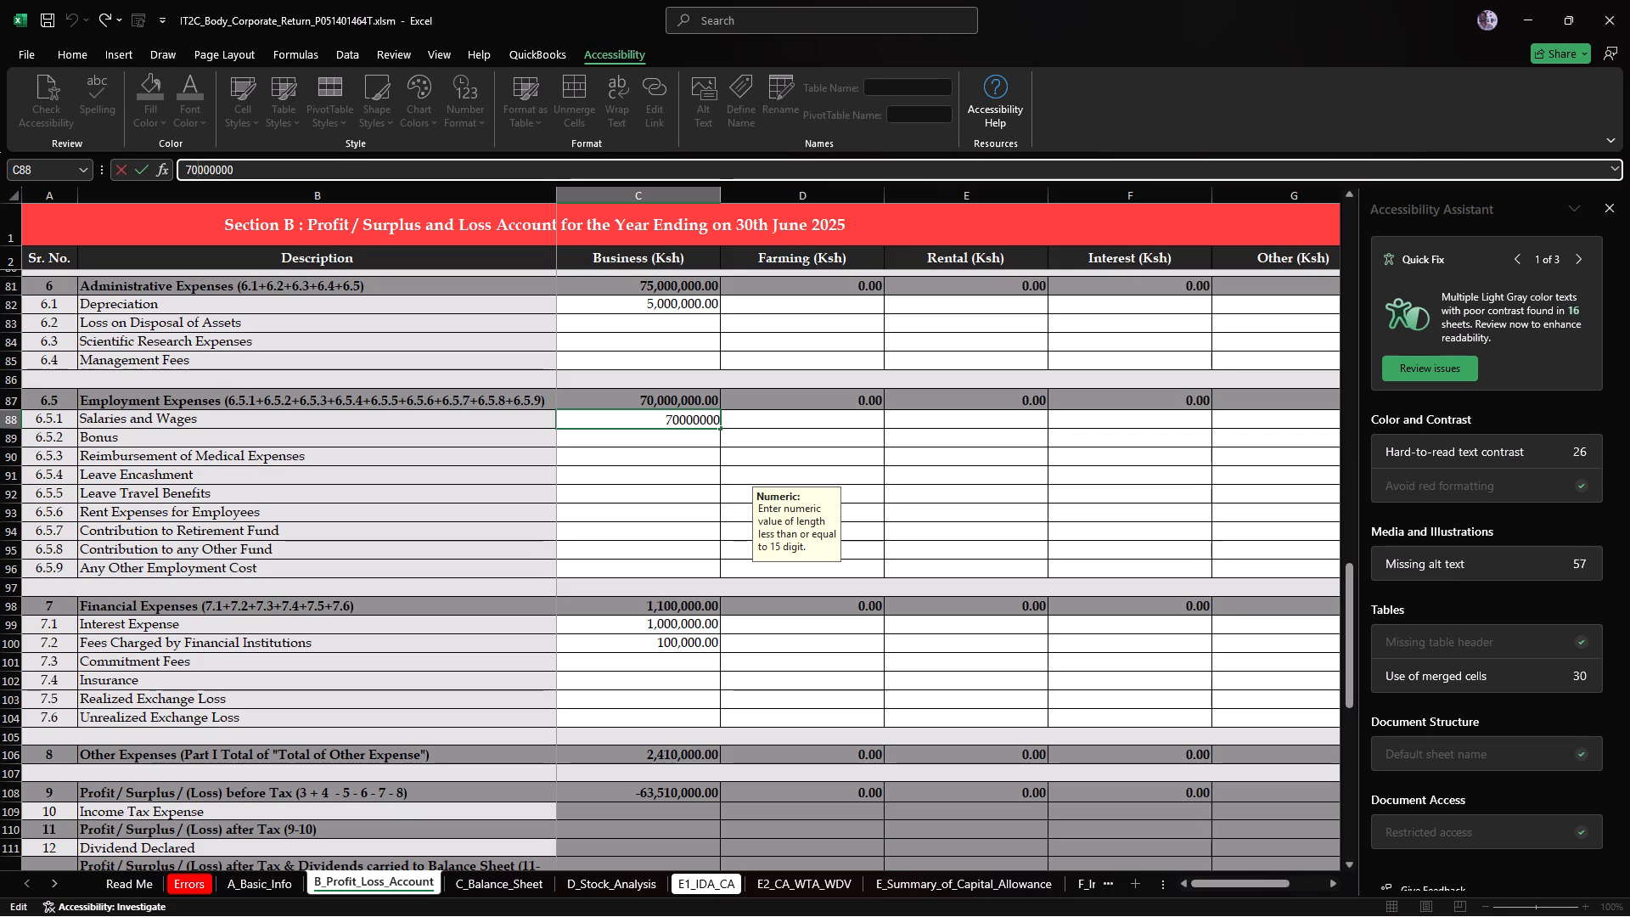
{"action": "key", "text": "Return"}
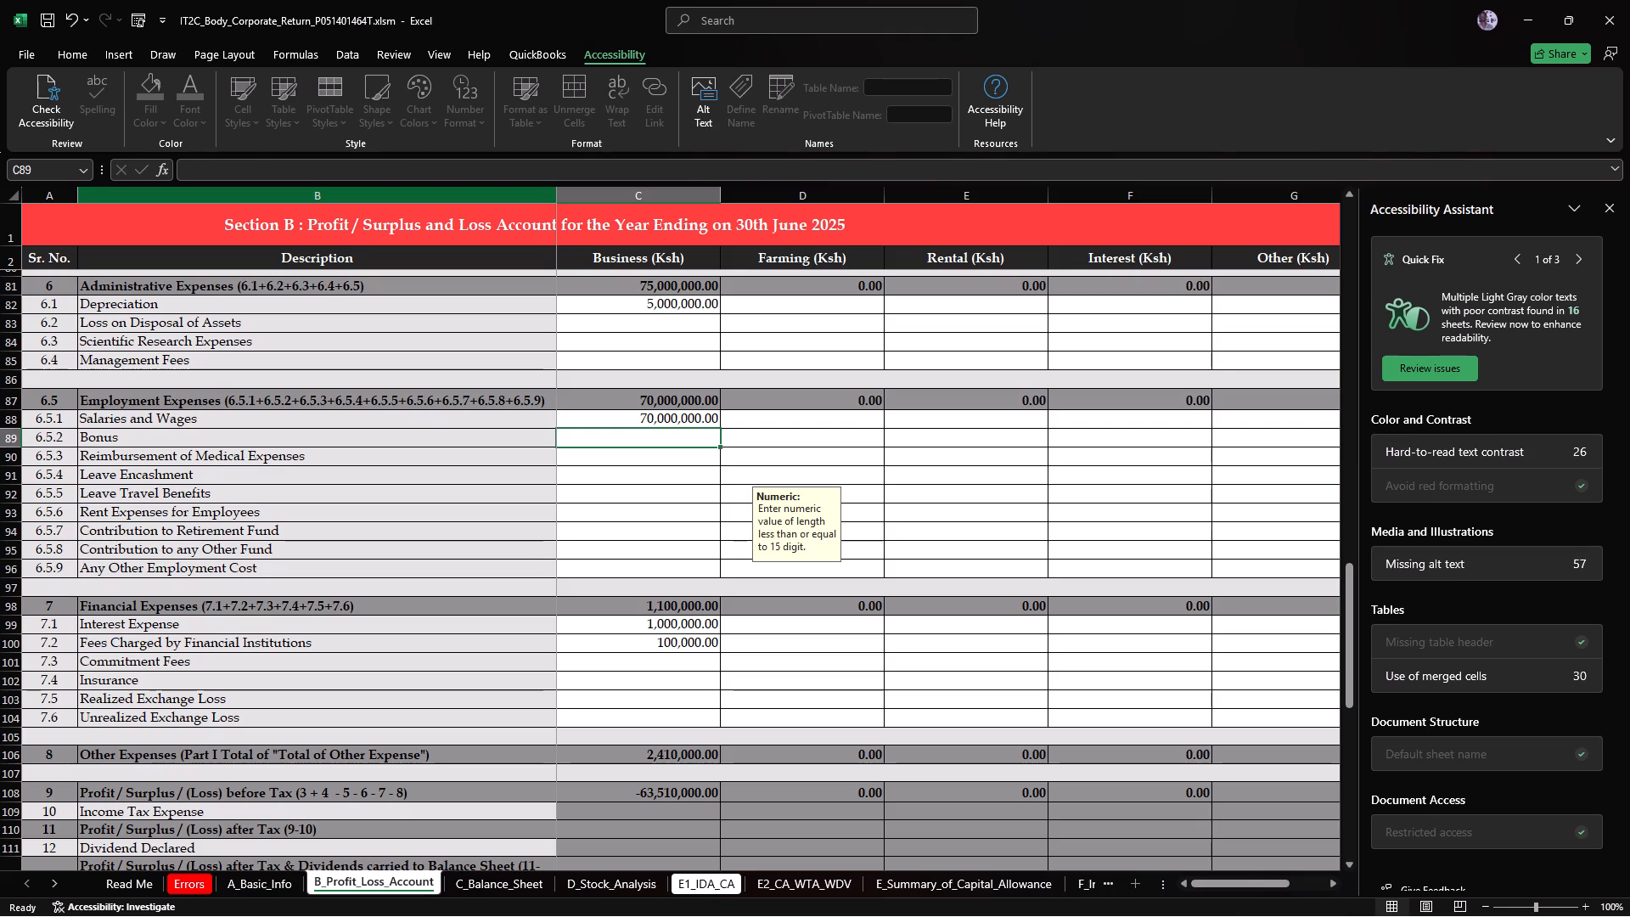
{"action": "left_click", "coordinate": [633, 420]}
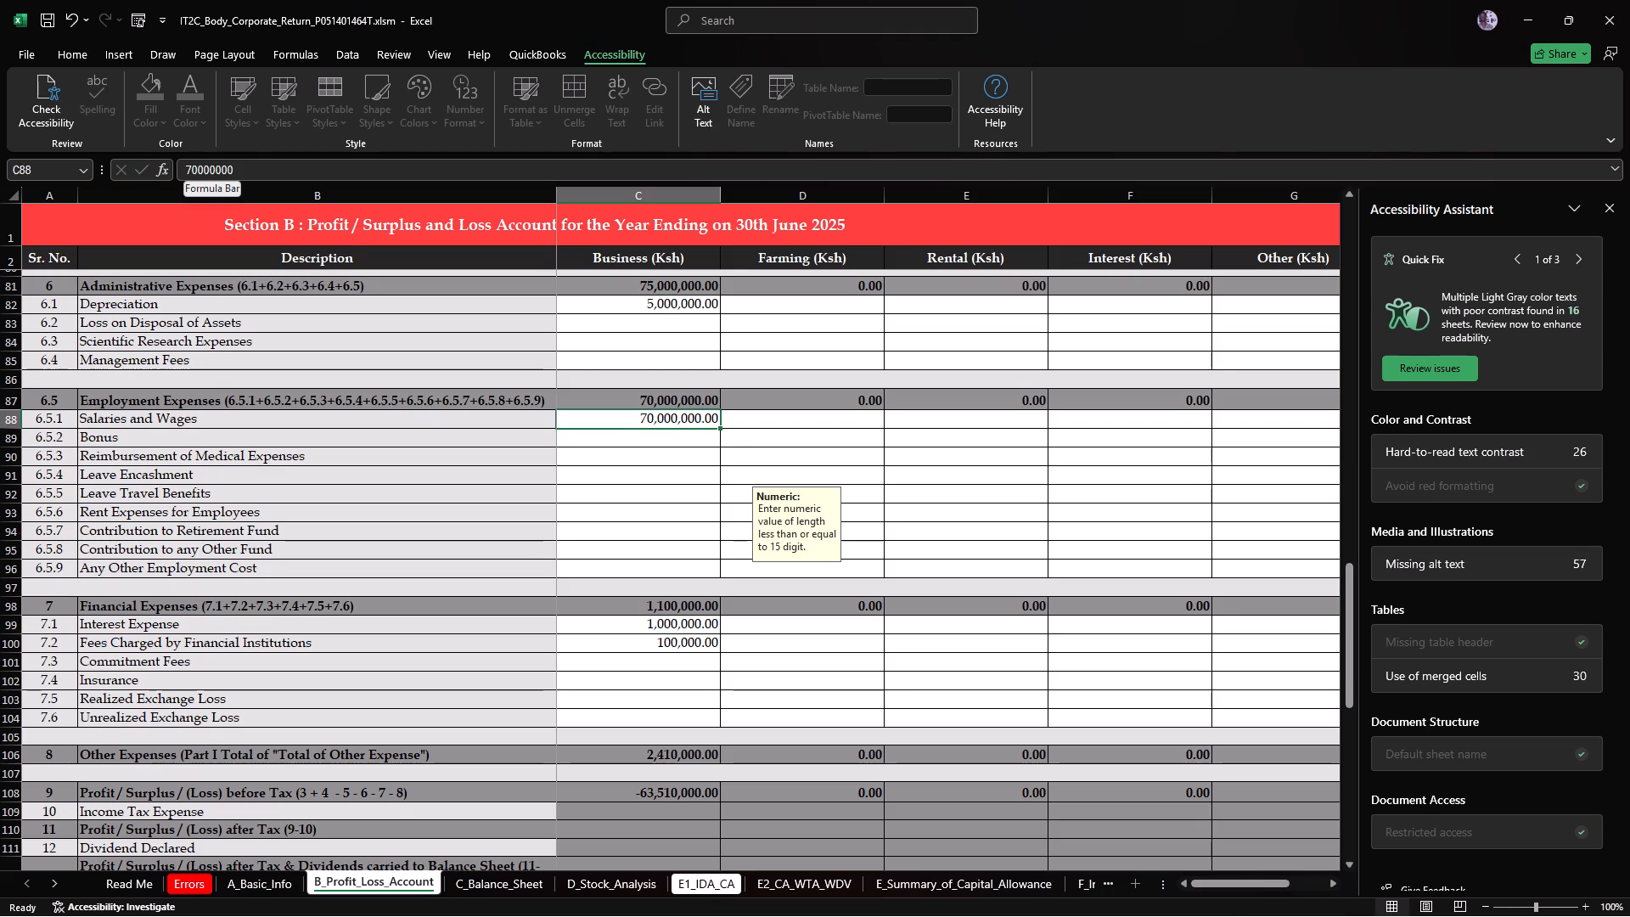
{"action": "left_click", "coordinate": [192, 166]}
{"action": "key", "text": "BackSpace"}
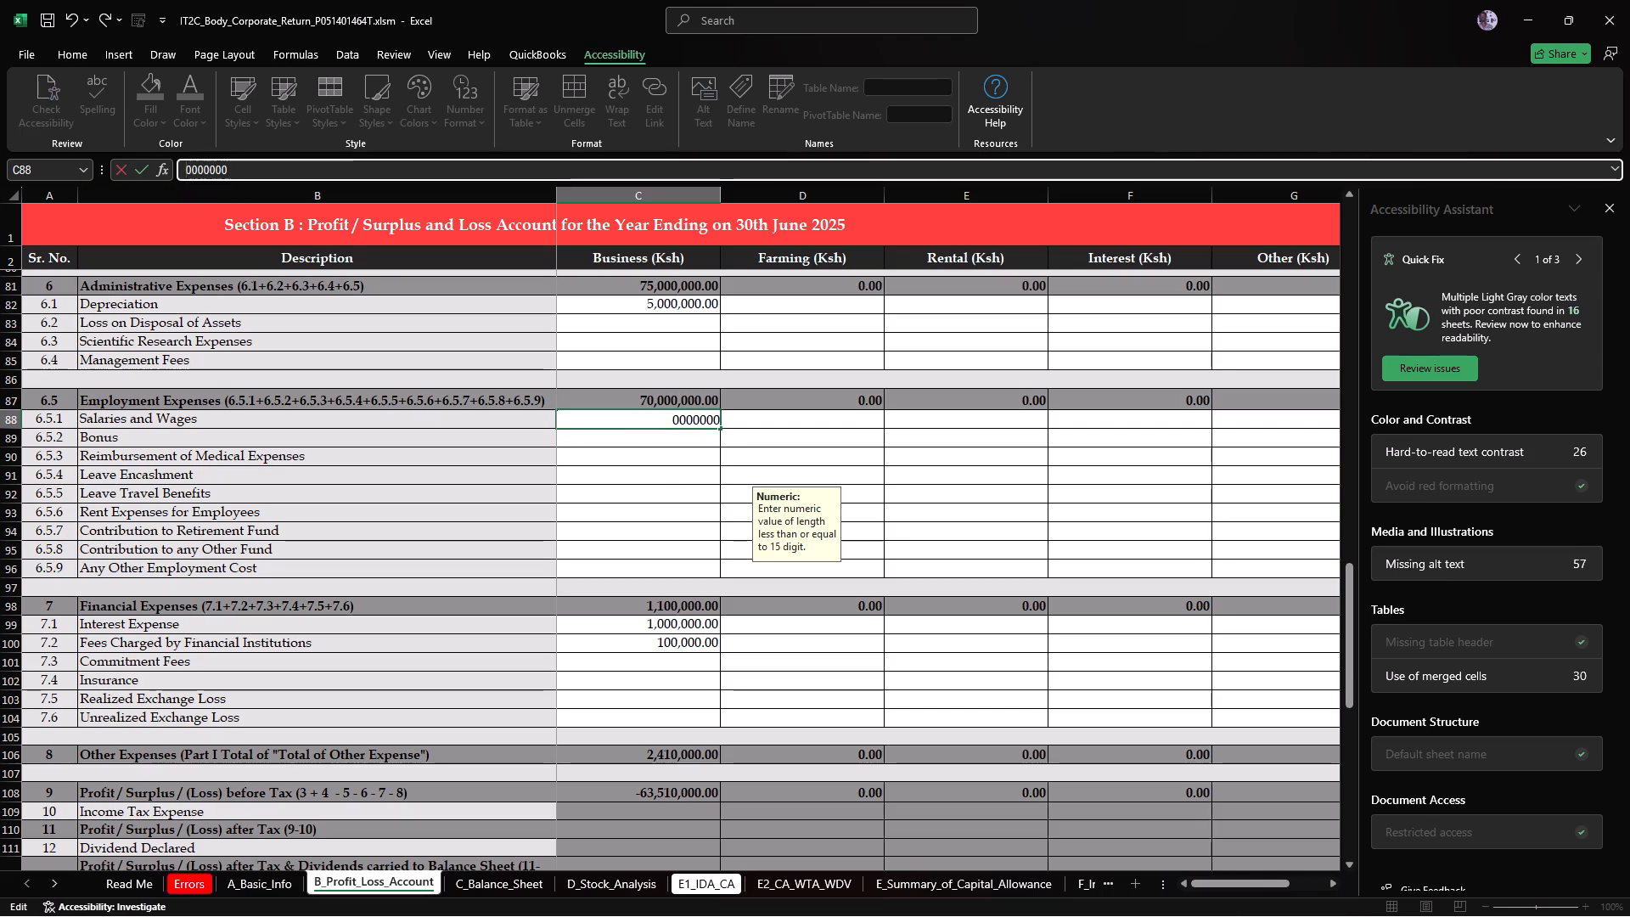
{"action": "left_click", "coordinate": [192, 166]}
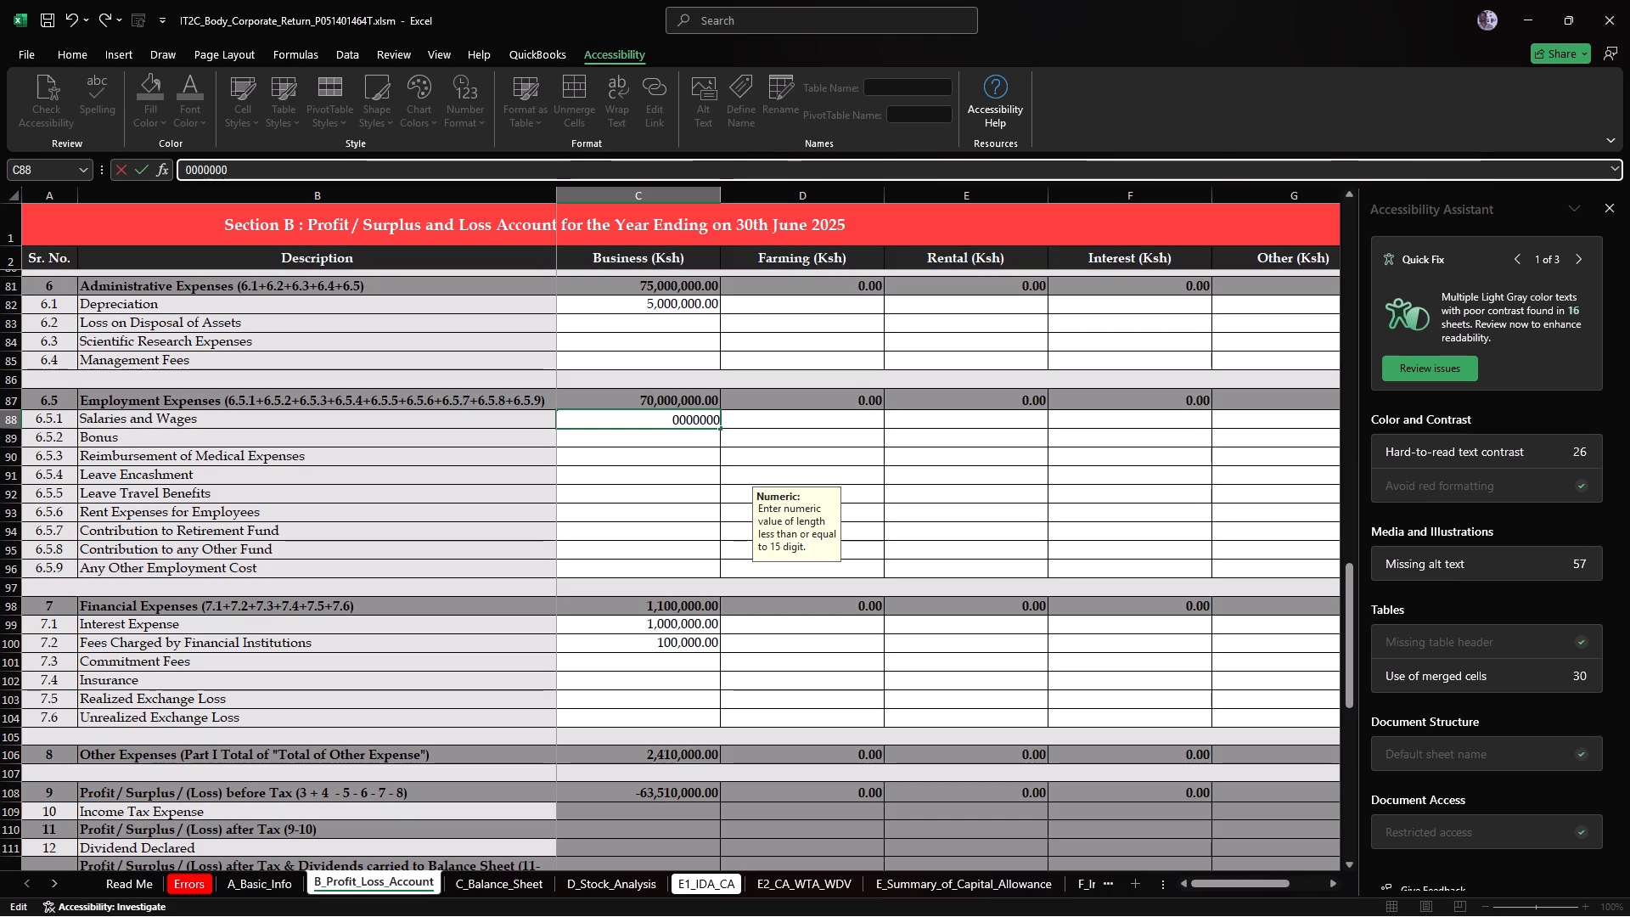
{"action": "key", "text": "BackSpace"}
{"action": "key", "text": "7"}
{"action": "key", "text": "Return"}
Examine the expense and profit before tax rows across the Consolidated and Business columns of the profit and loss account.
{"action": "scroll", "coordinate": [711, 562], "scroll_direction": "left", "scroll_amount": 2}
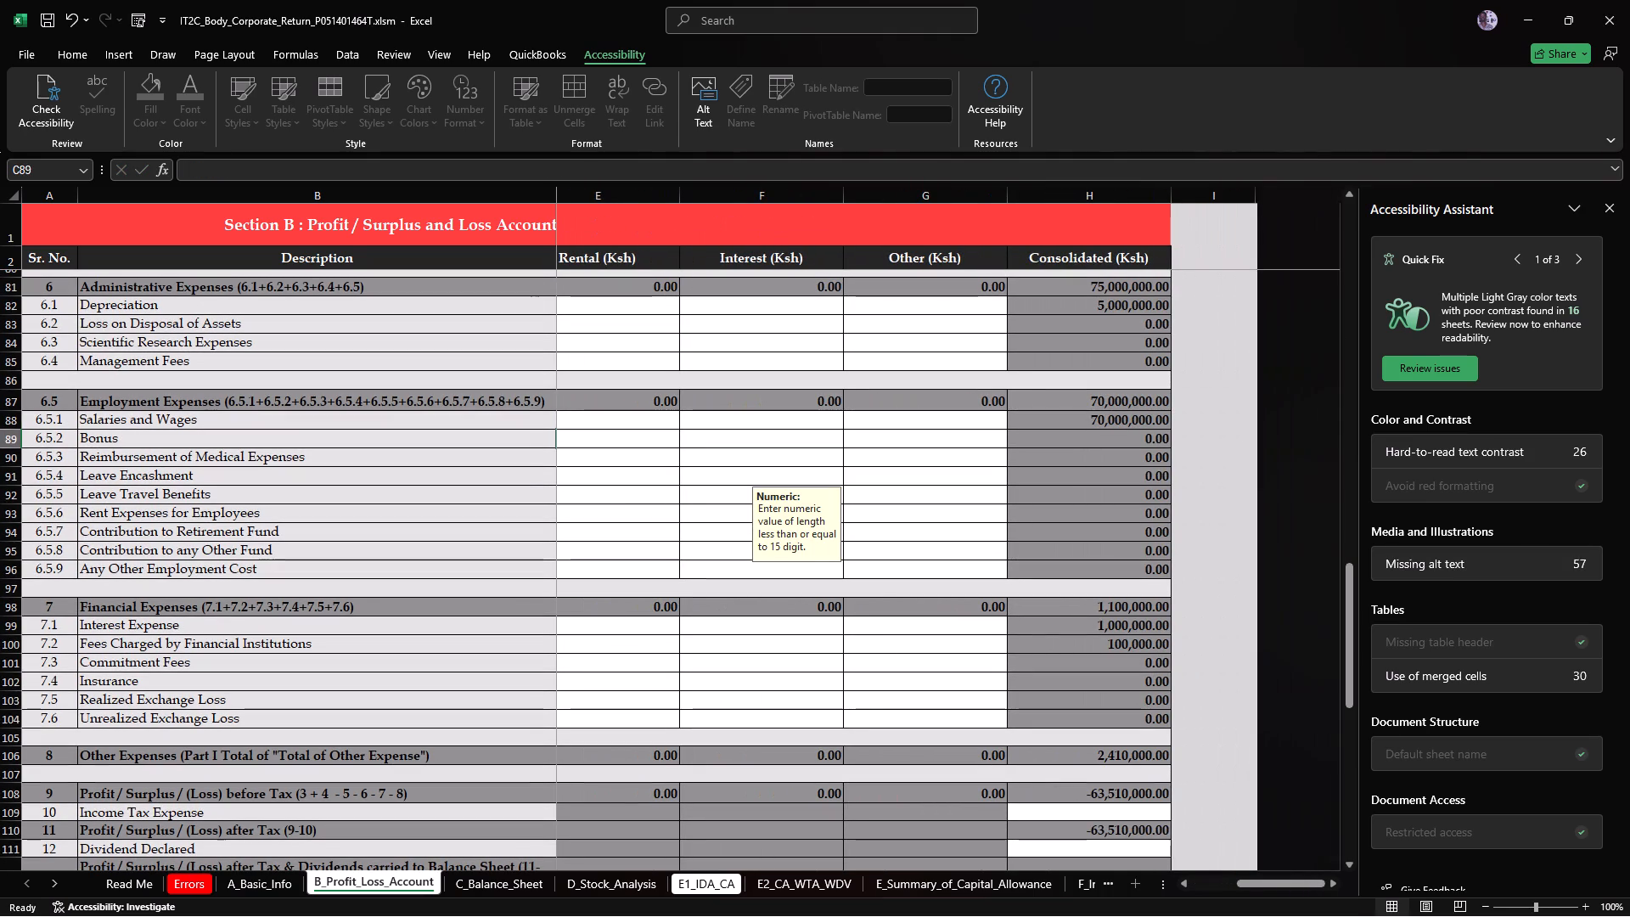
{"action": "scroll", "coordinate": [711, 562], "scroll_direction": "right", "scroll_amount": 2}
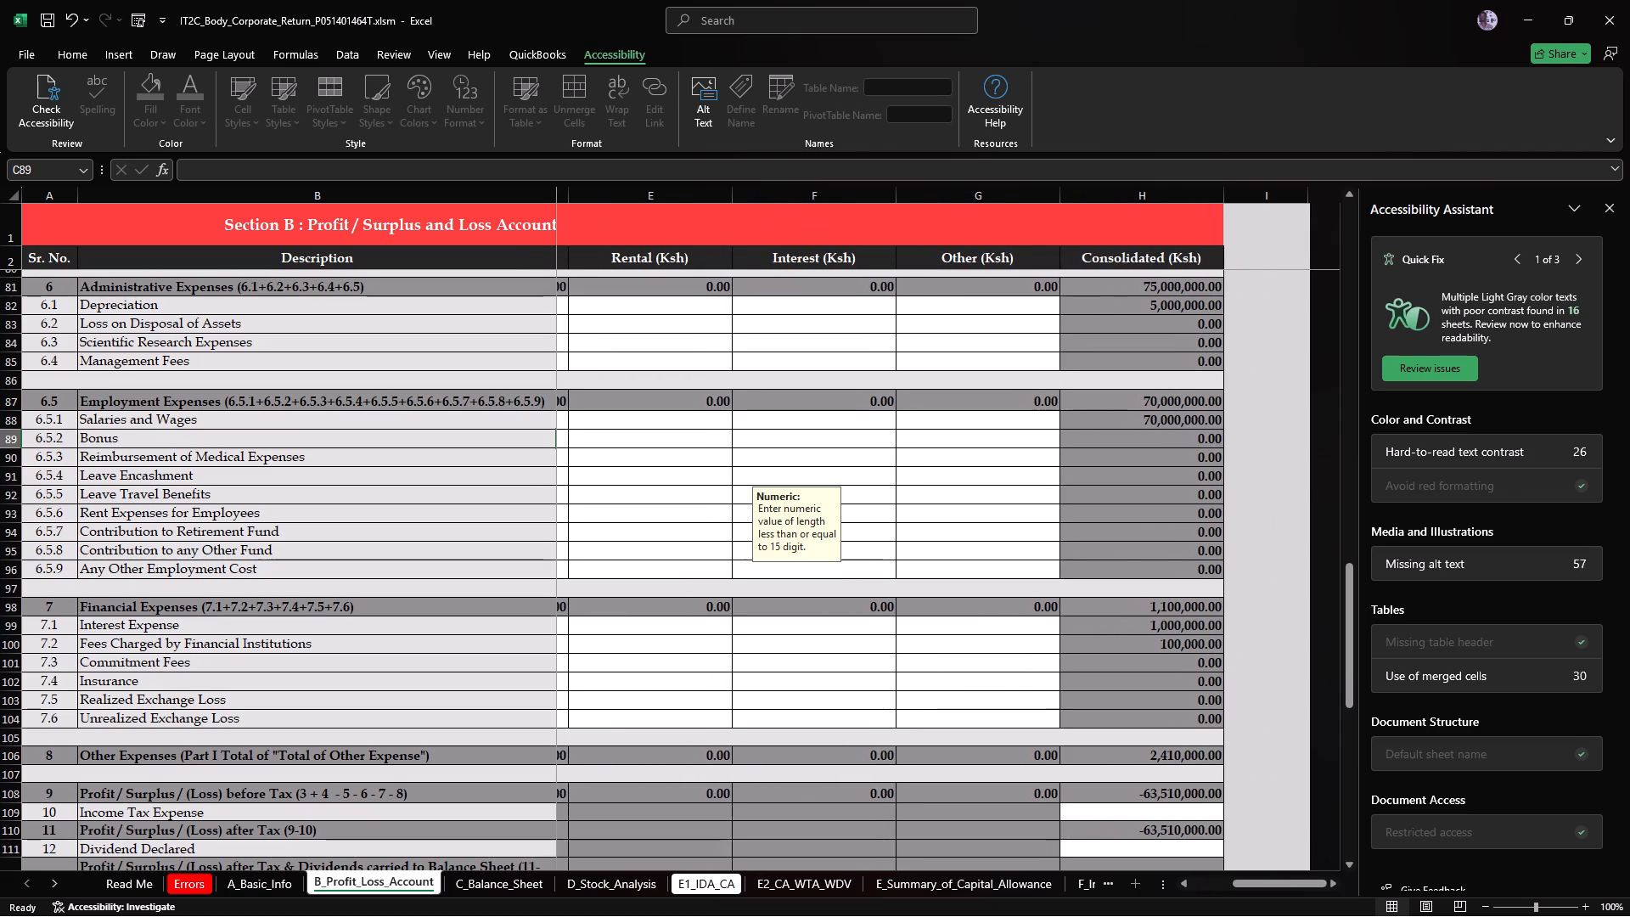
{"action": "scroll", "coordinate": [711, 562], "scroll_direction": "right", "scroll_amount": 3}
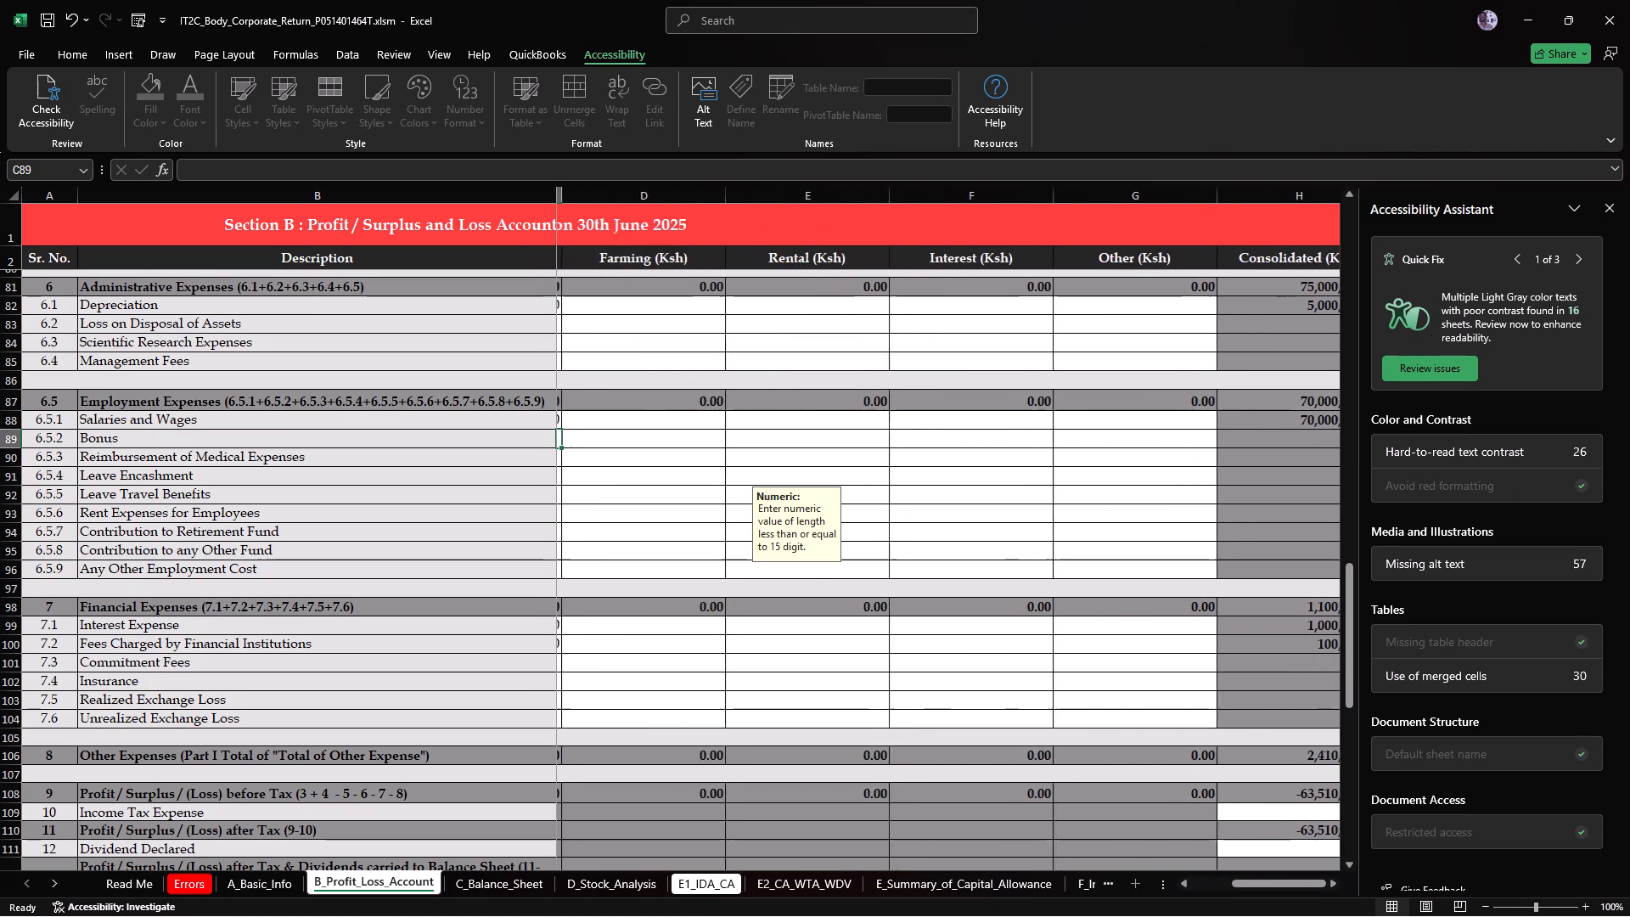
{"action": "scroll", "coordinate": [711, 562], "scroll_direction": "right", "scroll_amount": 2}
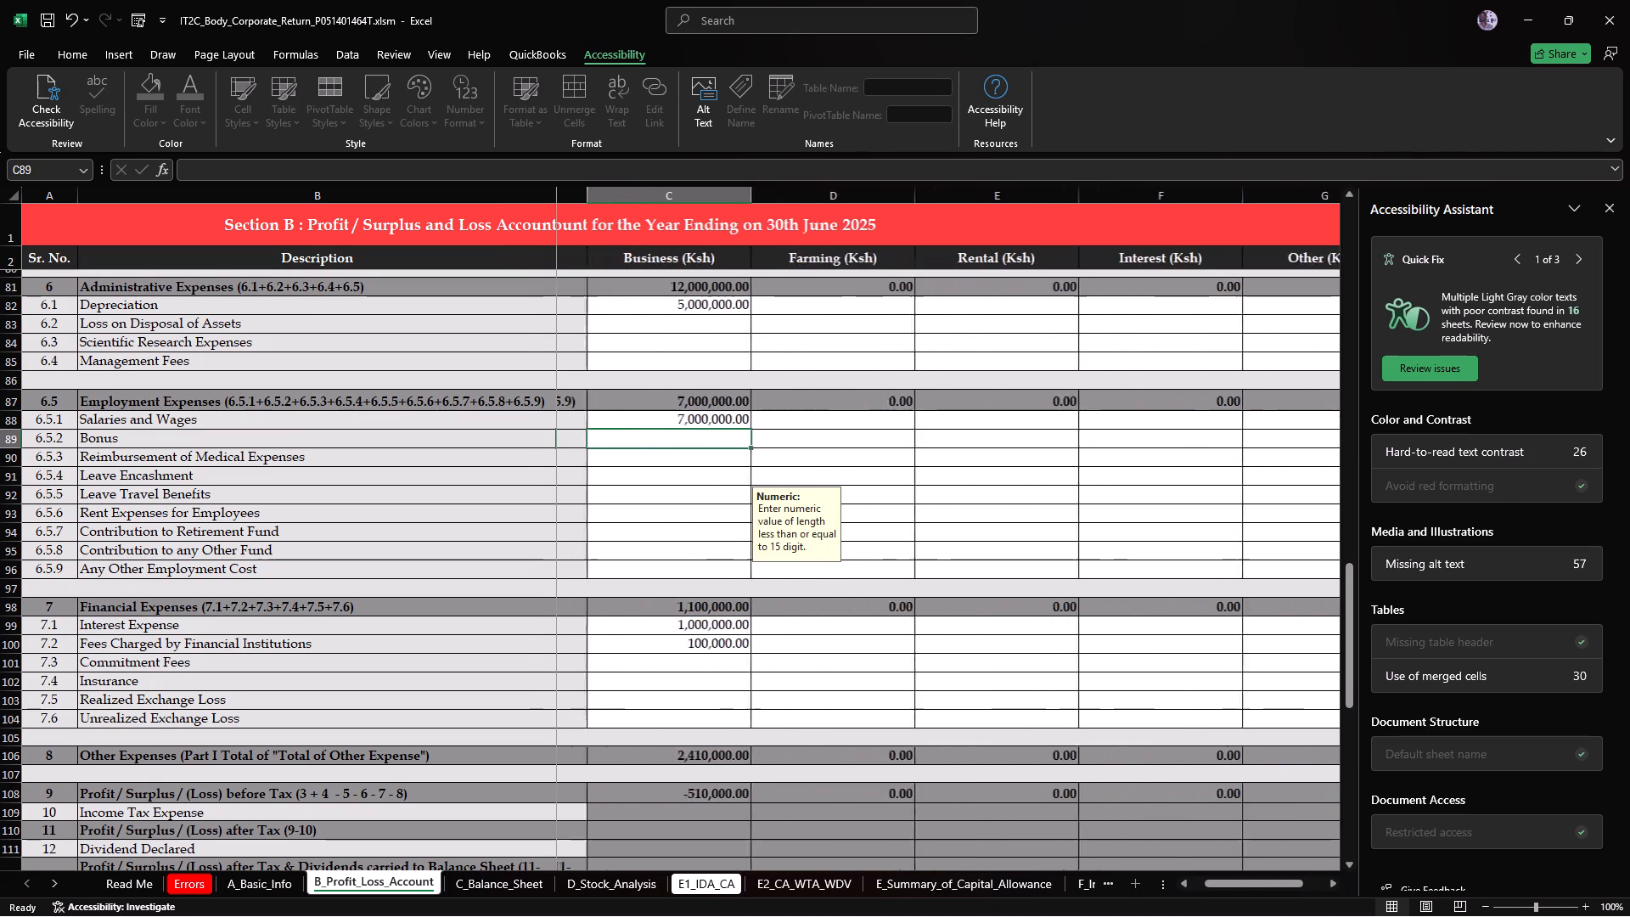
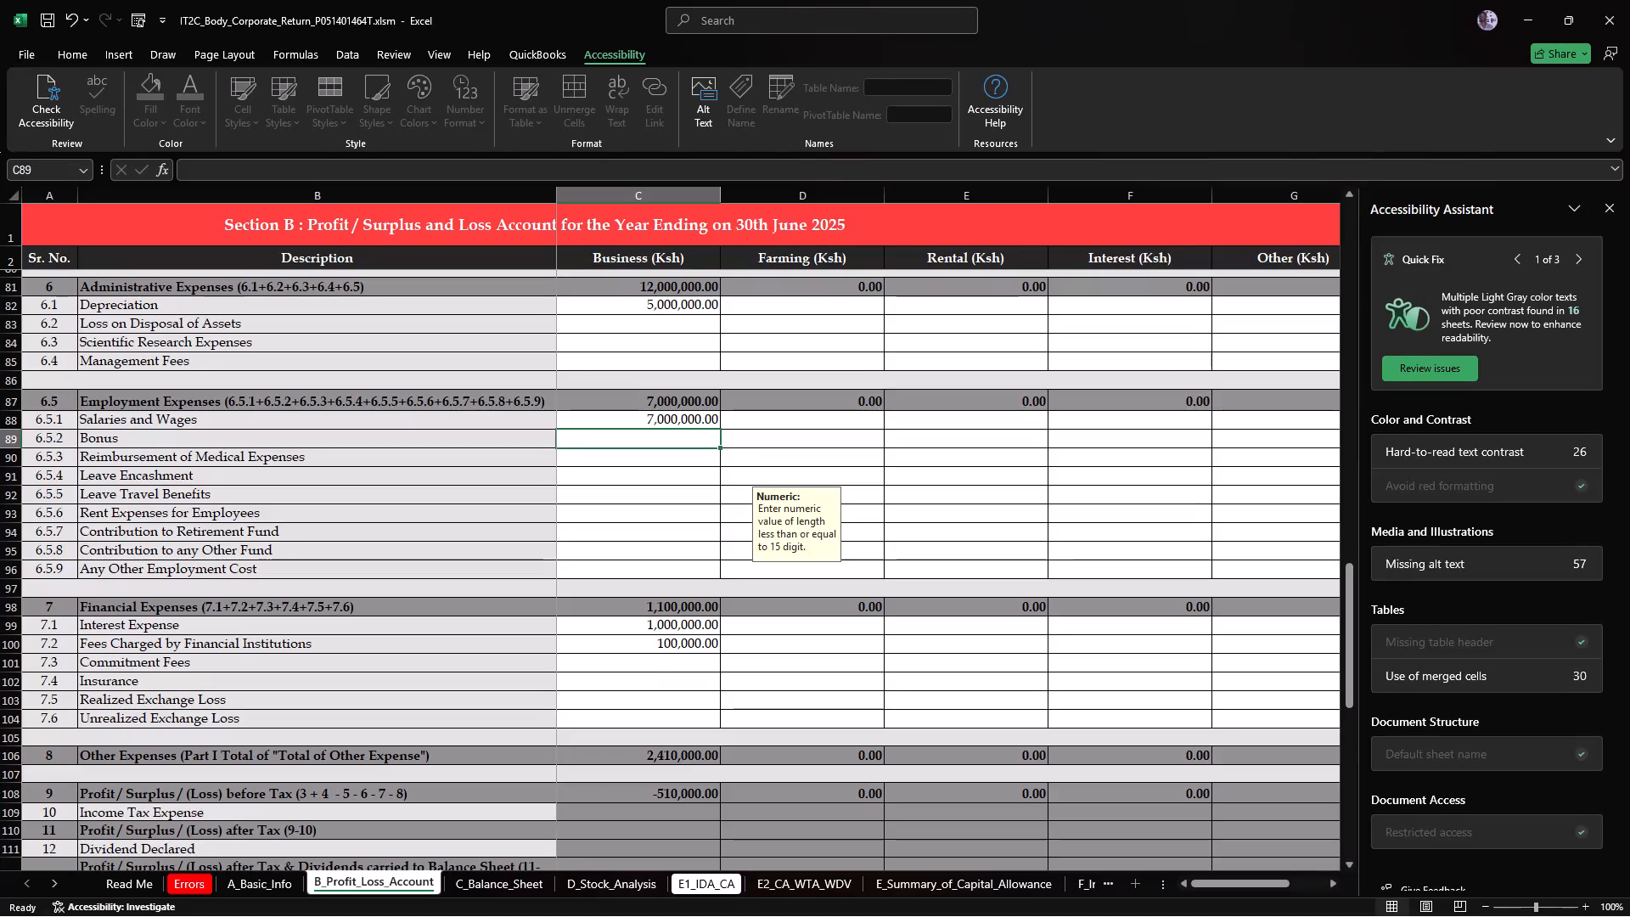
Look through the capital allowance, stock, tax credit and estate distribution sheets, ending at Tax Due/Refund Due in M_Tax_Computation.
{"action": "left_click", "coordinate": [757, 890]}
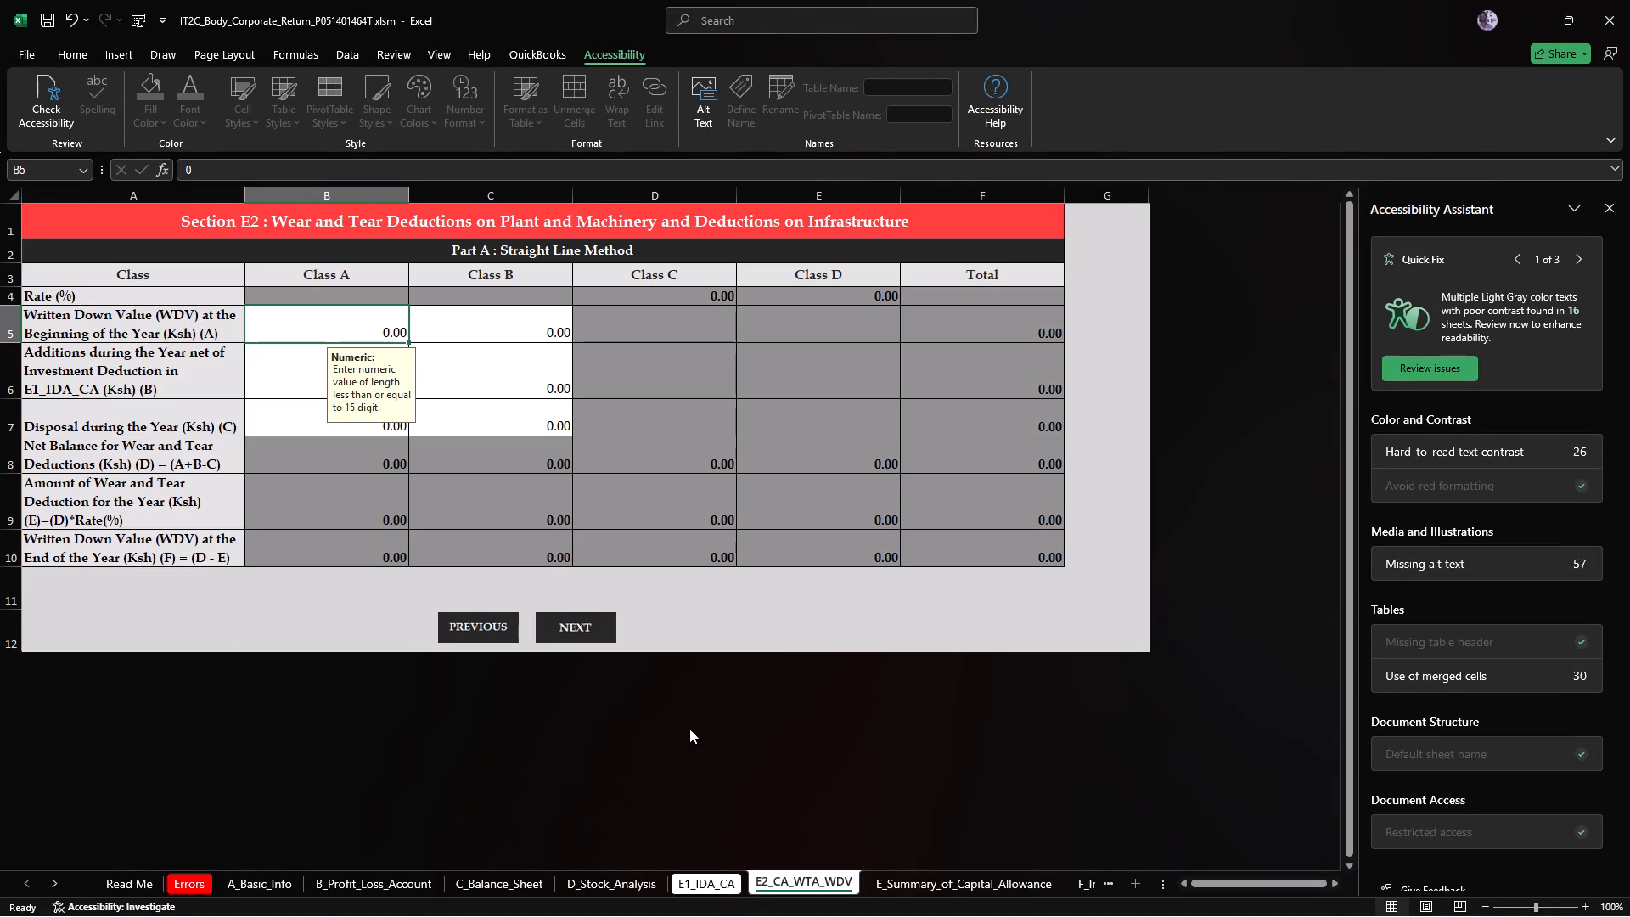
{"action": "left_click", "coordinate": [627, 880]}
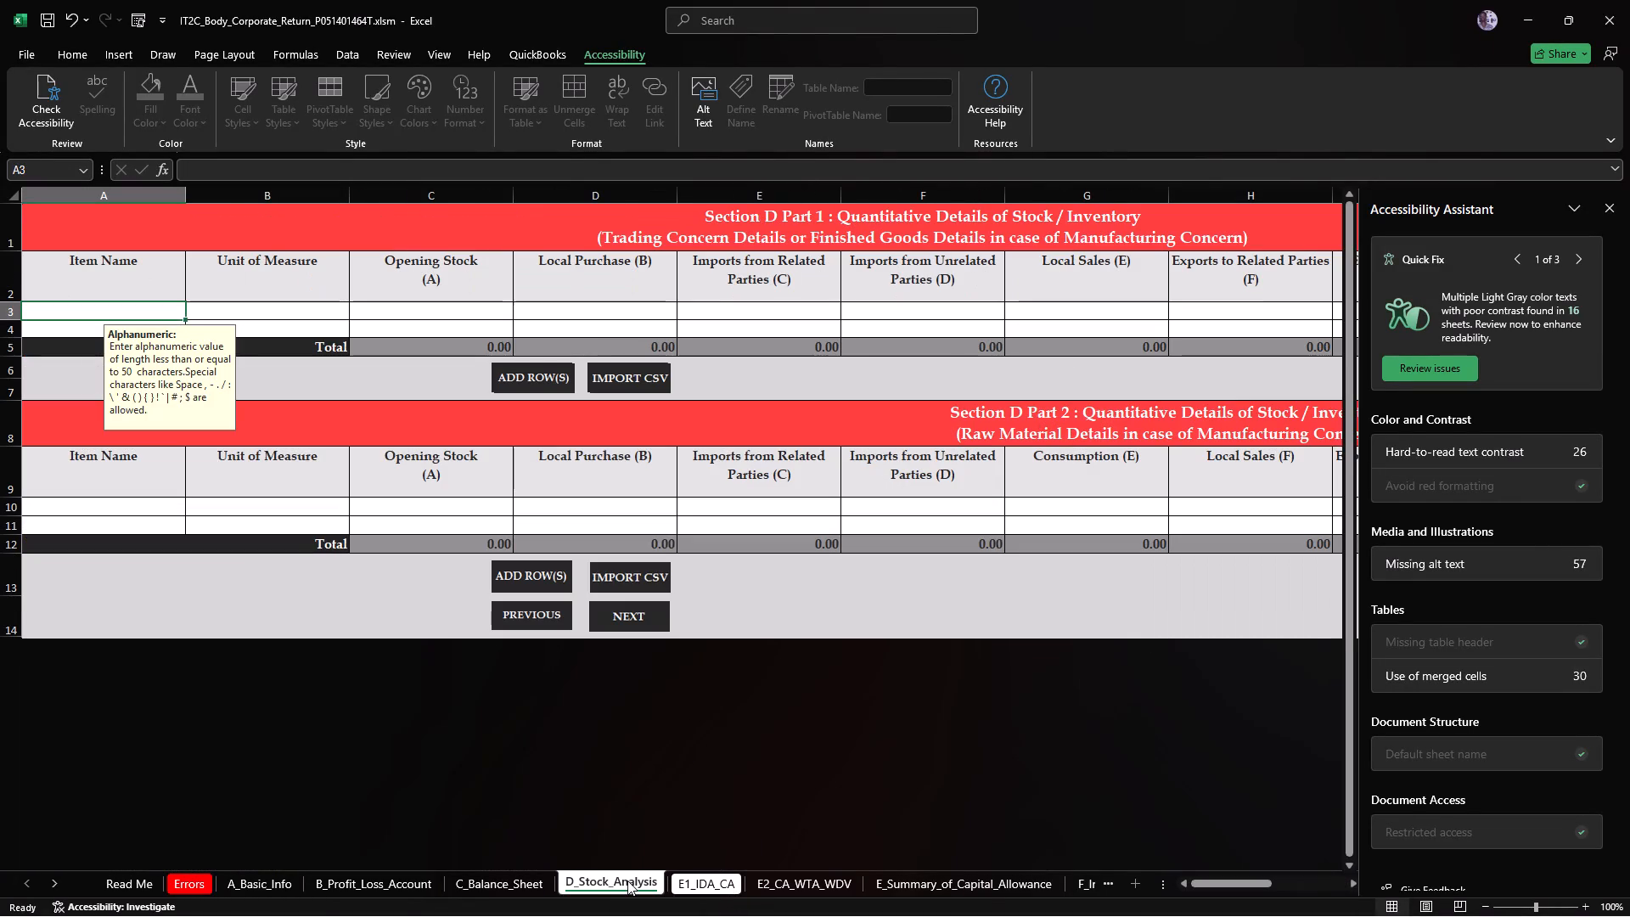
{"action": "left_click", "coordinate": [807, 886]}
{"action": "left_click", "coordinate": [933, 883]}
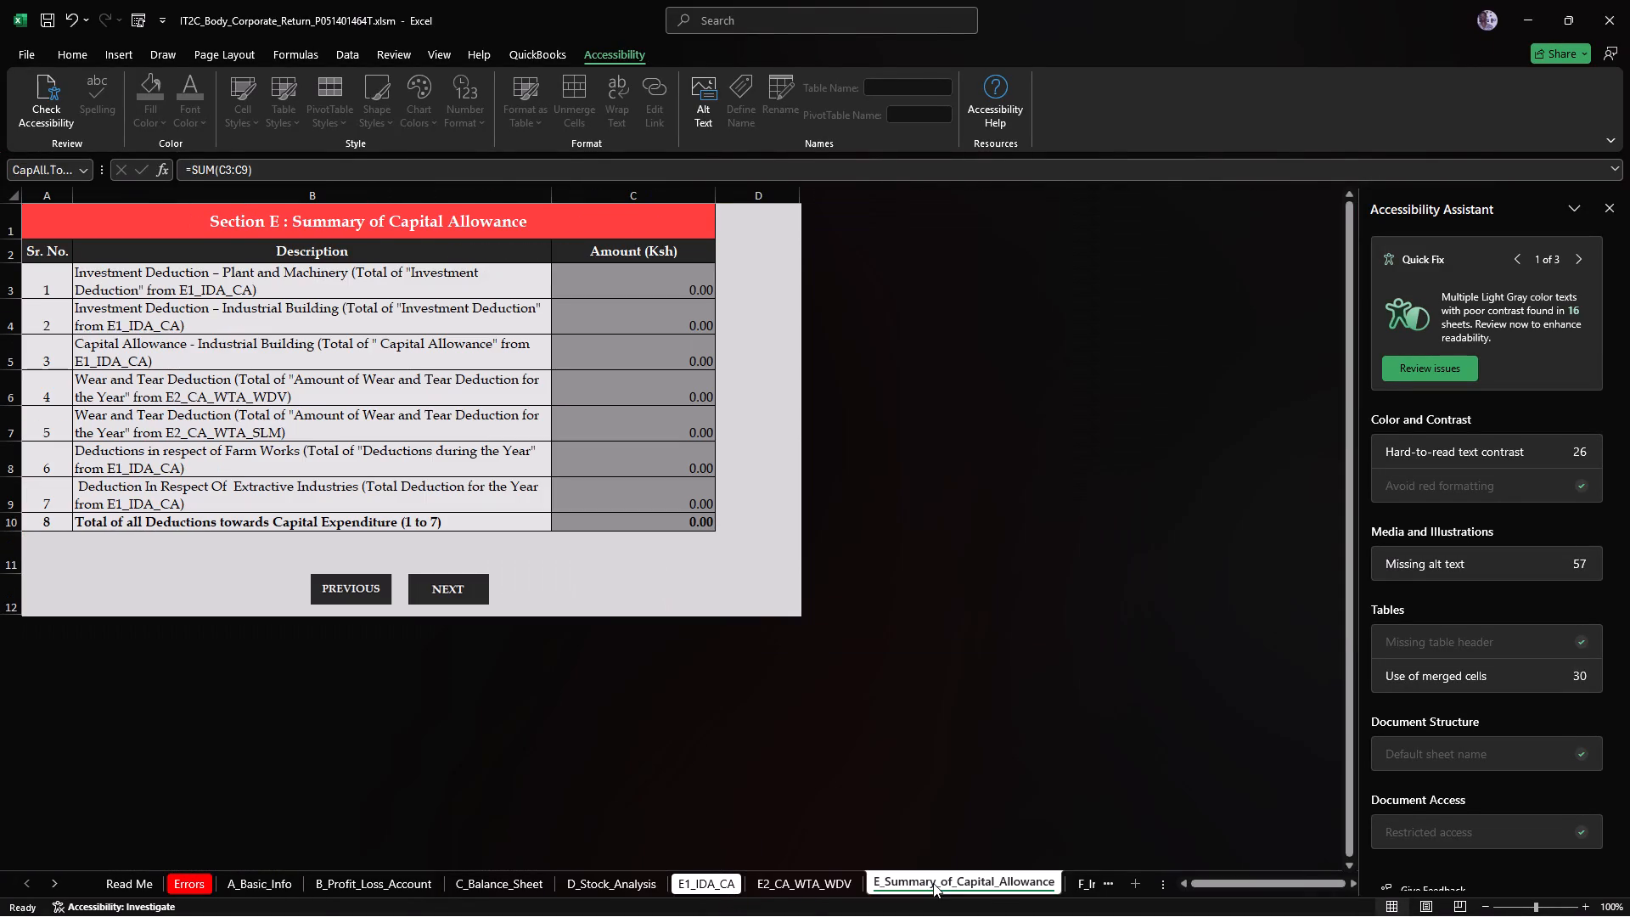
{"action": "triple_click", "coordinate": [1109, 879]}
{"action": "triple_click", "coordinate": [1109, 879]}
{"action": "triple_click", "coordinate": [1109, 879]}
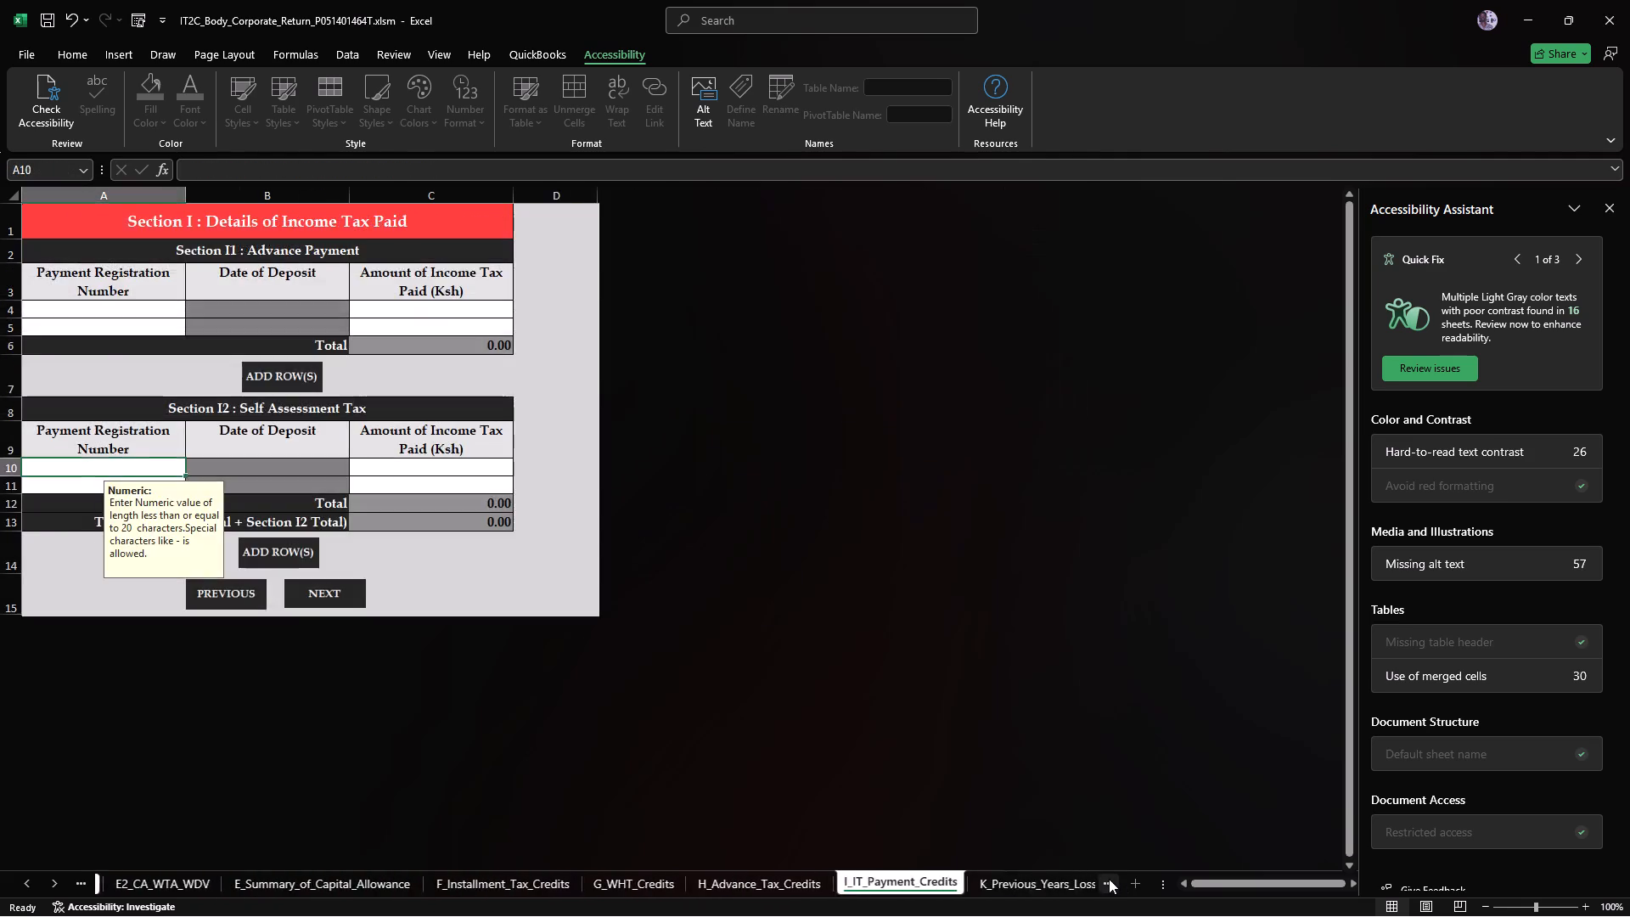
{"action": "left_click", "coordinate": [1109, 879]}
{"action": "left_click", "coordinate": [1109, 879]}
{"action": "left_click", "coordinate": [1109, 879]}
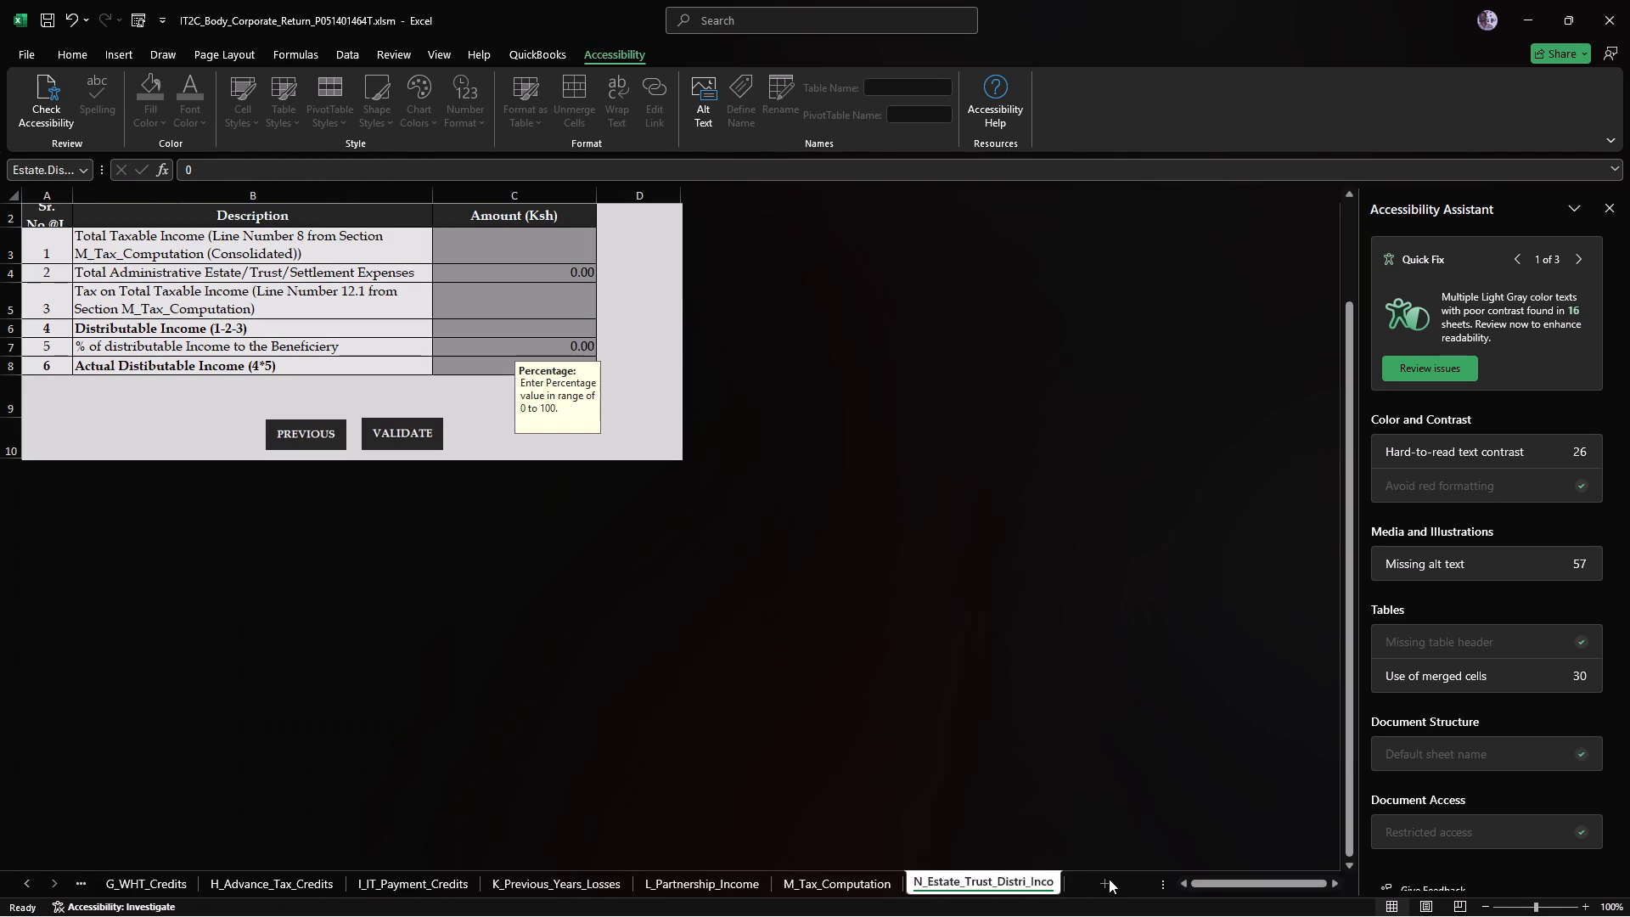
{"action": "left_click_drag", "start_coordinate": [547, 377], "coordinate": [710, 541]}
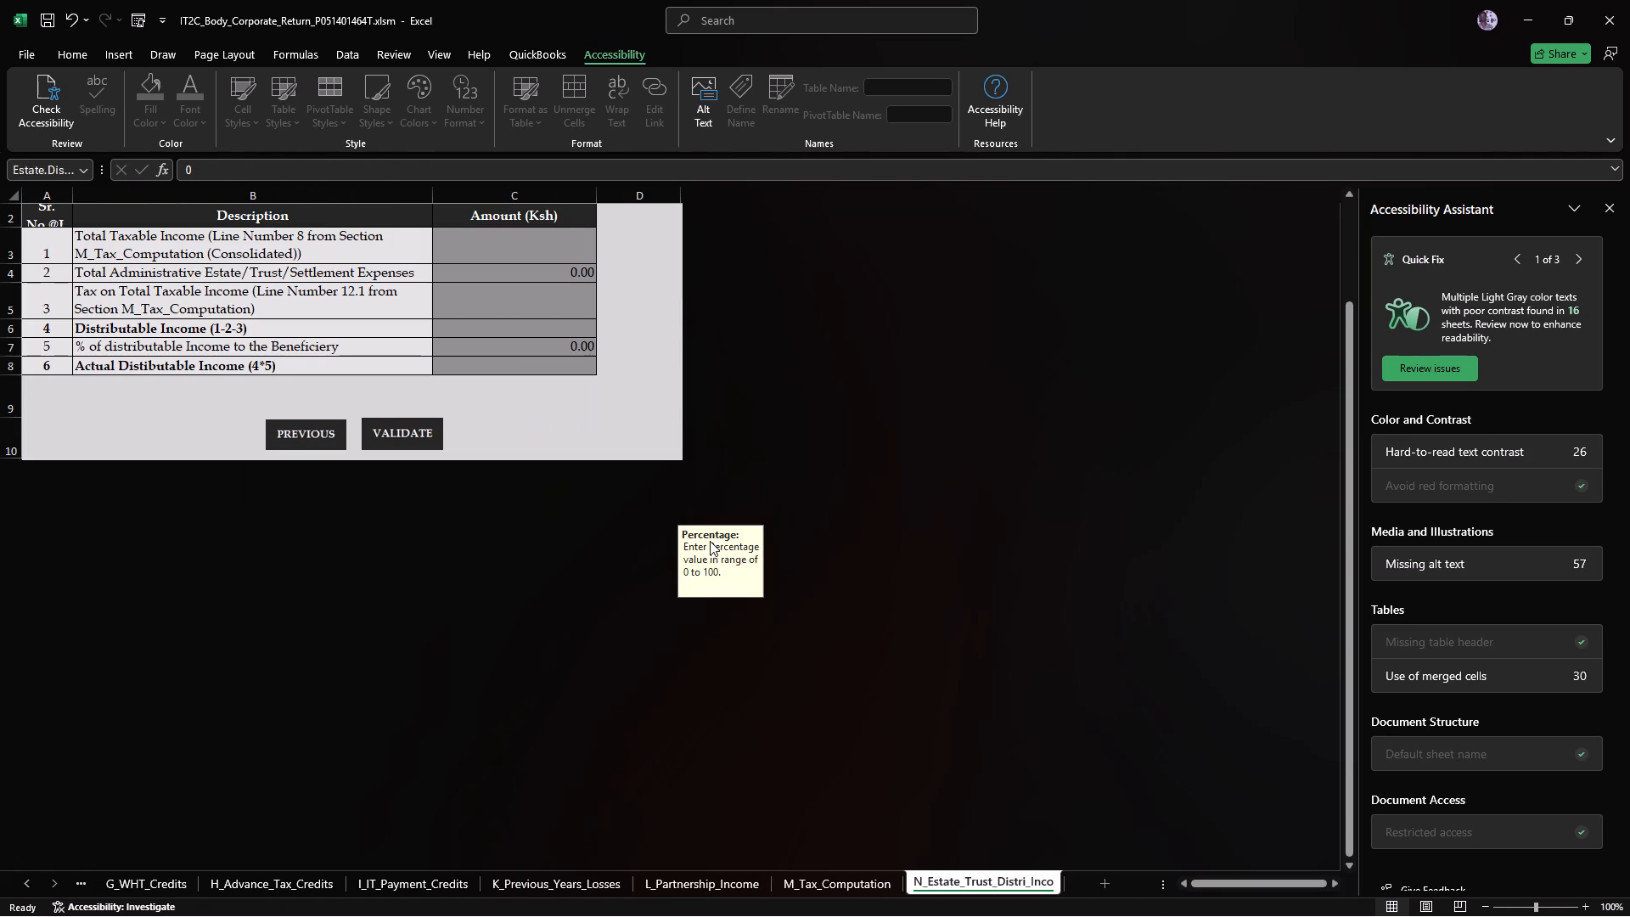
{"action": "left_click", "coordinate": [815, 880]}
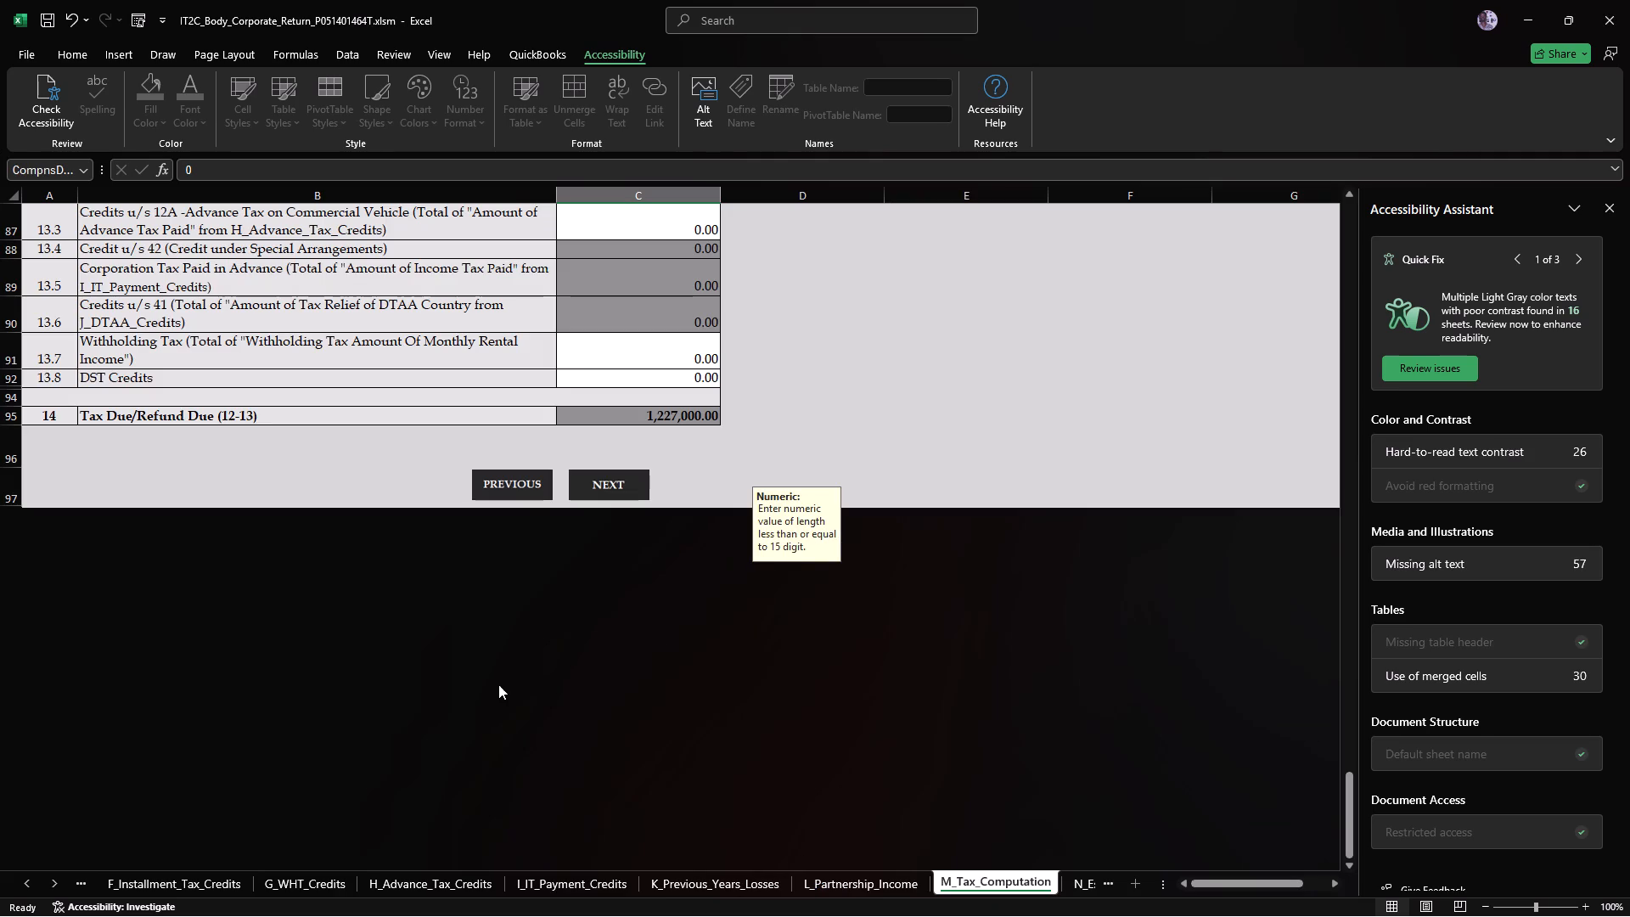
Go back through the Errors and A_Basic_Info sheets and examine the liabilities and Finance By sections of C_Balance_Sheet.
{"action": "triple_click", "coordinate": [25, 886]}
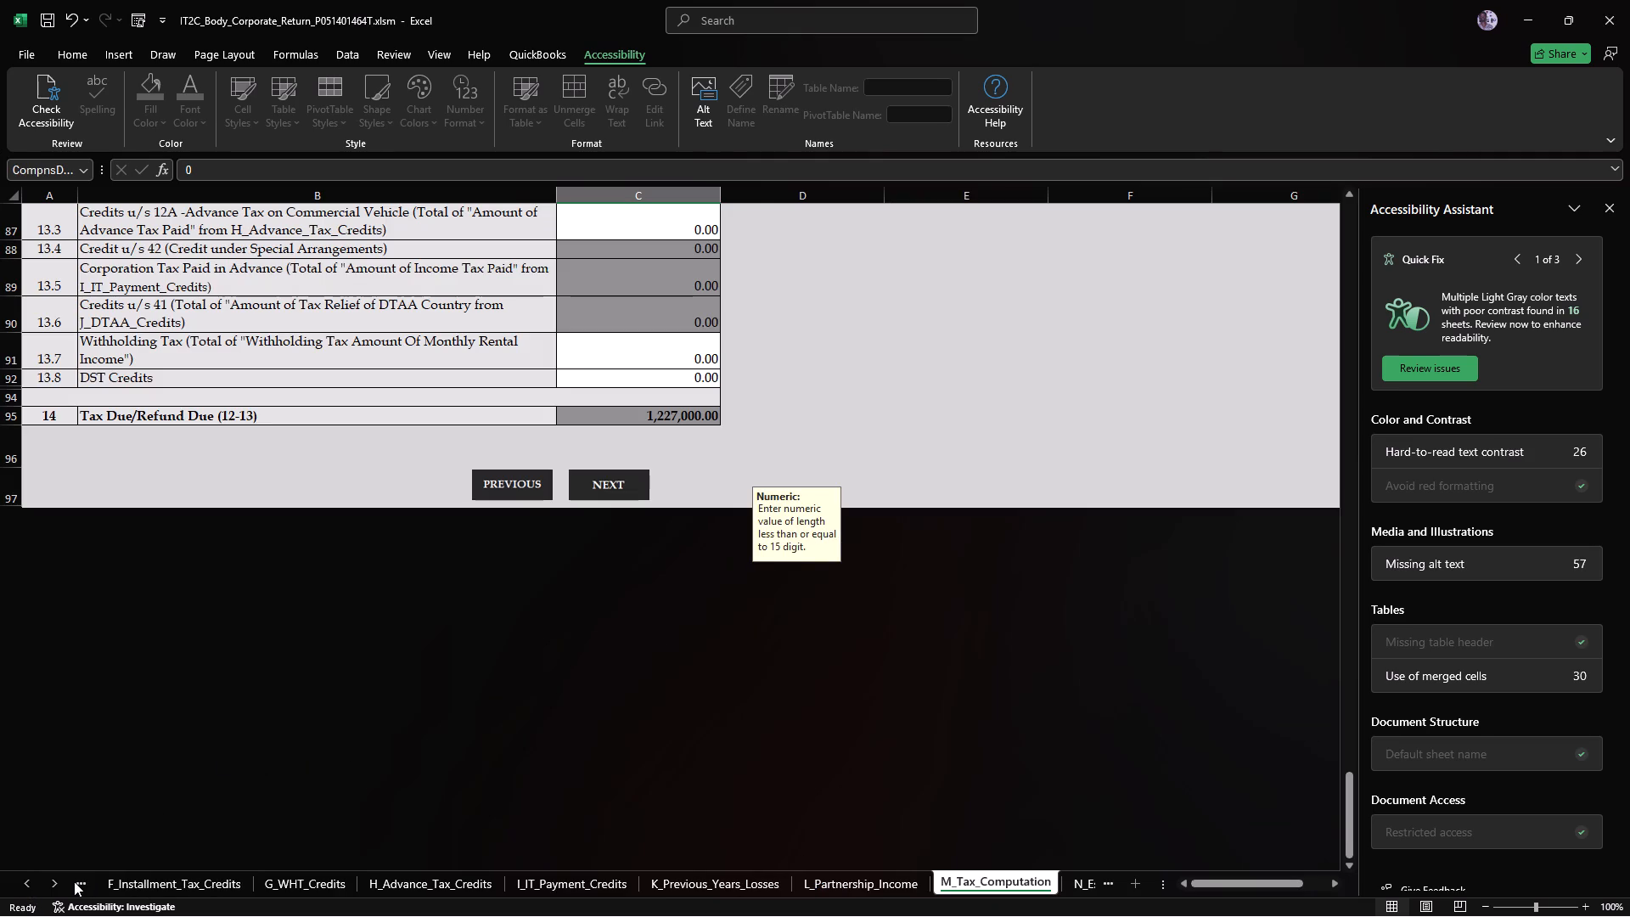
{"action": "triple_click", "coordinate": [72, 881]}
{"action": "triple_click", "coordinate": [72, 881]}
{"action": "triple_click", "coordinate": [72, 881]}
{"action": "triple_click", "coordinate": [72, 881]}
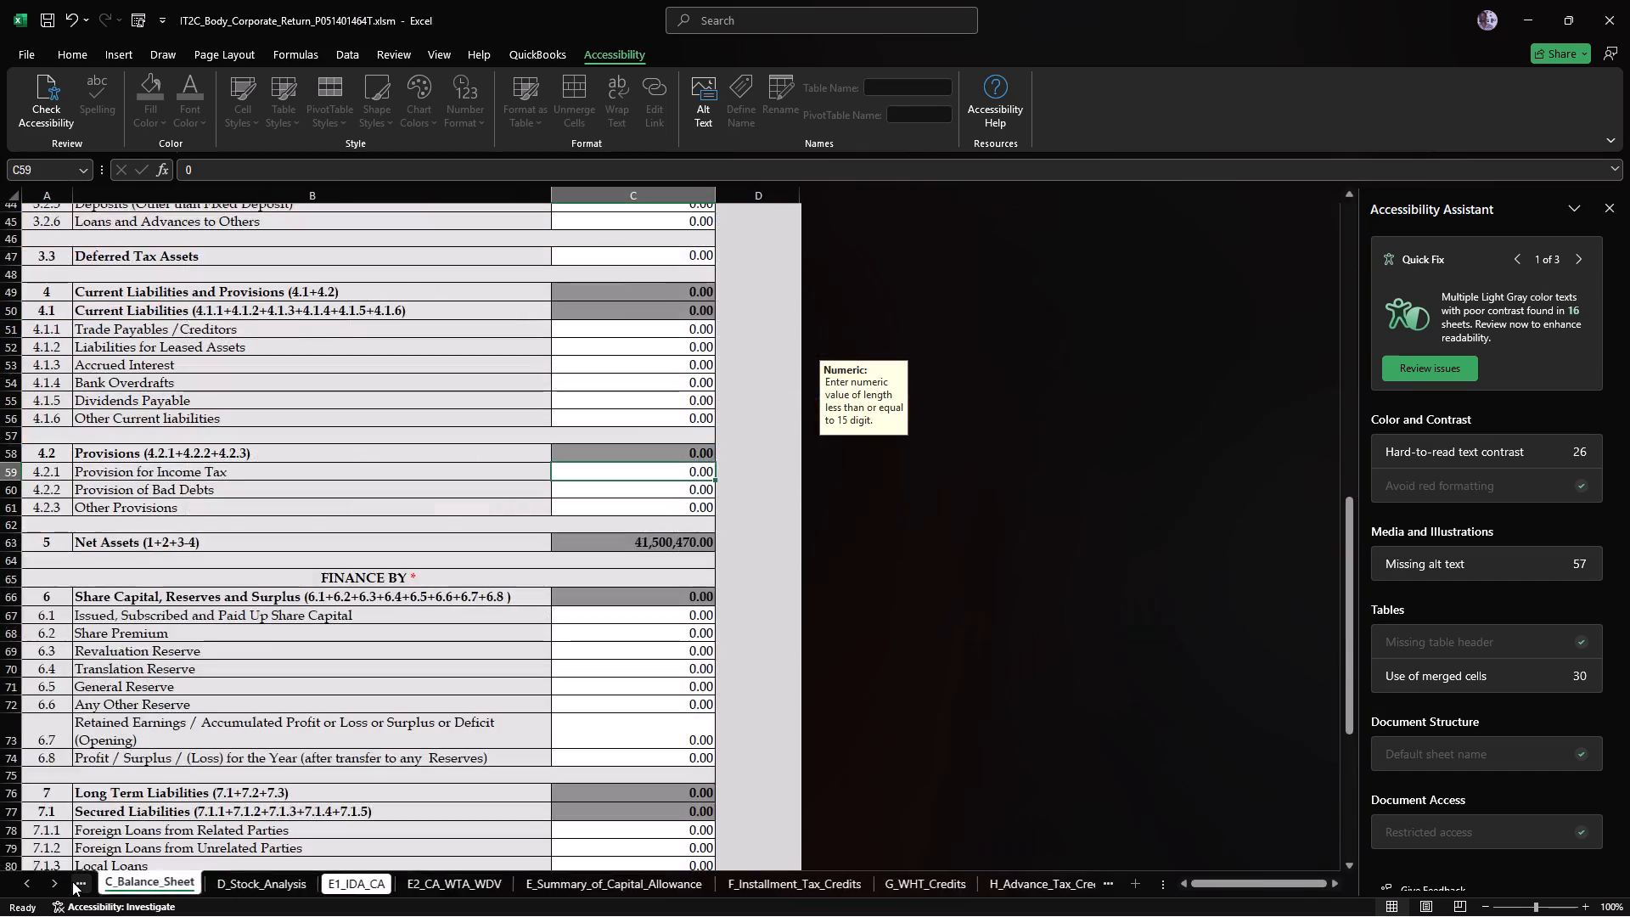
{"action": "triple_click", "coordinate": [72, 881]}
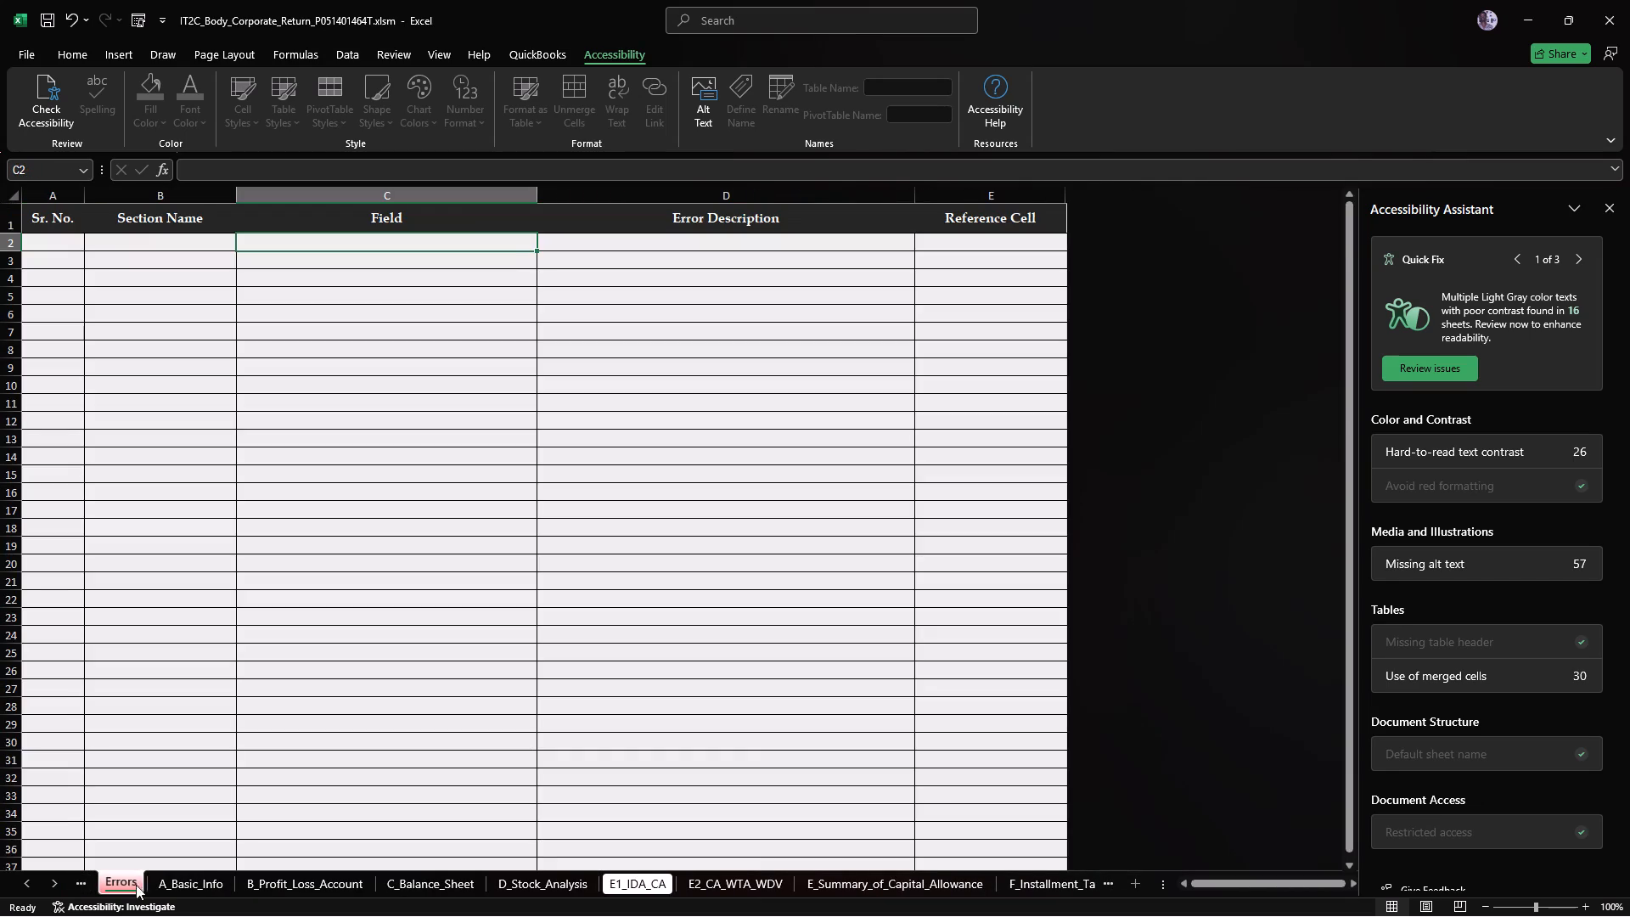
{"action": "left_click", "coordinate": [192, 880]}
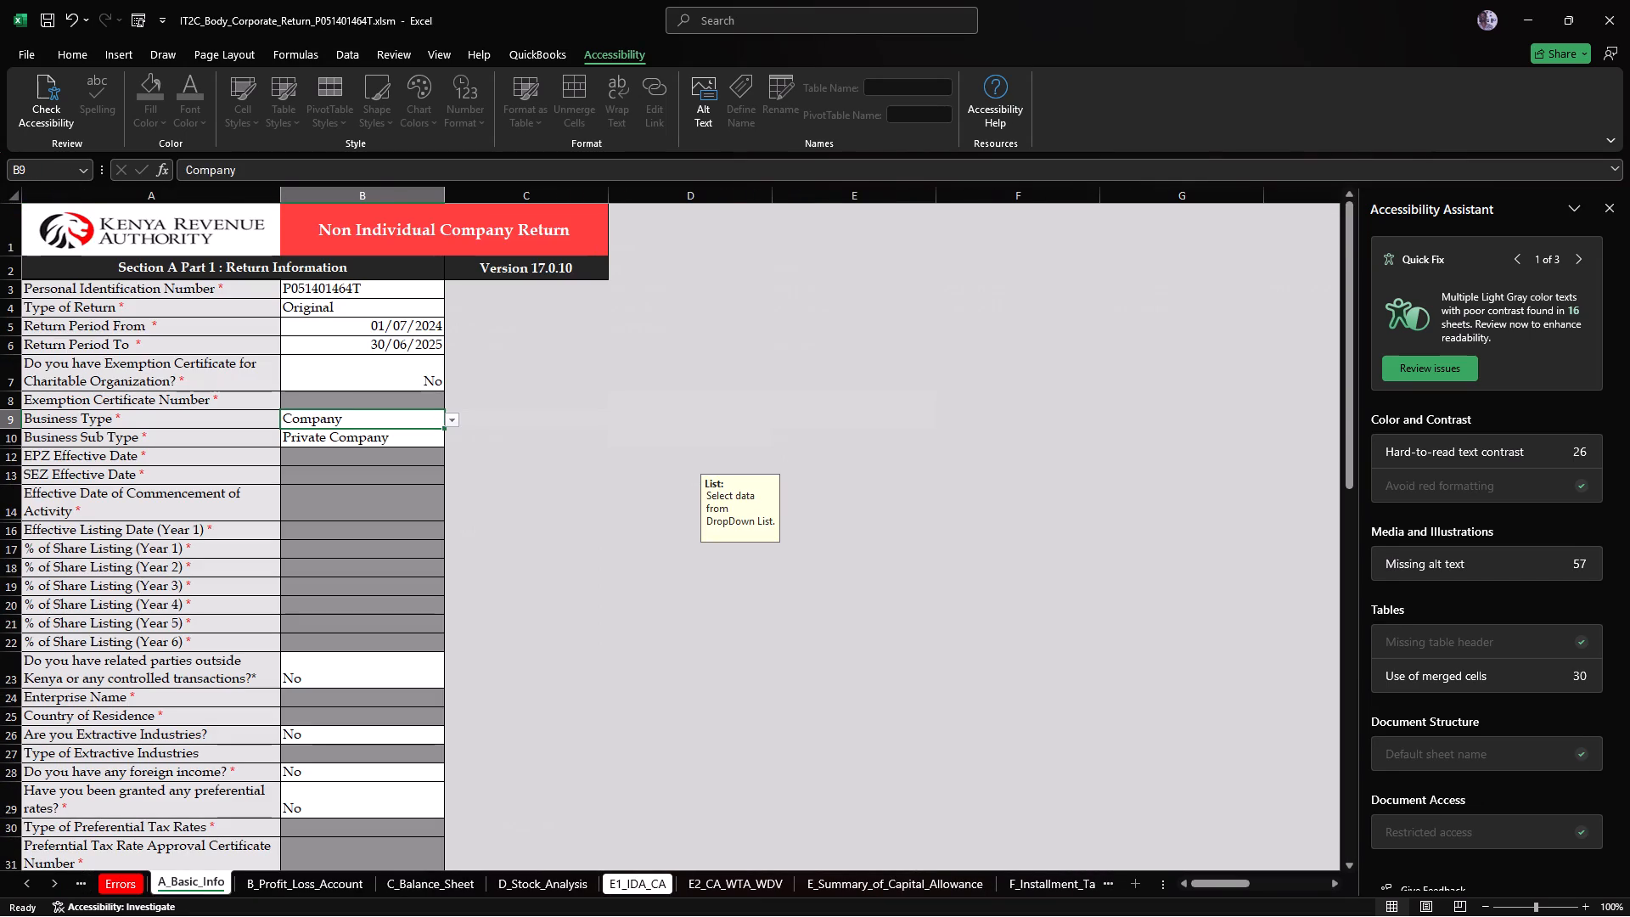
{"action": "left_click", "coordinate": [385, 883]}
{"action": "scroll", "coordinate": [555, 717], "scroll_direction": "down", "scroll_amount": 1}
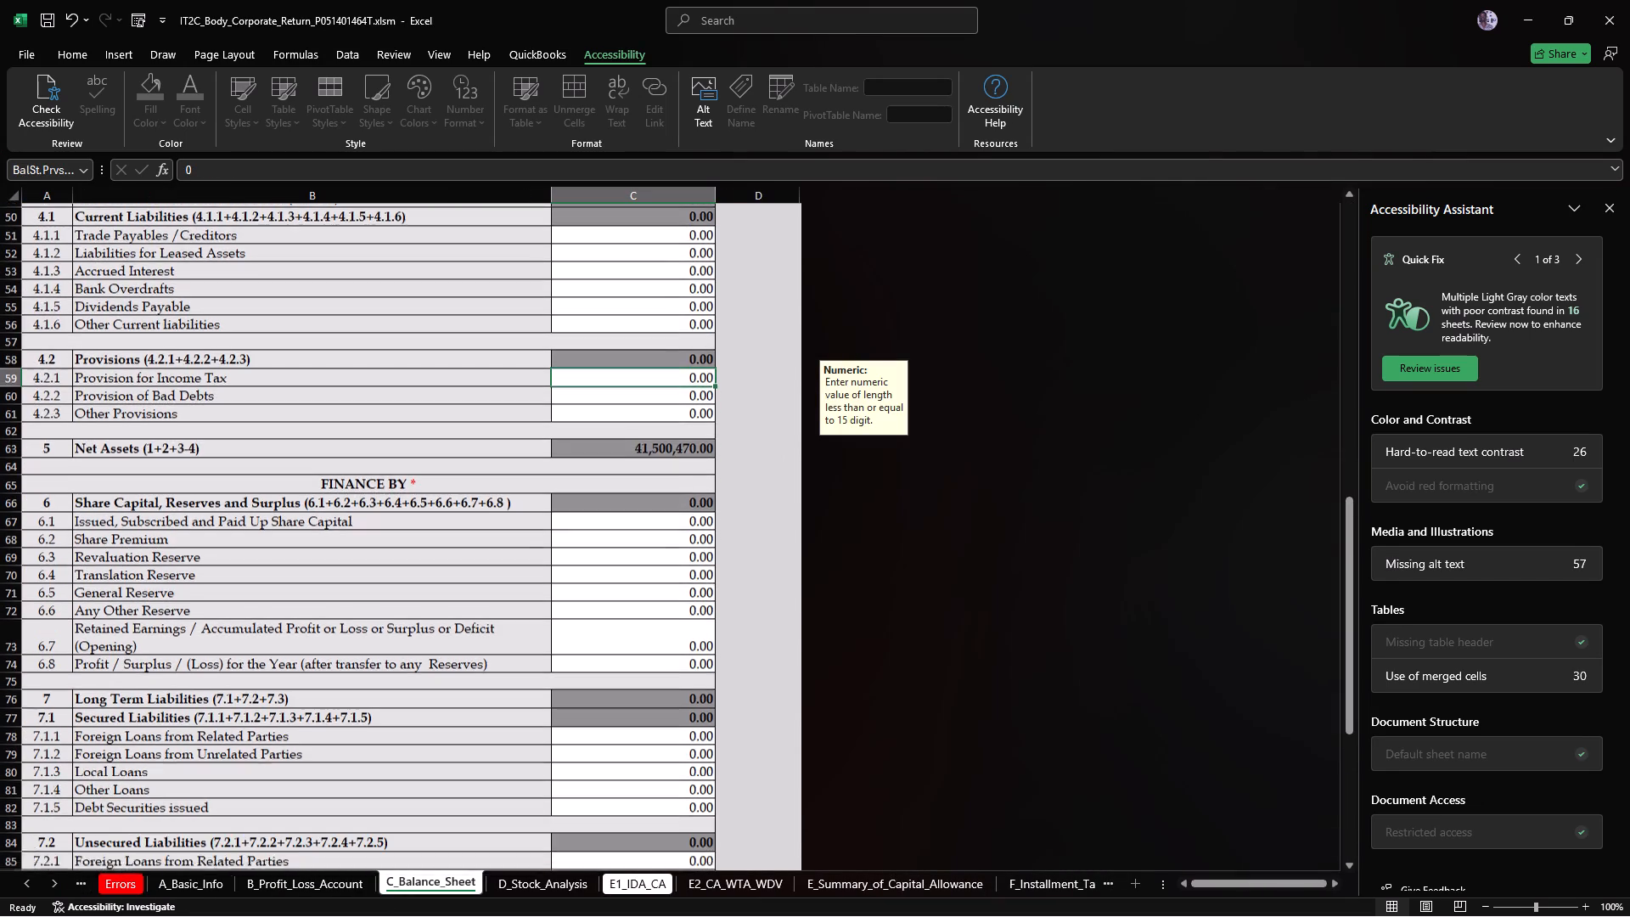
{"action": "scroll", "coordinate": [555, 717], "scroll_direction": "down", "scroll_amount": 1}
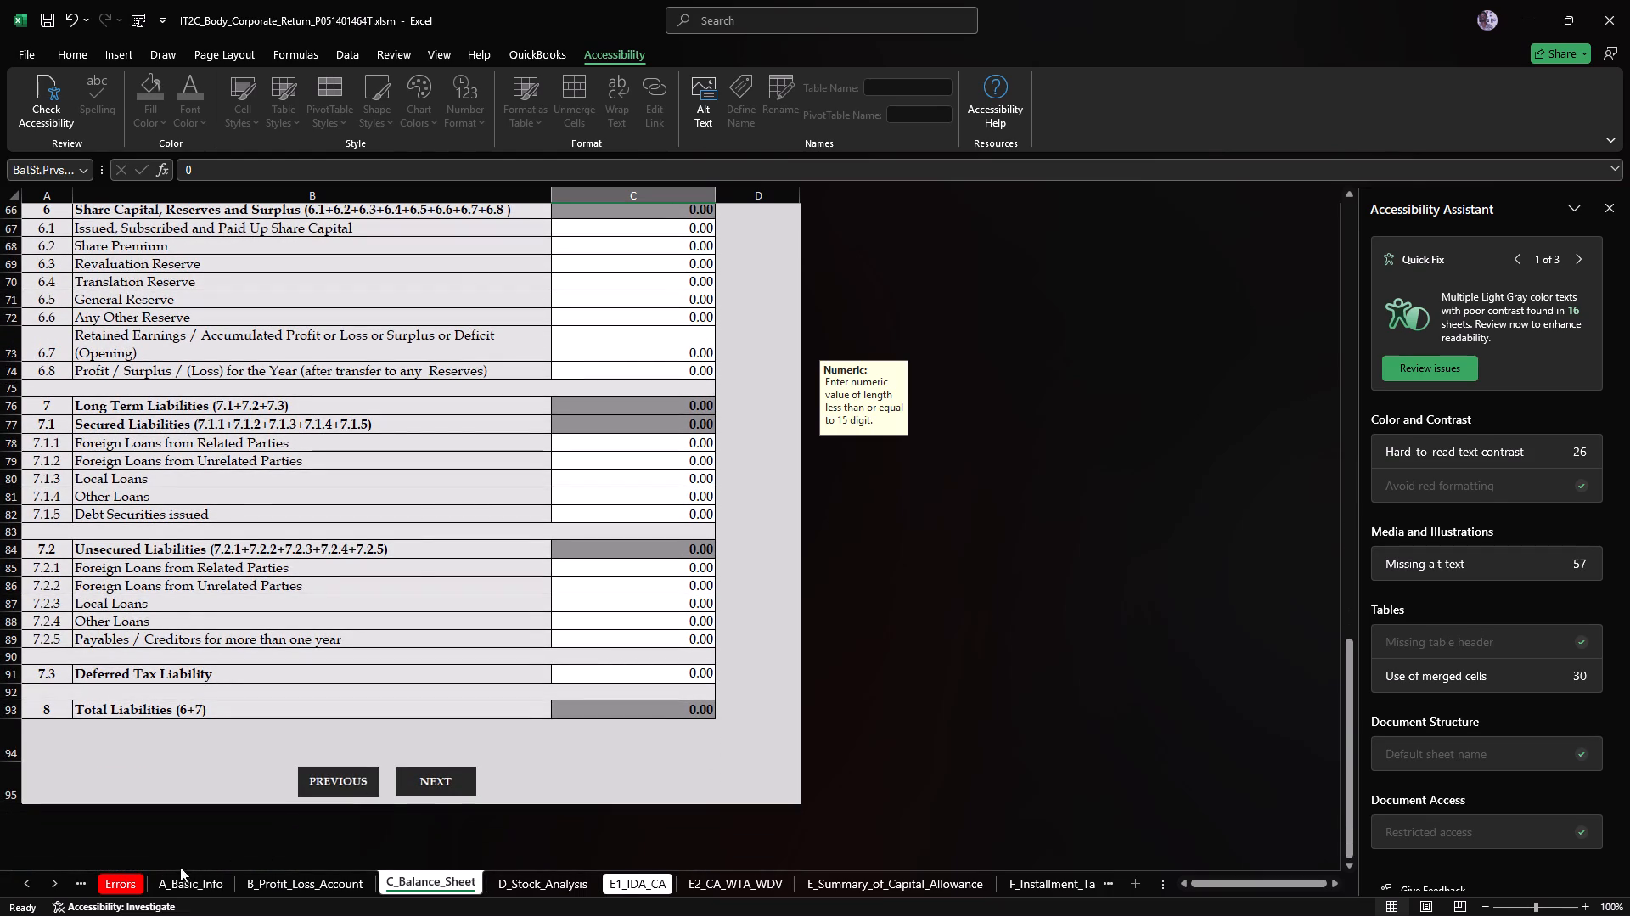
Examine the Other Expenses and profit before and after tax rows across the Business to Consolidated columns of B_Profit_Loss_Account.
{"action": "left_click", "coordinate": [282, 875]}
{"action": "scroll", "coordinate": [516, 757], "scroll_direction": "down", "scroll_amount": 1}
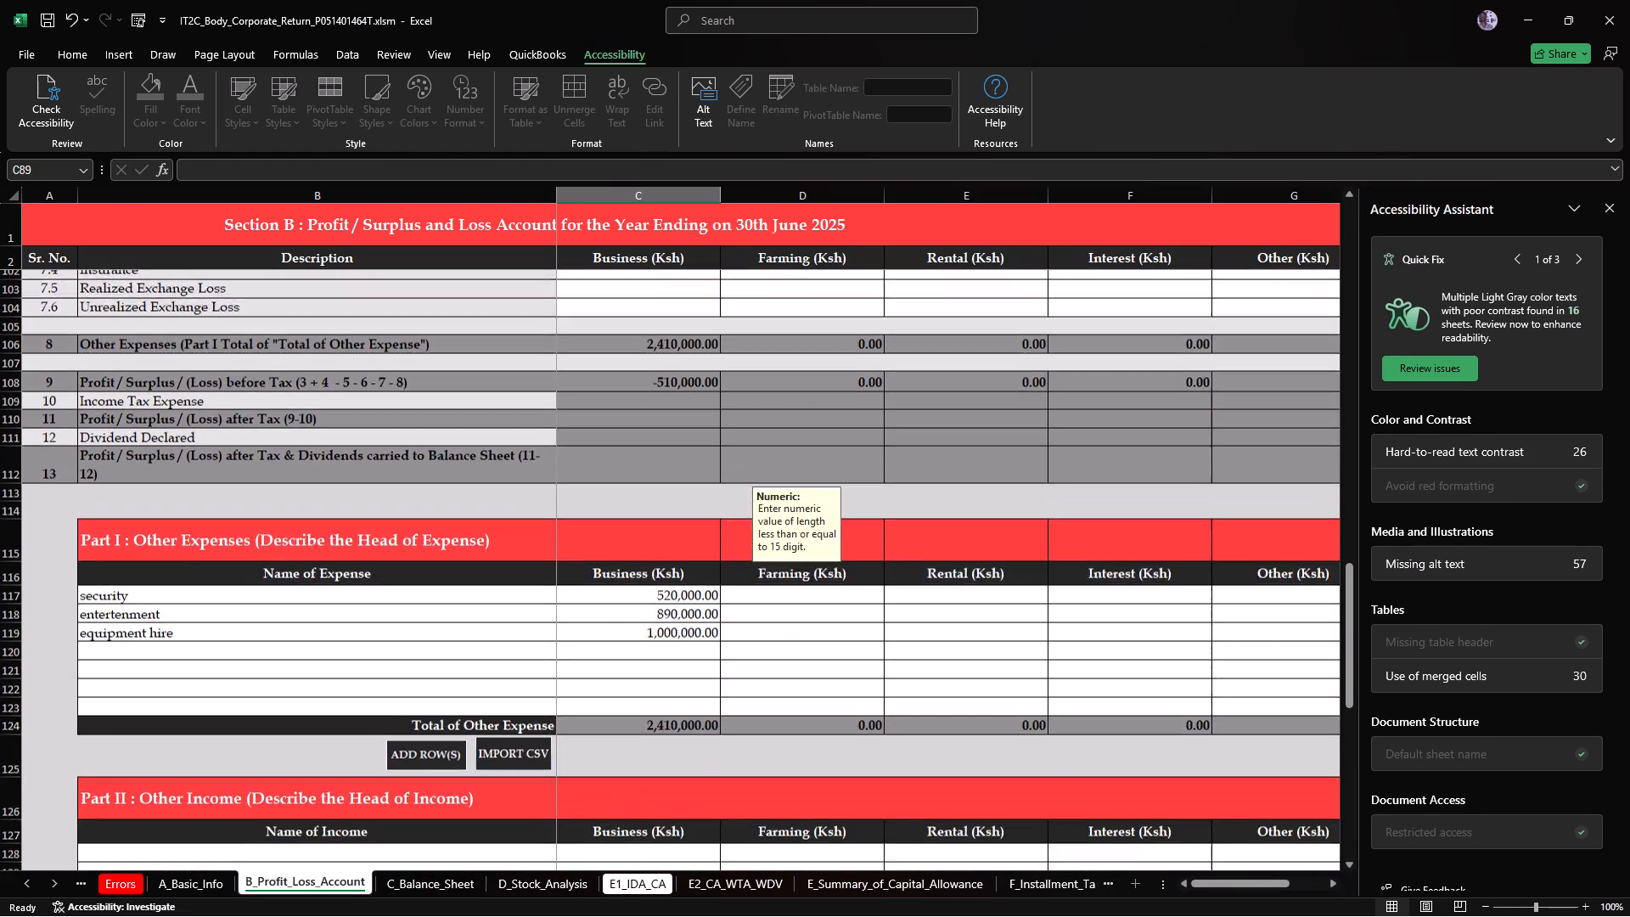
{"action": "scroll", "coordinate": [516, 757], "scroll_direction": "up", "scroll_amount": 1}
{"action": "scroll", "coordinate": [516, 757], "scroll_direction": "left", "scroll_amount": 1}
{"action": "scroll", "coordinate": [738, 692], "scroll_direction": "left", "scroll_amount": 1}
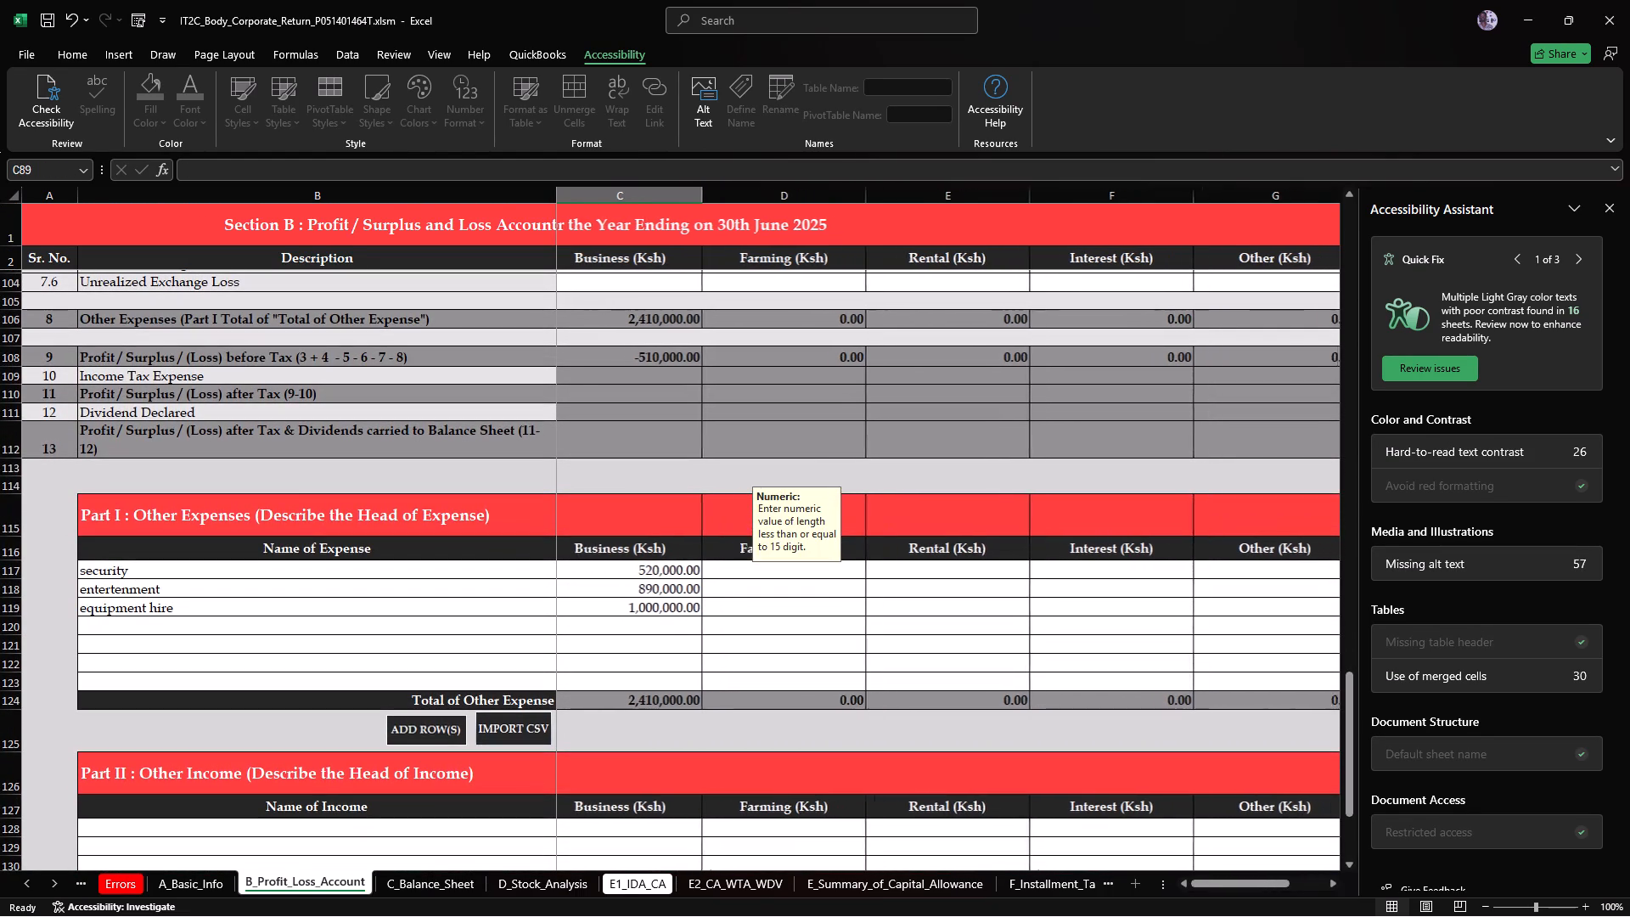
{"action": "scroll", "coordinate": [738, 692], "scroll_direction": "left", "scroll_amount": 1}
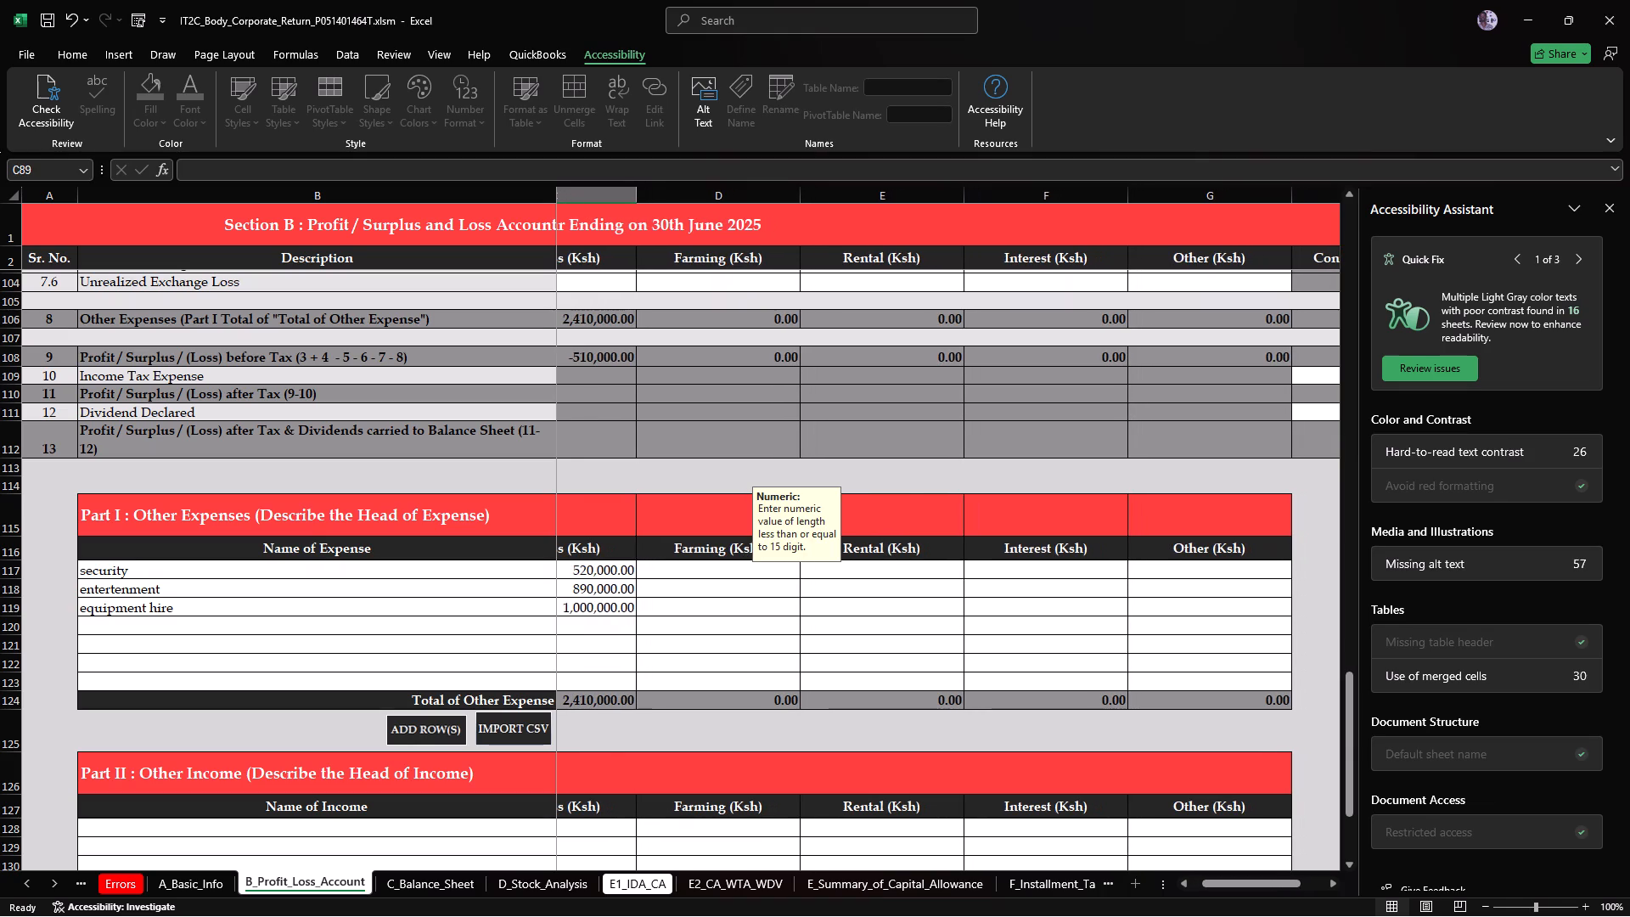
{"action": "scroll", "coordinate": [738, 692], "scroll_direction": "left", "scroll_amount": 1}
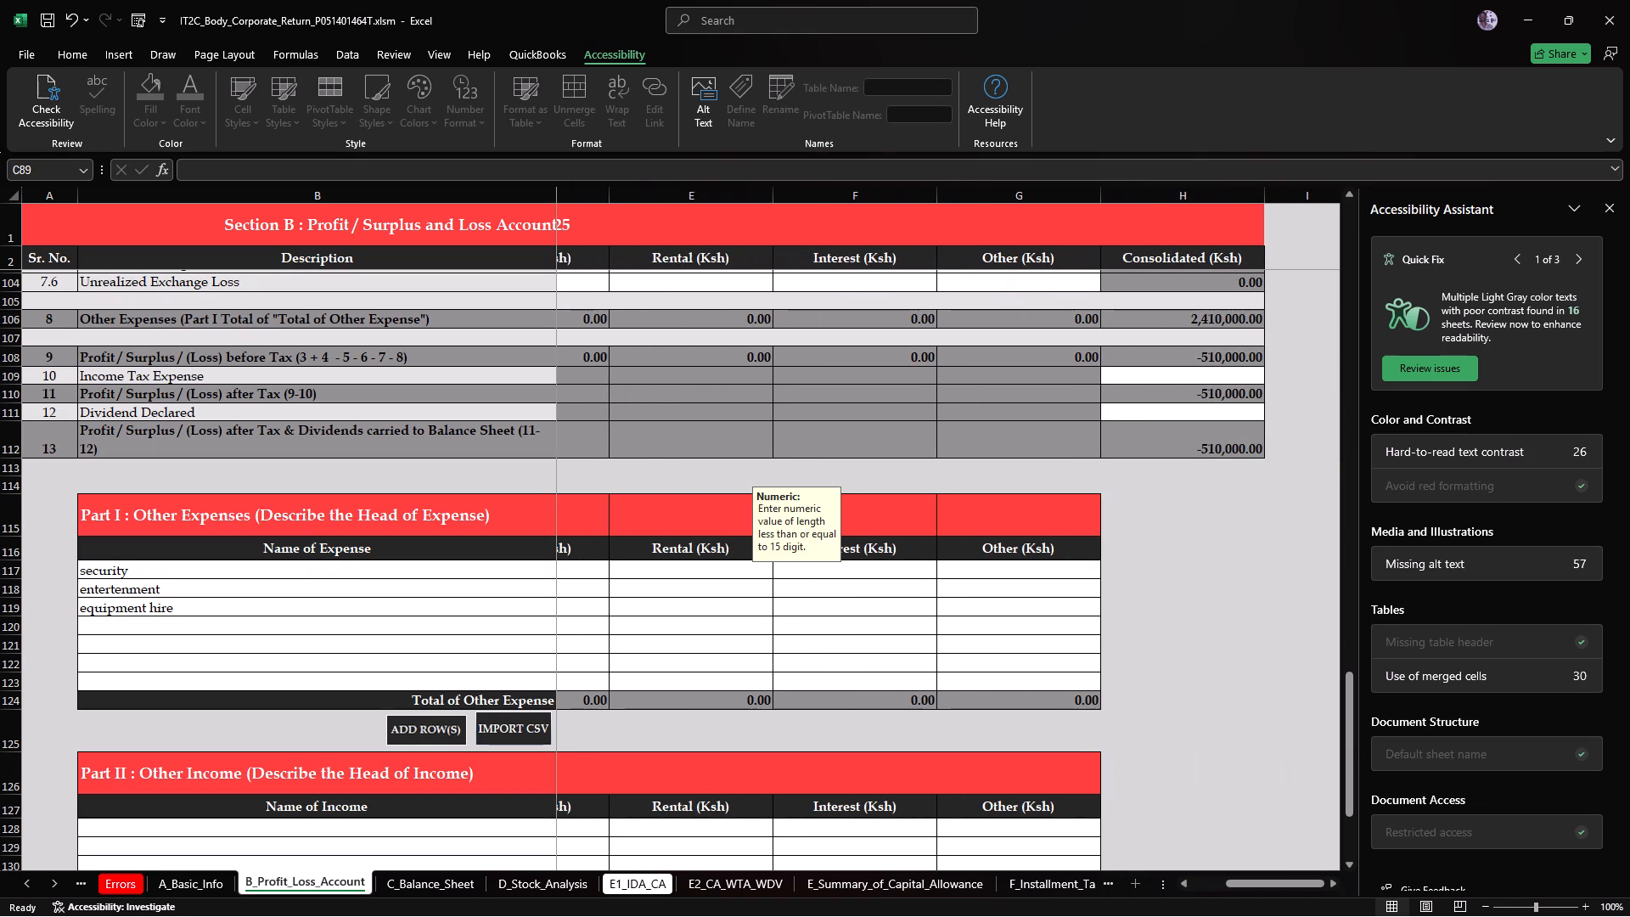
{"action": "scroll", "coordinate": [738, 692], "scroll_direction": "right", "scroll_amount": 2}
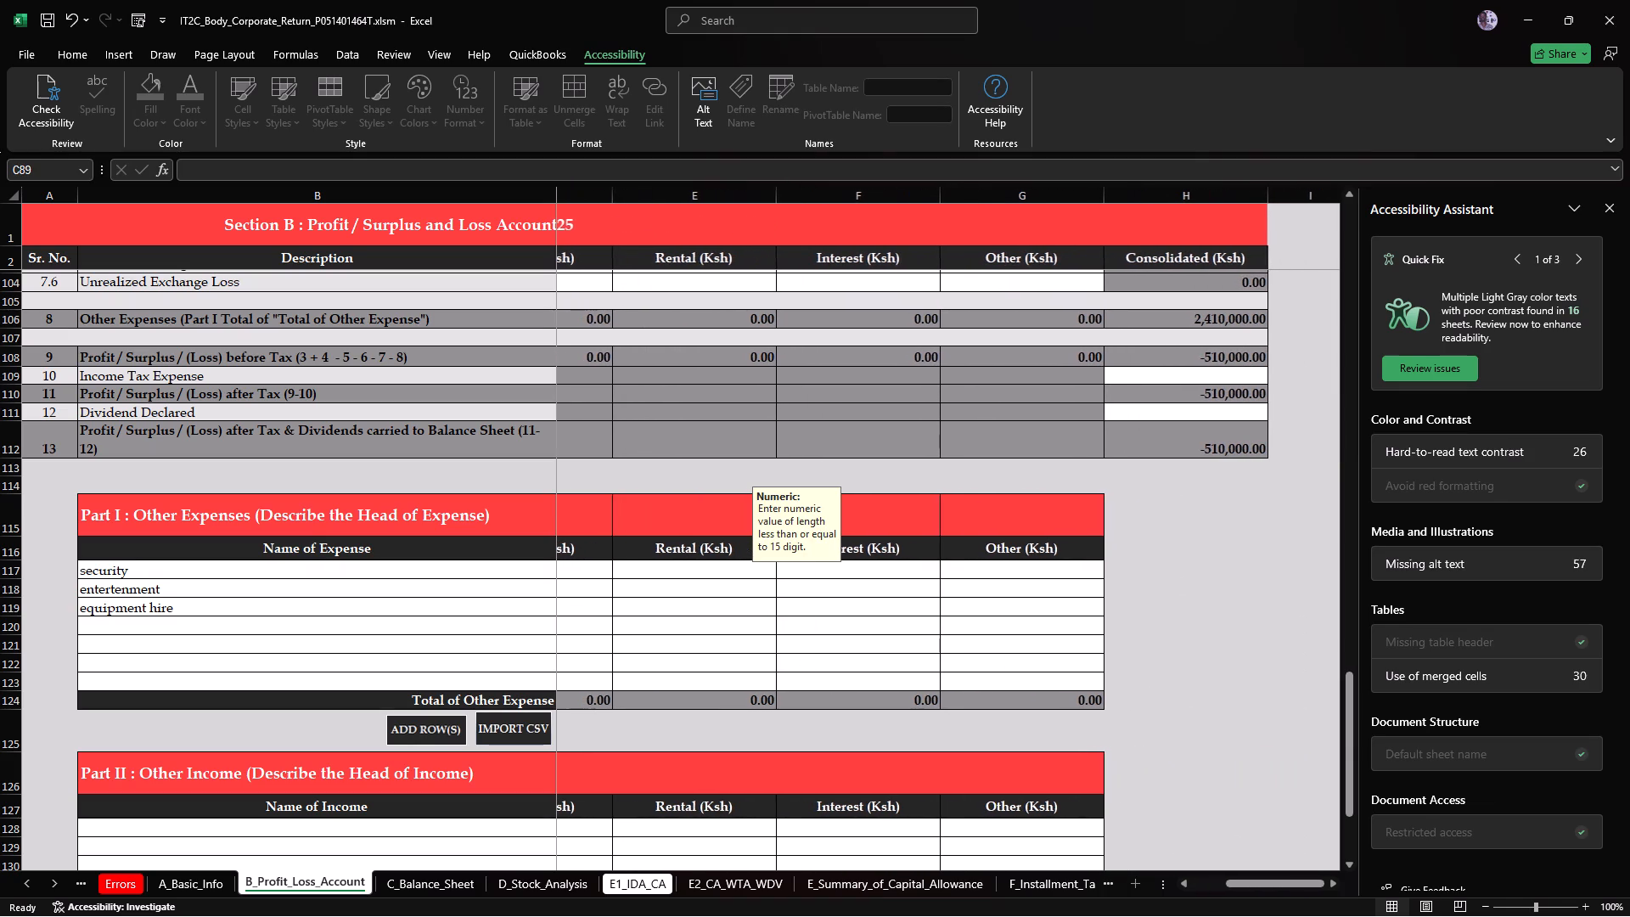
{"action": "scroll", "coordinate": [738, 692], "scroll_direction": "right", "scroll_amount": 1}
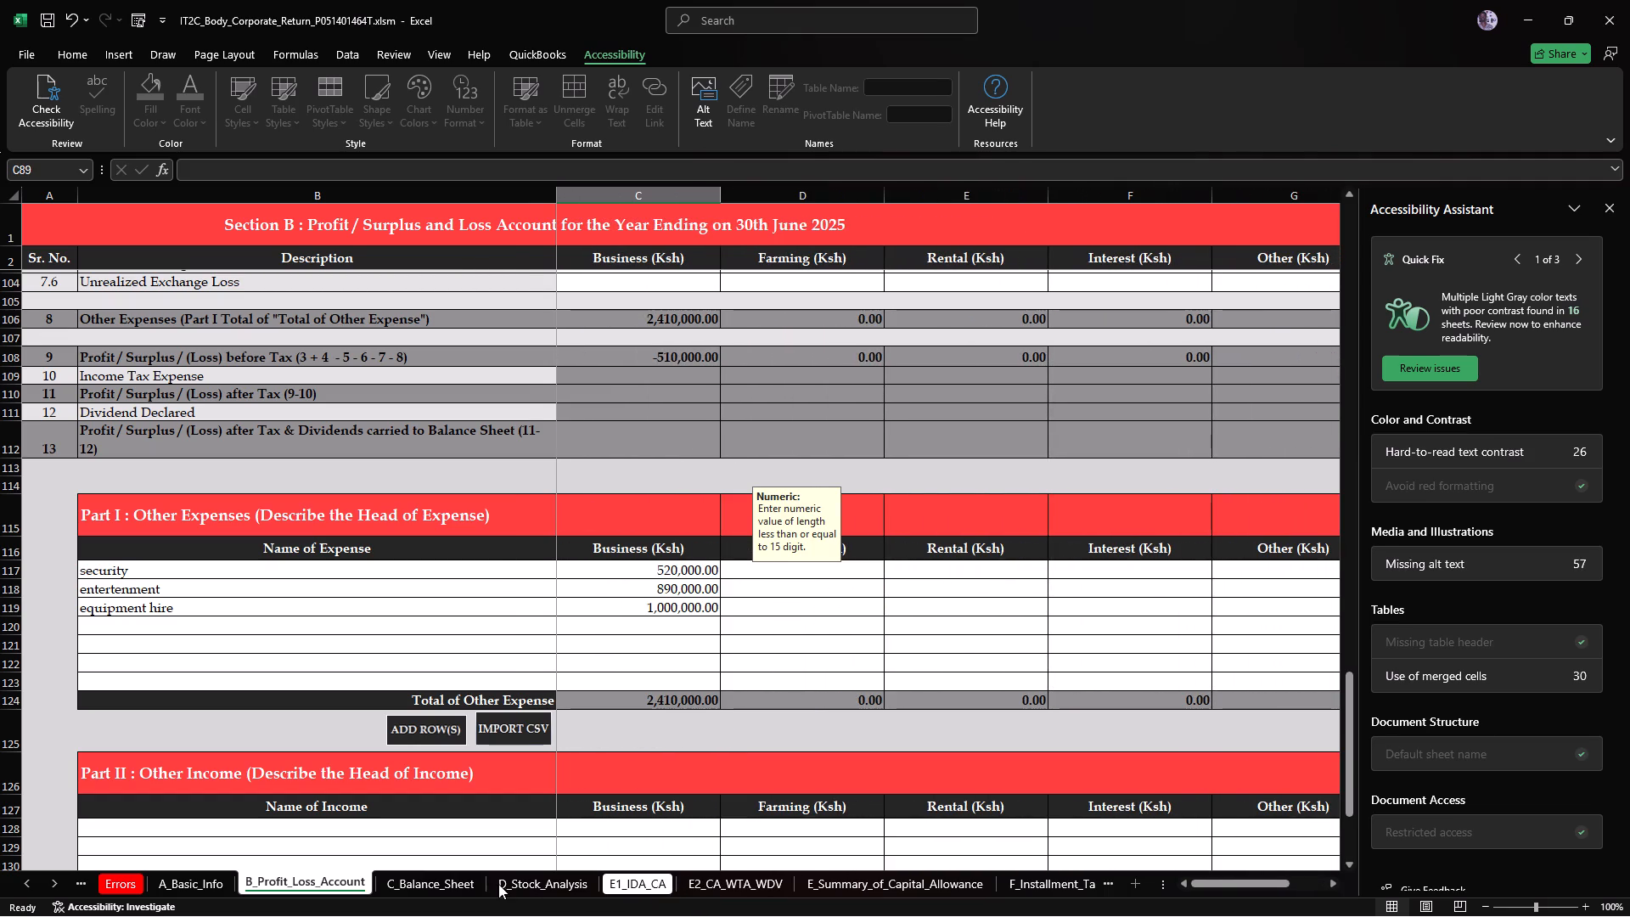
Set Issued, Subscribed and Paid Up Share Capital under Finance By in C_Balance_Sheet to 3,000,000.
{"action": "left_click", "coordinate": [450, 886]}
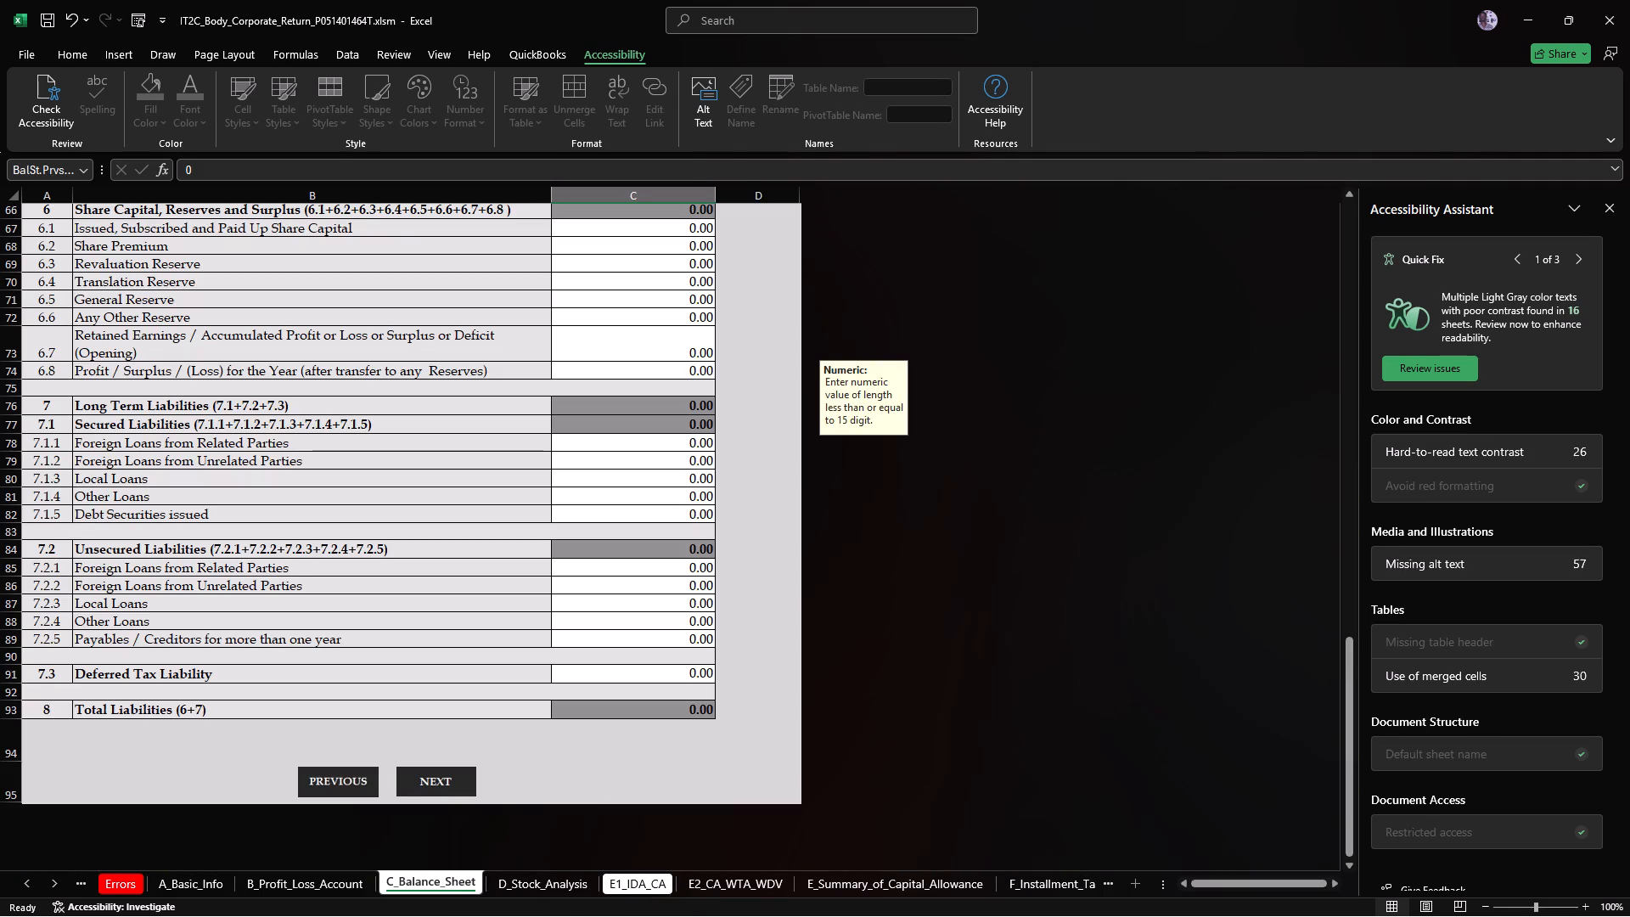
{"action": "scroll", "coordinate": [602, 422], "scroll_direction": "up", "scroll_amount": 1}
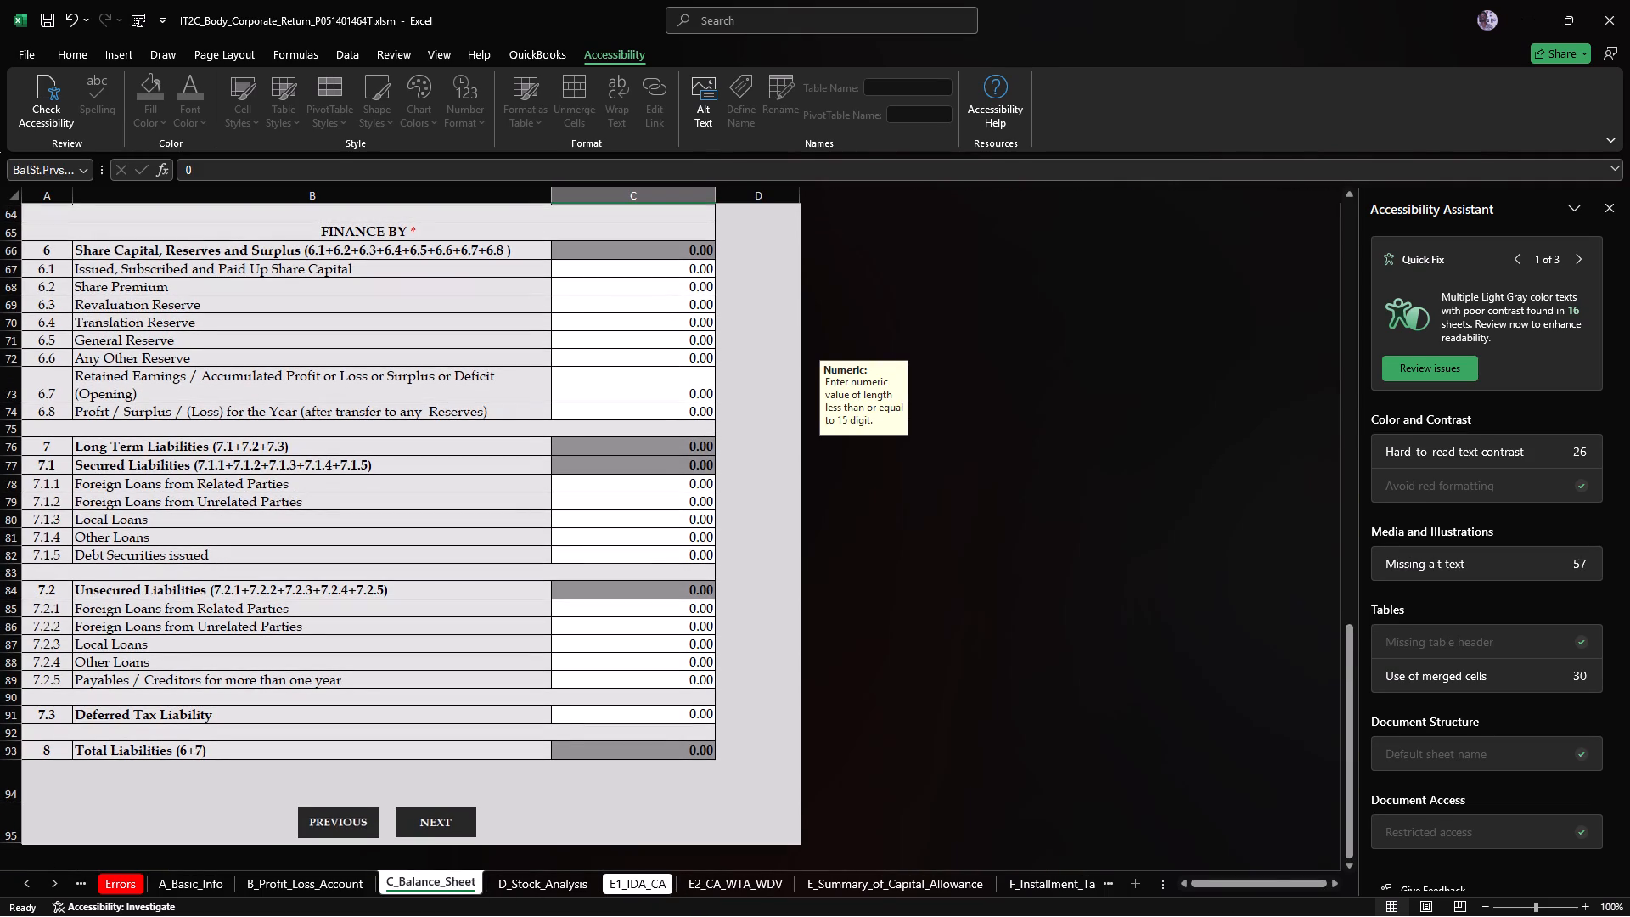
{"action": "left_click", "coordinate": [635, 267]}
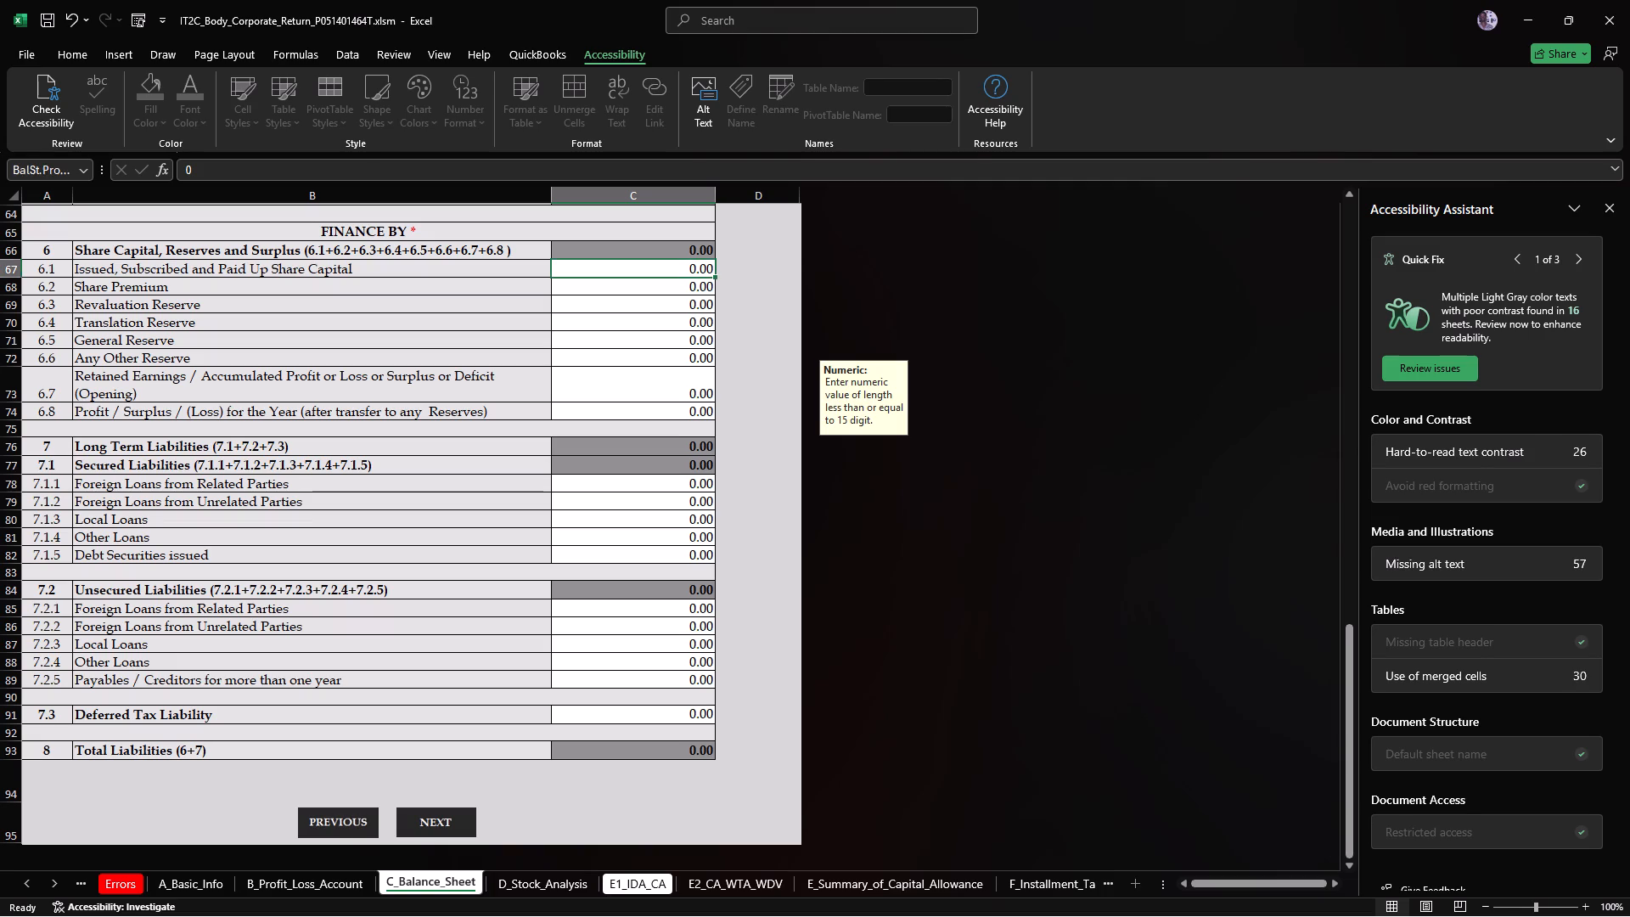
{"action": "key", "text": "1"}
{"action": "key", "text": "BackSpace"}
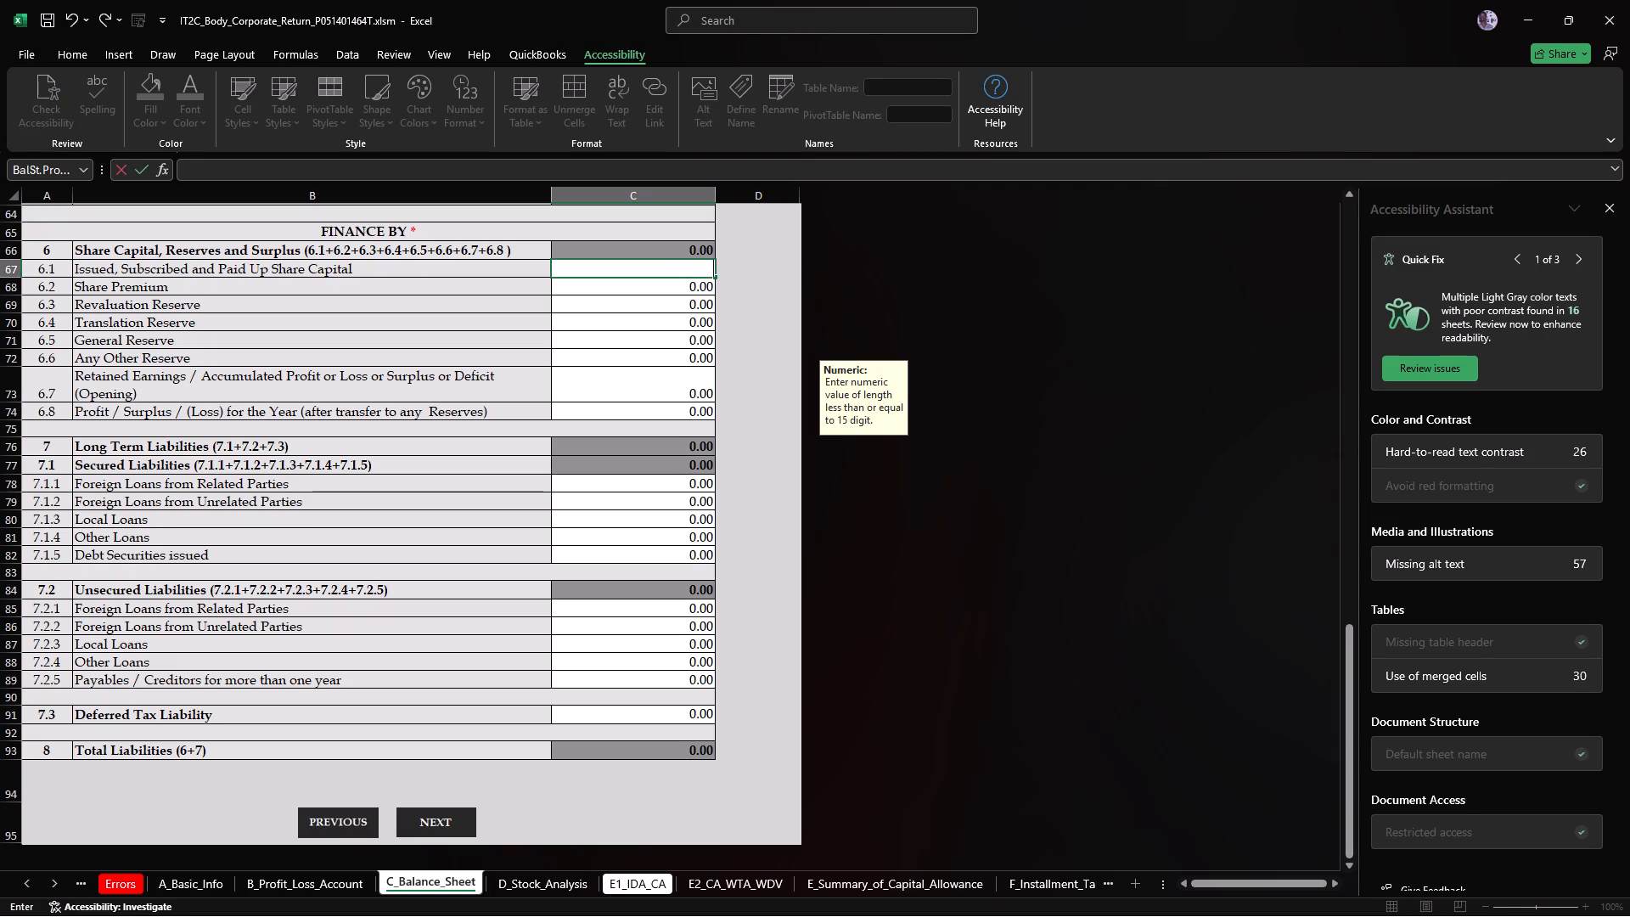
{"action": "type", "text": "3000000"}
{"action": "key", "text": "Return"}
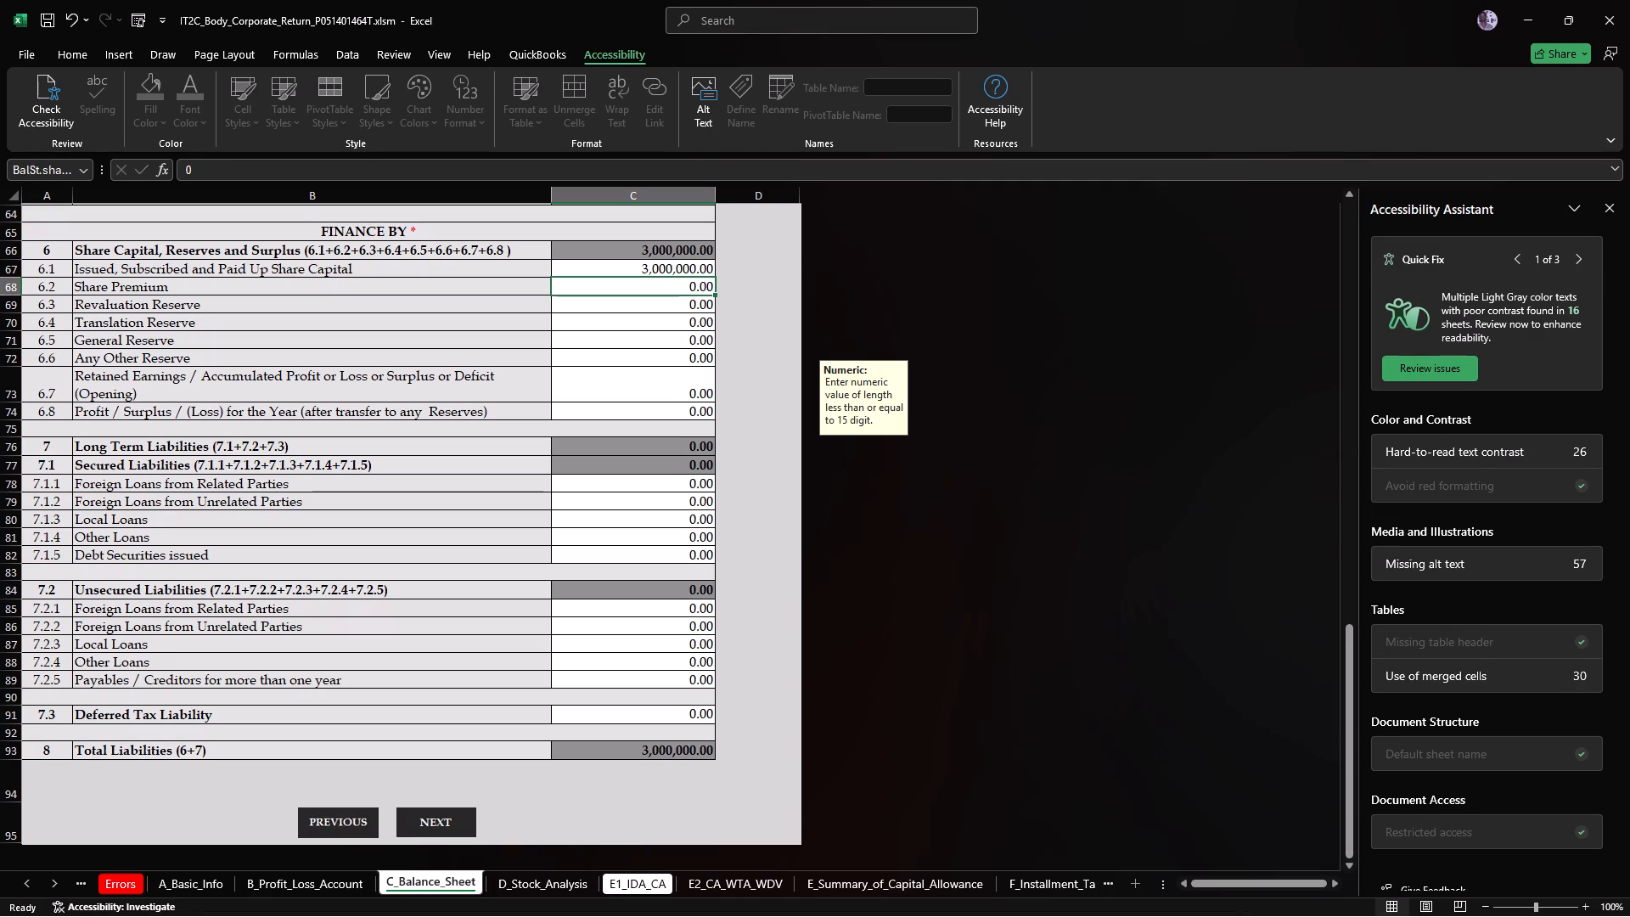
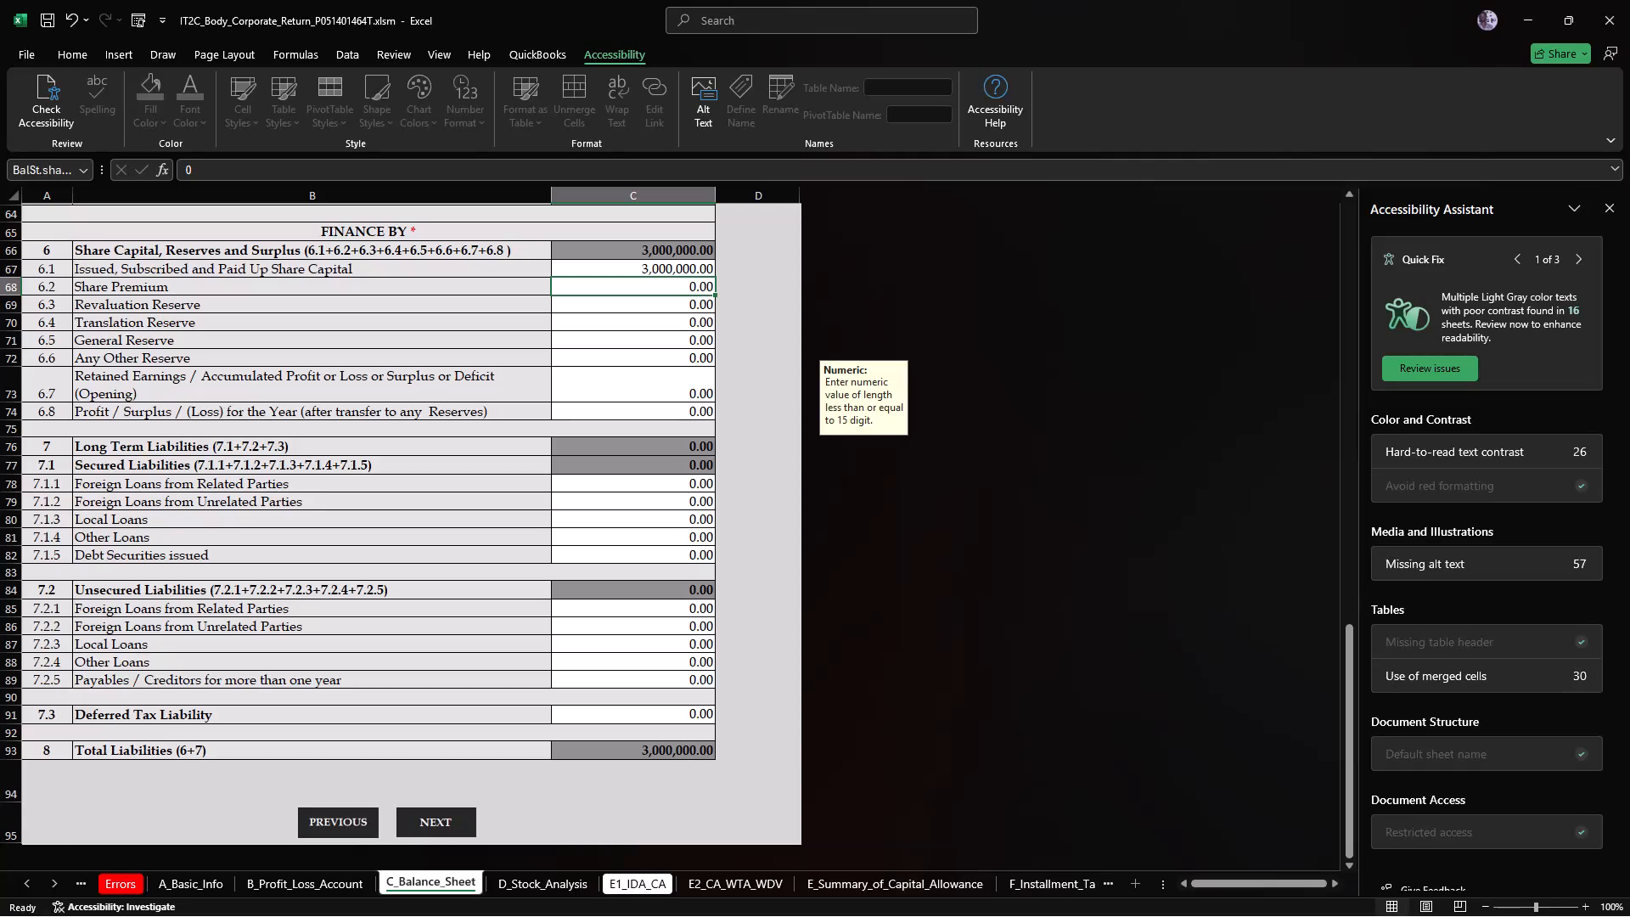
Change Issued, Subscribed and Paid Up Share Capital under Finance By to 30,000,000.
{"action": "left_click", "coordinate": [683, 274]}
{"action": "left_click", "coordinate": [233, 166]}
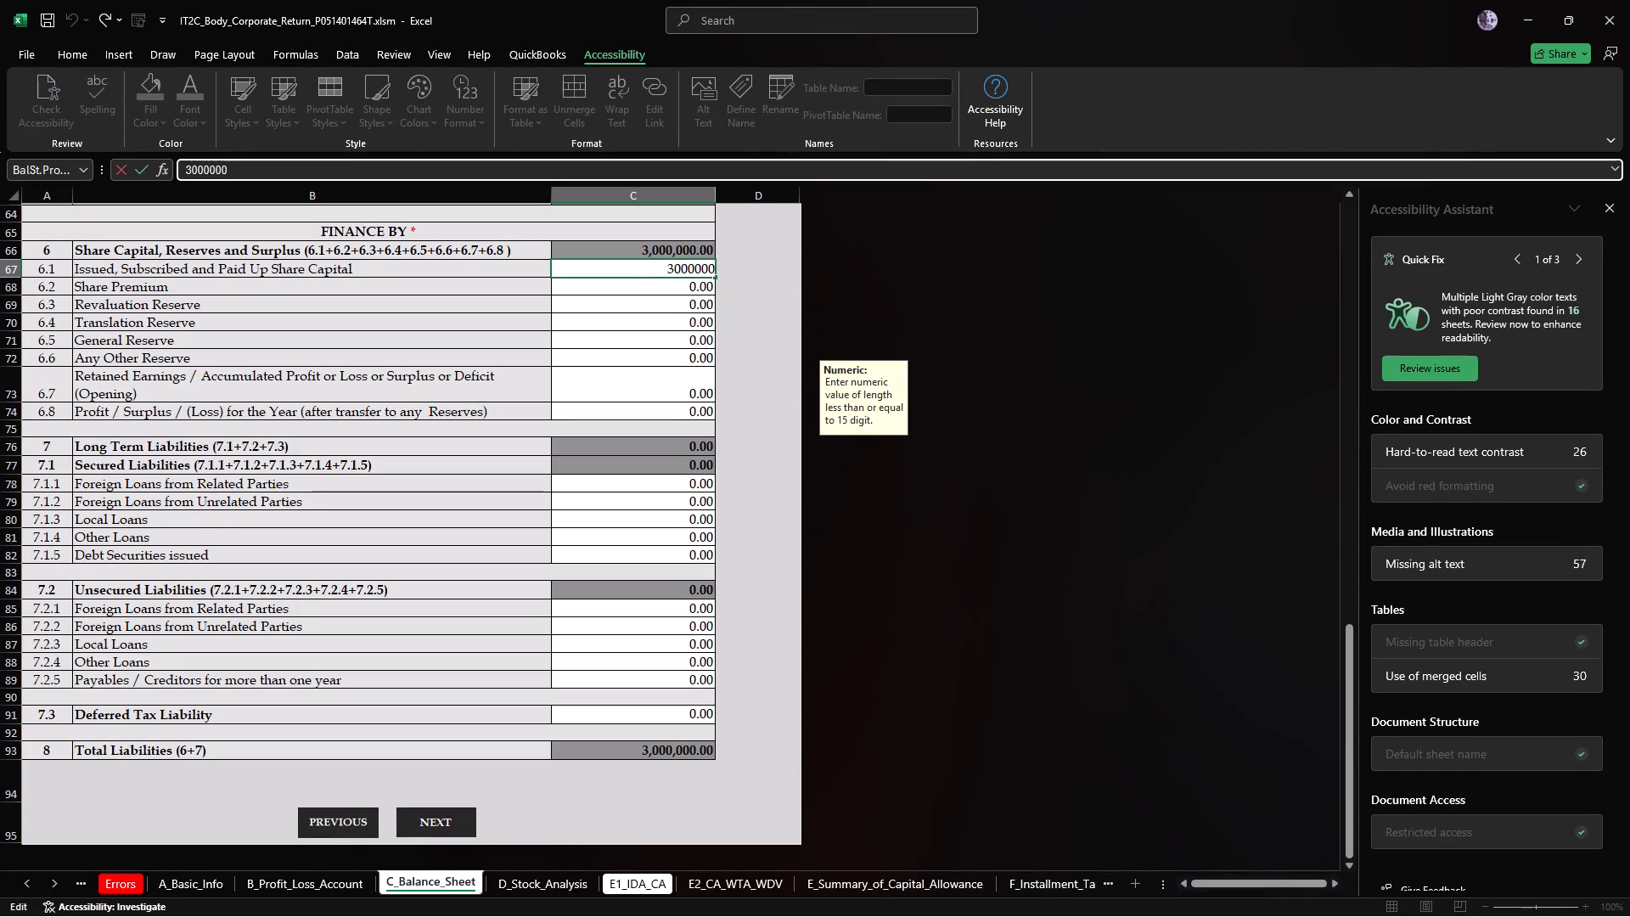
{"action": "key", "text": "0"}
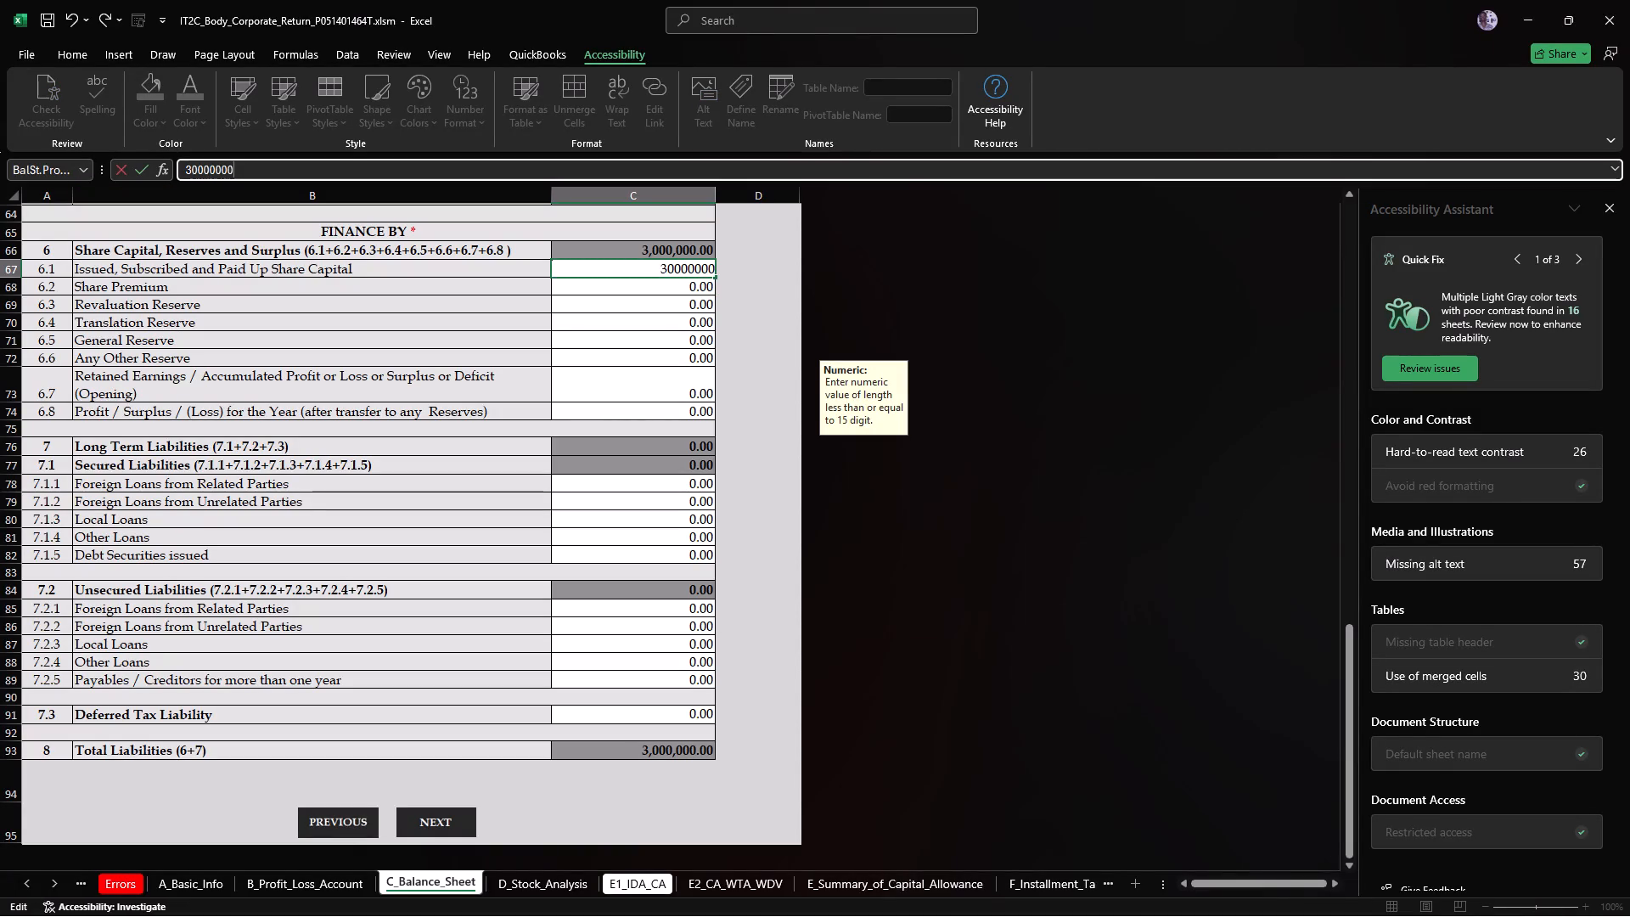
{"action": "left_click", "coordinate": [586, 316]}
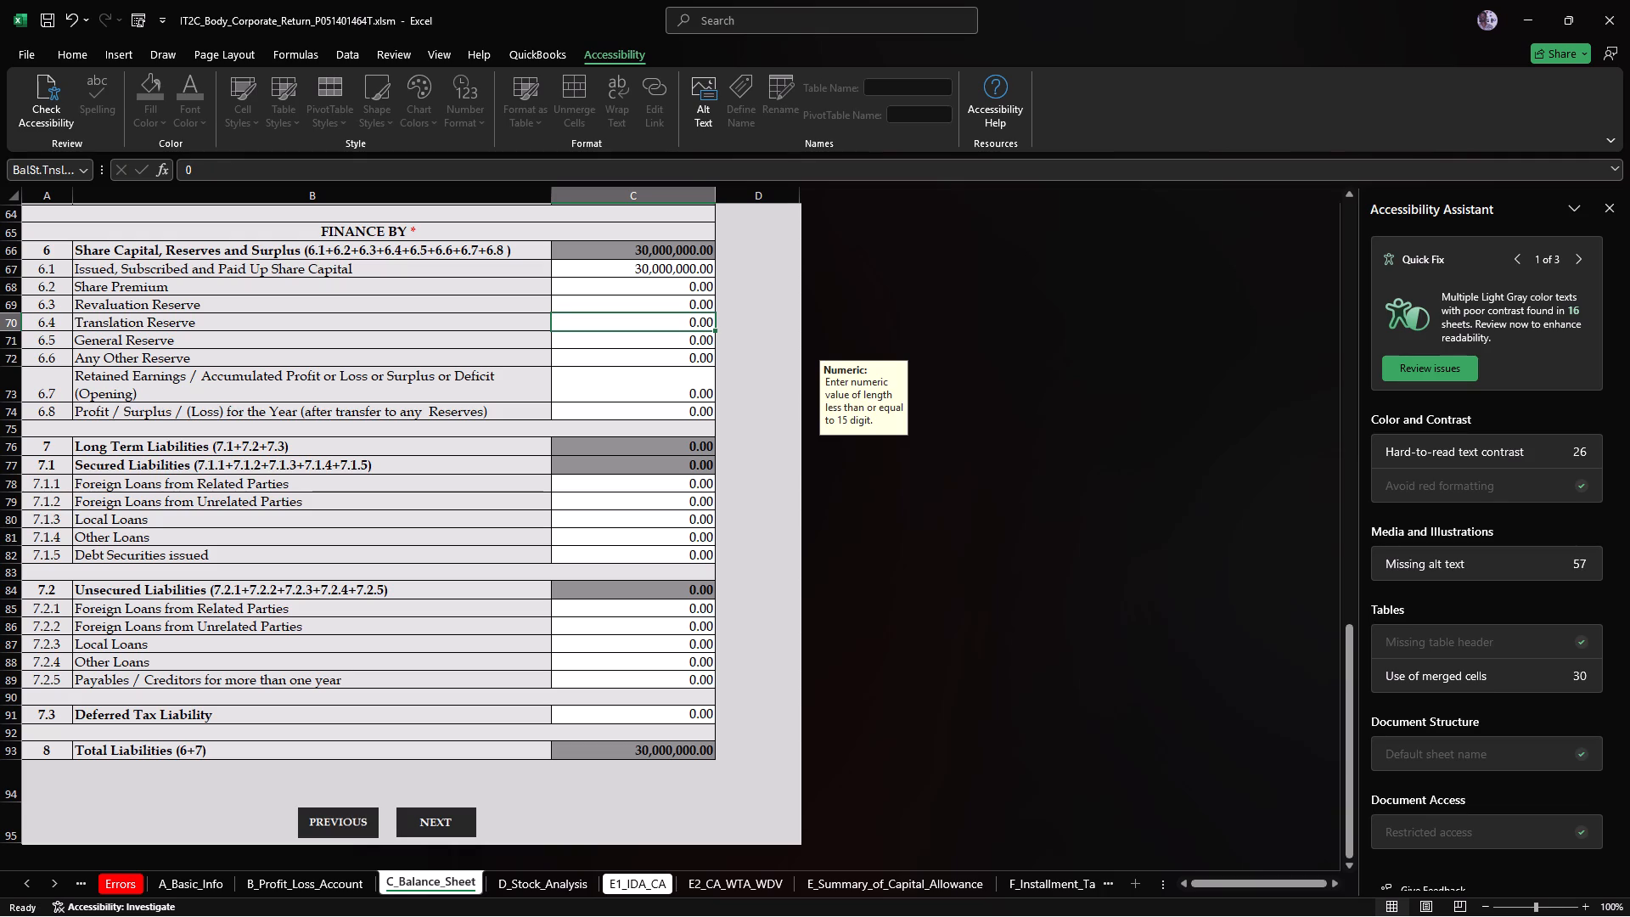
Set Retained Earnings / Accumulated Profit or Loss (Opening) in row 6.7 of the balance sheet to 5,000,700.
{"action": "left_click", "coordinate": [644, 391]}
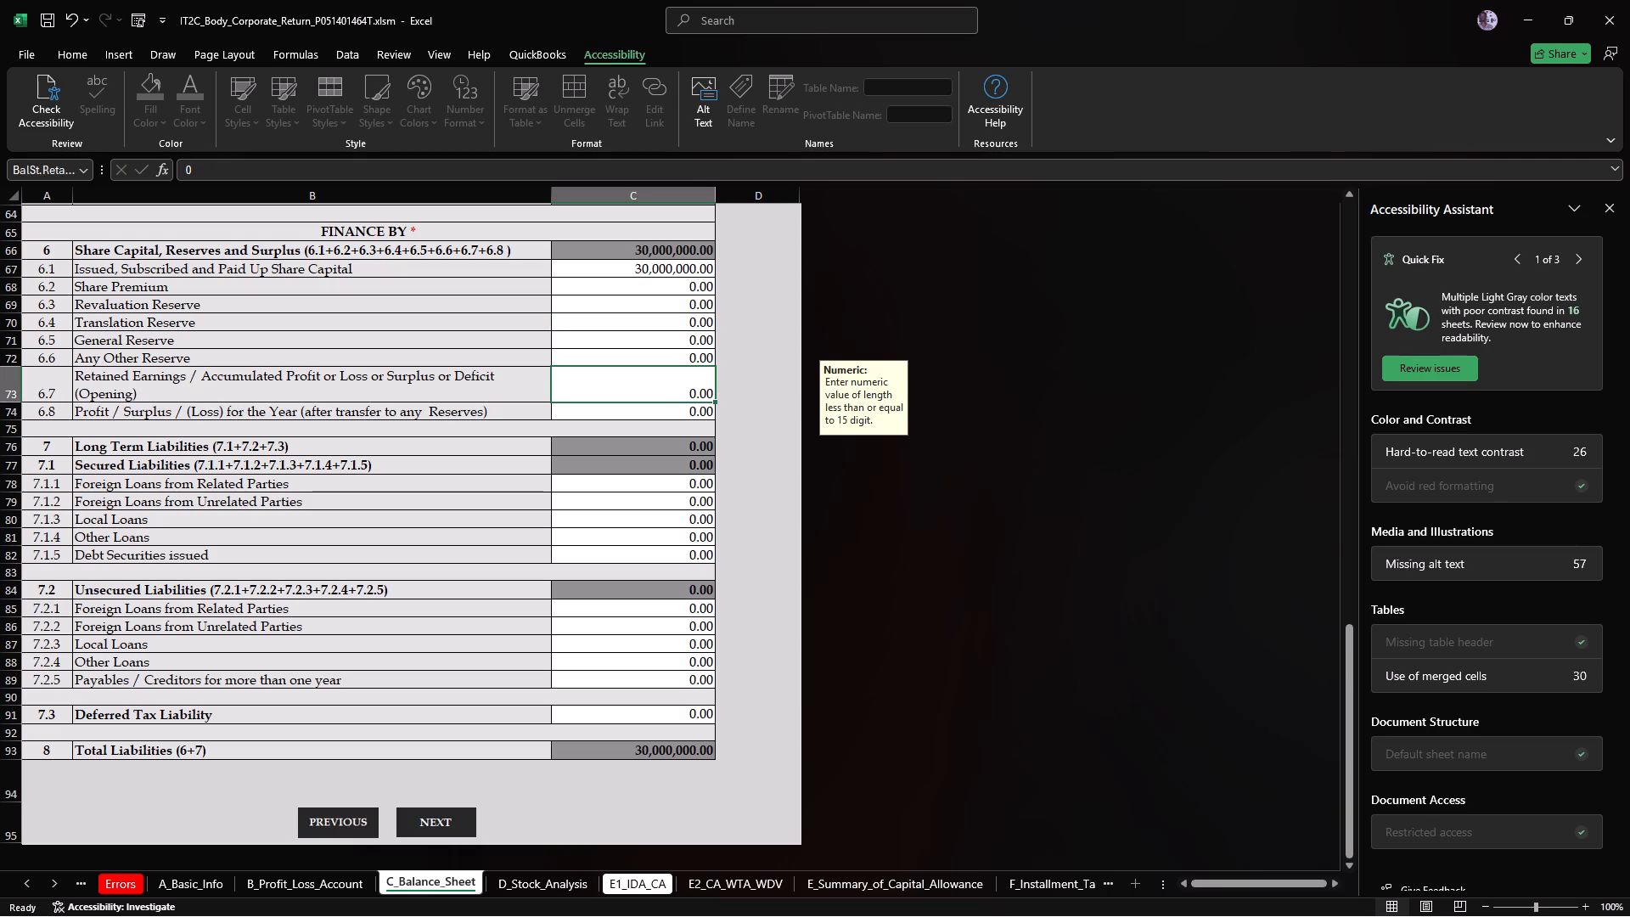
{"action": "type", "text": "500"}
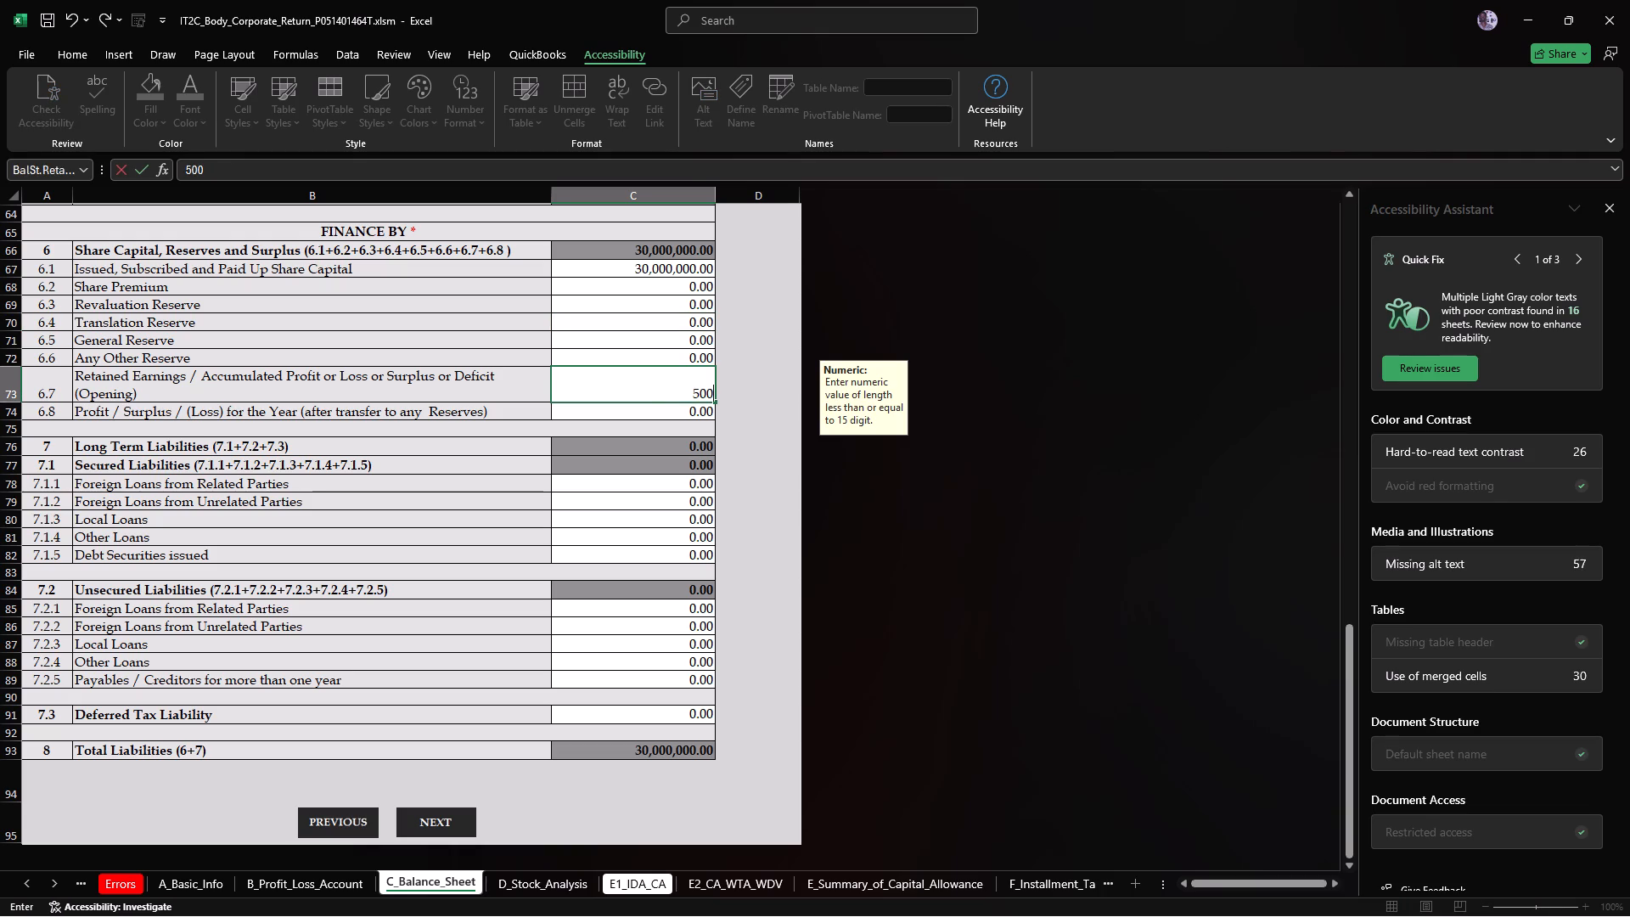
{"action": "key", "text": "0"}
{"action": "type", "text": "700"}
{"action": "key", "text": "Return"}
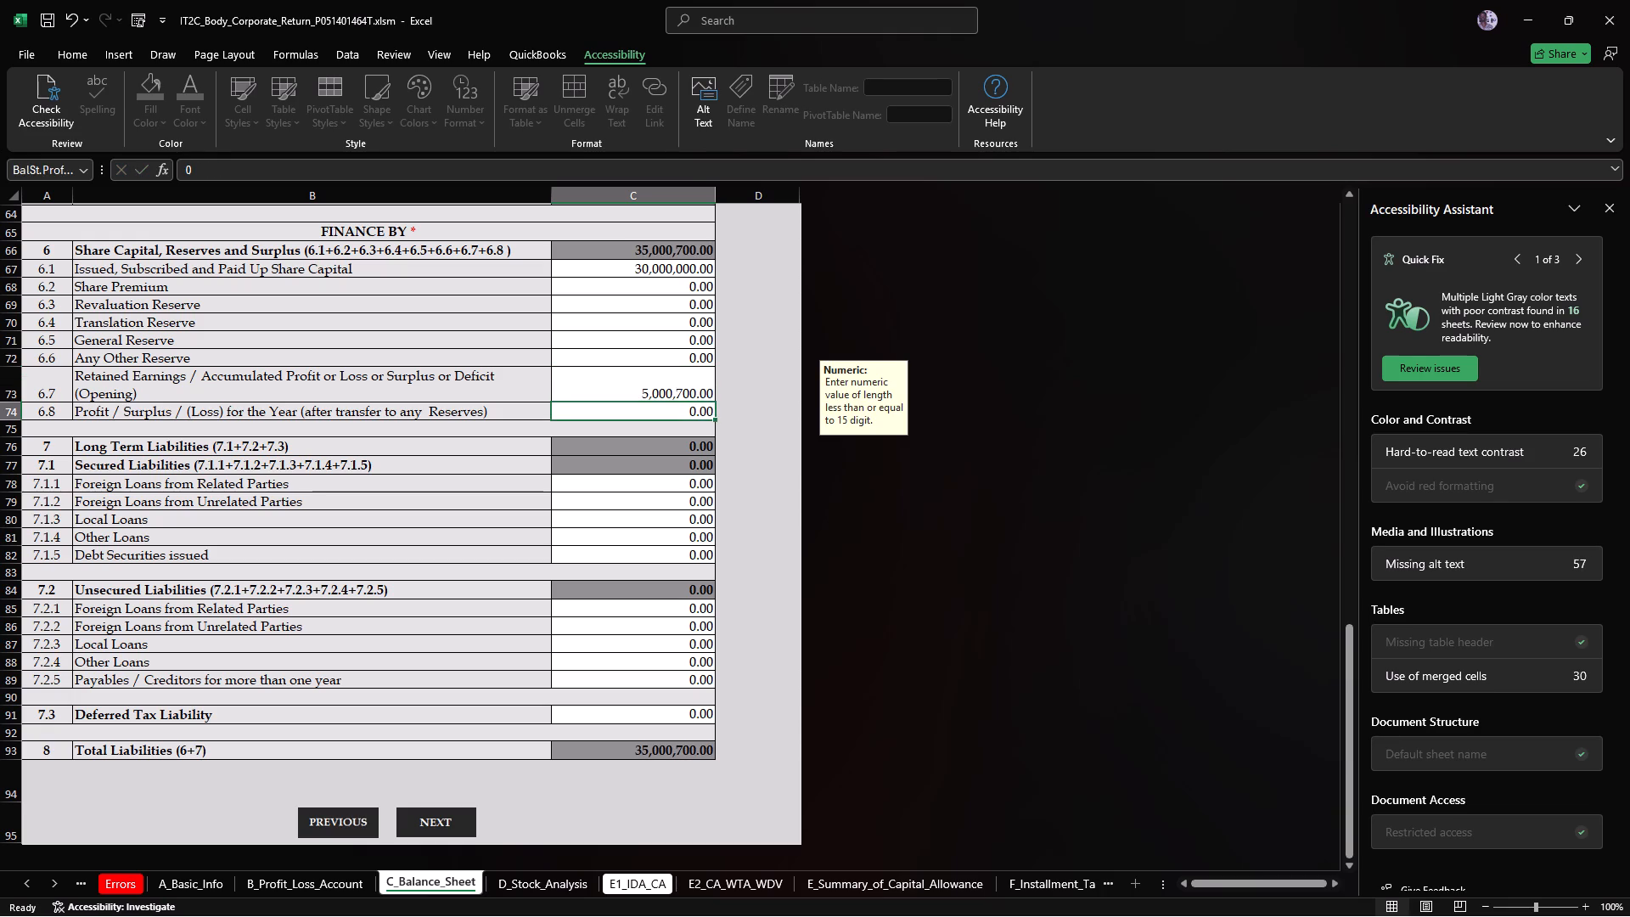
Examine the current assets, liabilities, Net Assets, Finance By and Total Liabilities rows of C_Balance_Sheet.
{"action": "scroll", "coordinate": [684, 480], "scroll_direction": "down", "scroll_amount": 2}
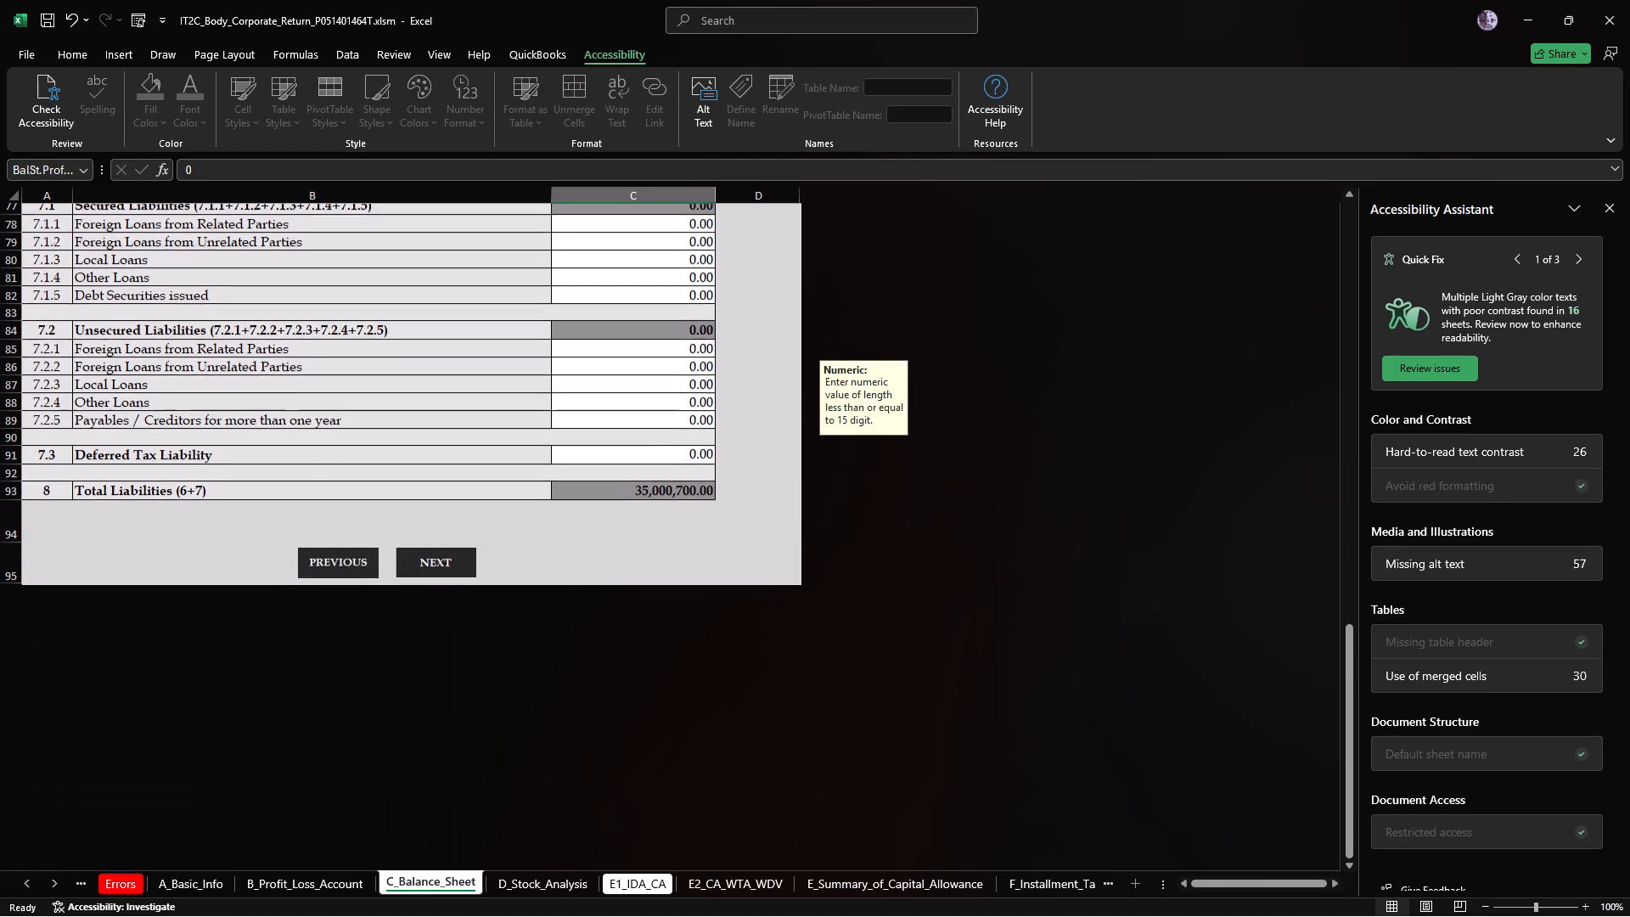
{"action": "scroll", "coordinate": [684, 480], "scroll_direction": "up", "scroll_amount": 2}
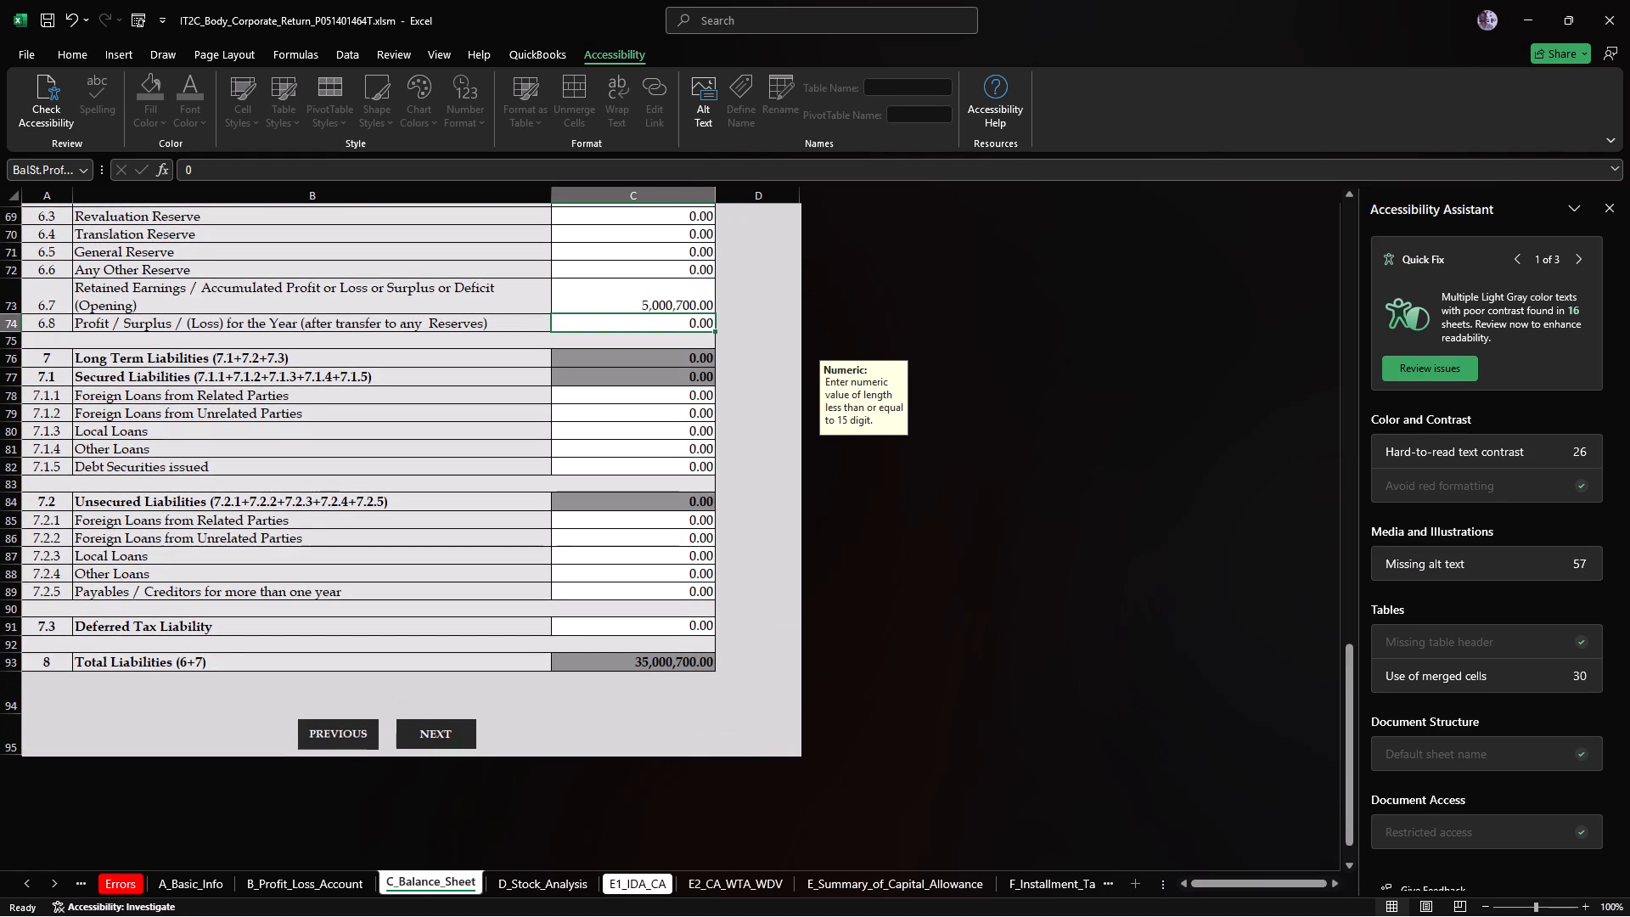
{"action": "scroll", "coordinate": [684, 480], "scroll_direction": "up", "scroll_amount": 3}
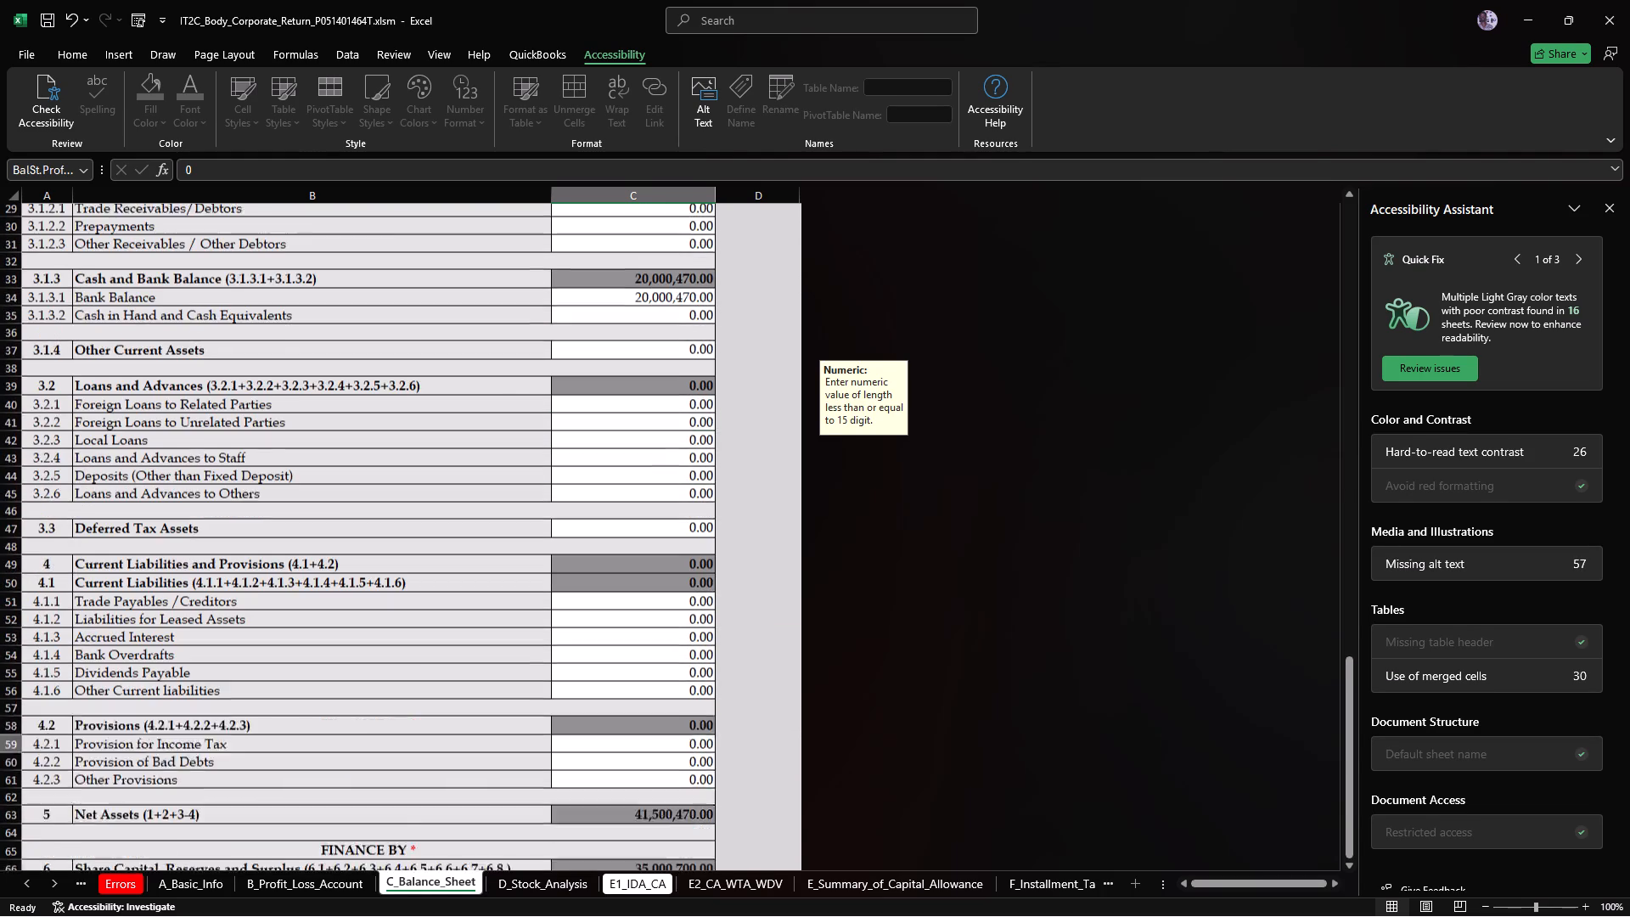
{"action": "scroll", "coordinate": [684, 480], "scroll_direction": "down", "scroll_amount": 2}
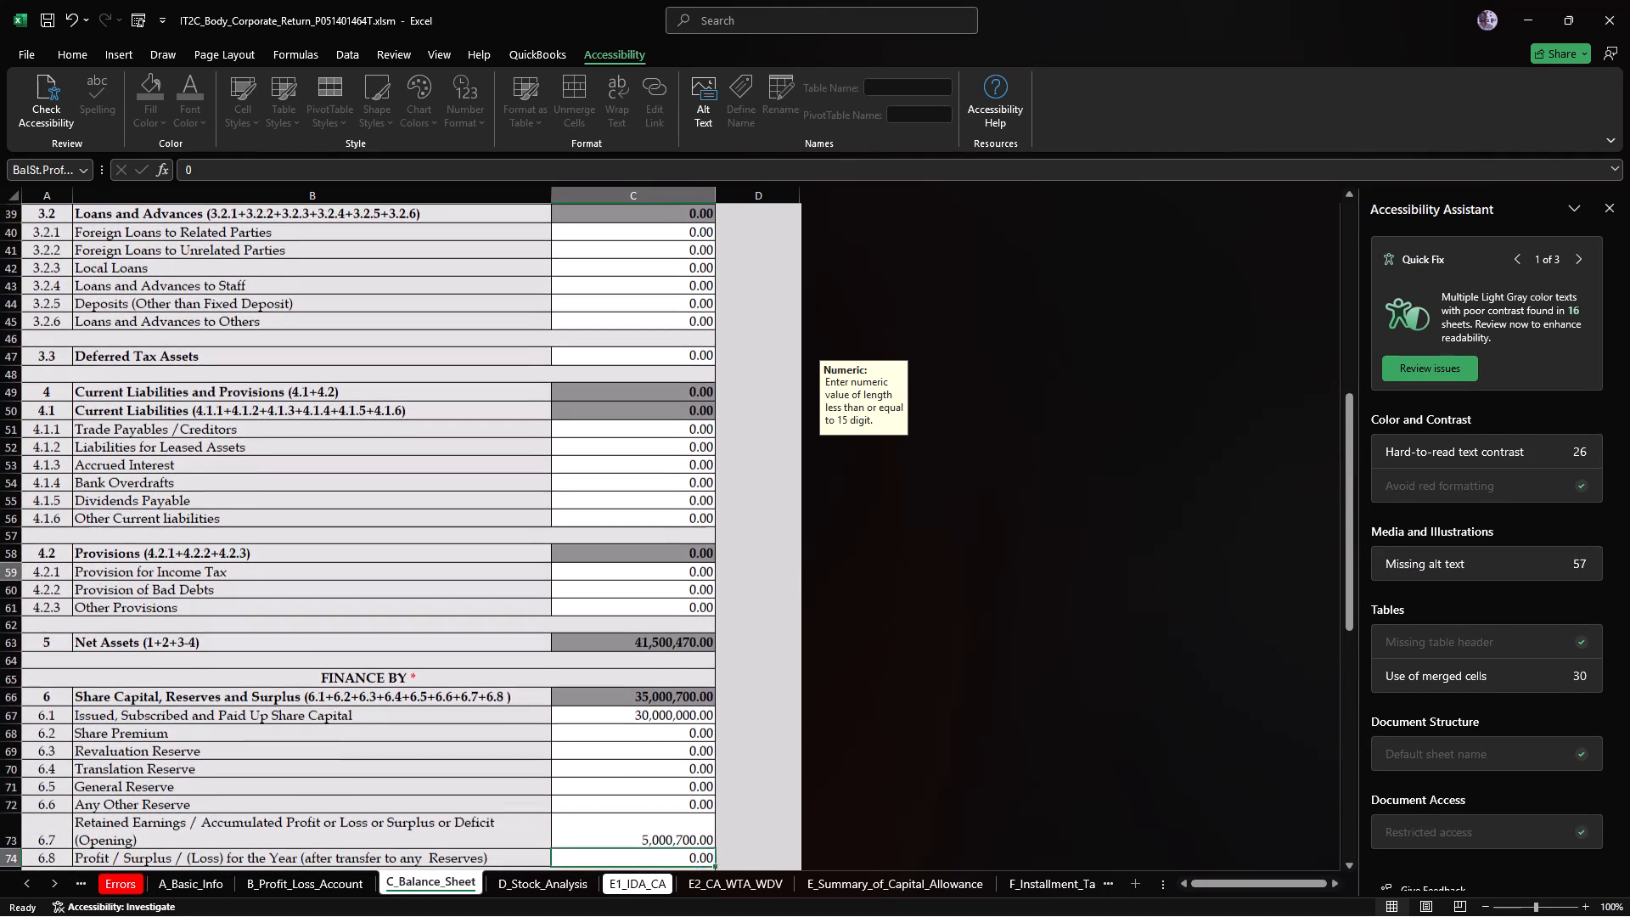
{"action": "scroll", "coordinate": [684, 480], "scroll_direction": "down", "scroll_amount": 3}
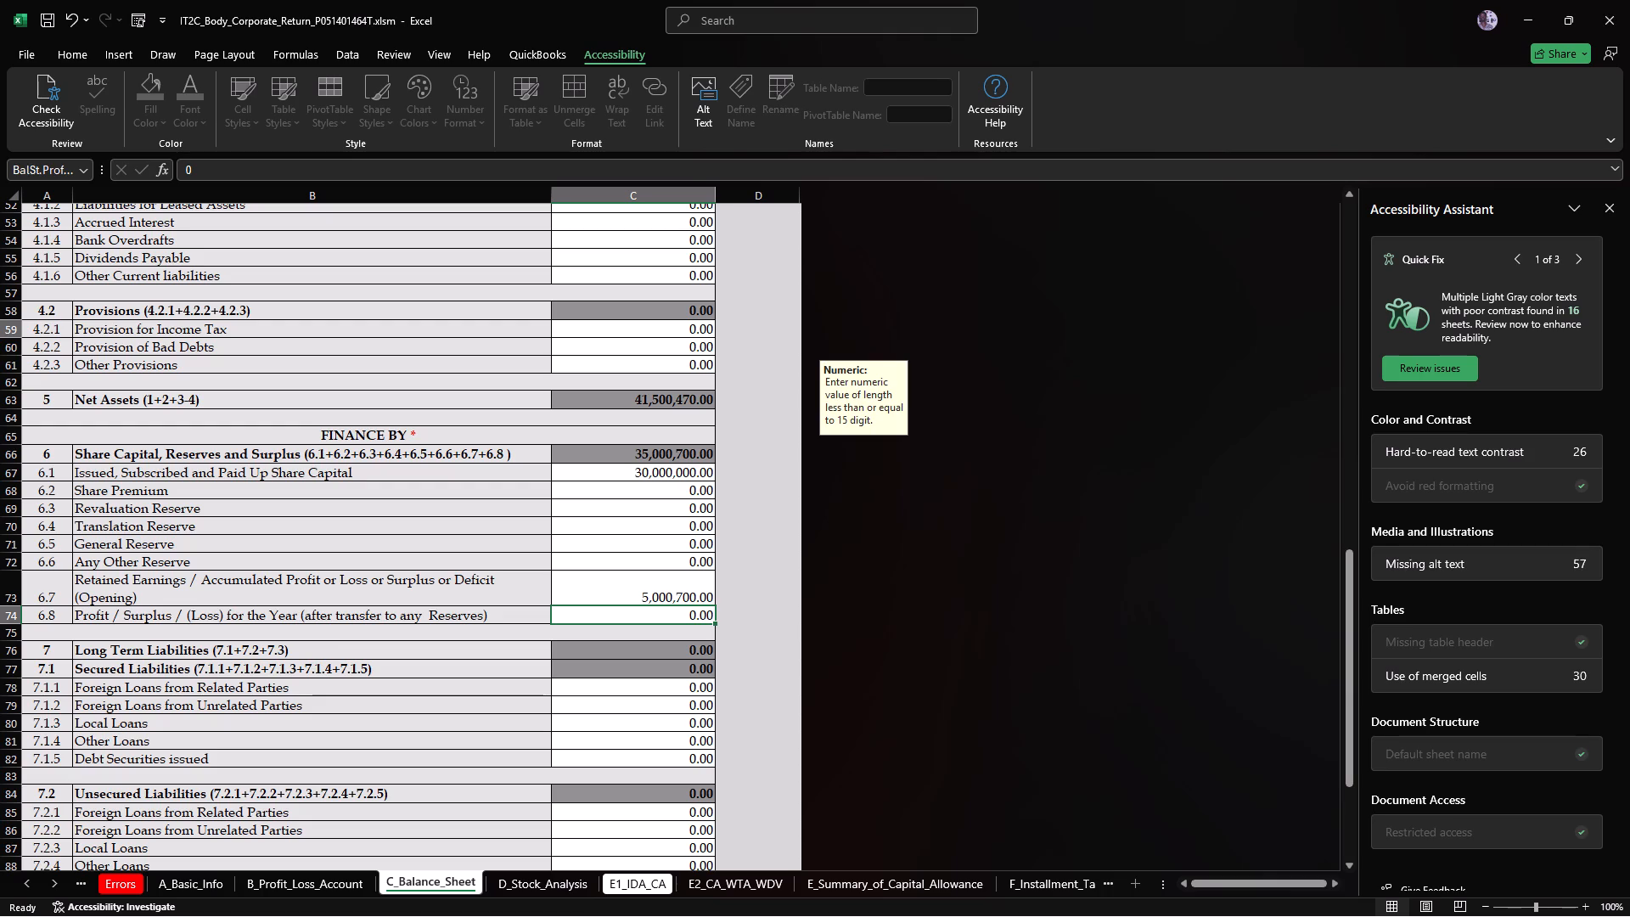
{"action": "scroll", "coordinate": [684, 480], "scroll_direction": "up", "scroll_amount": 2}
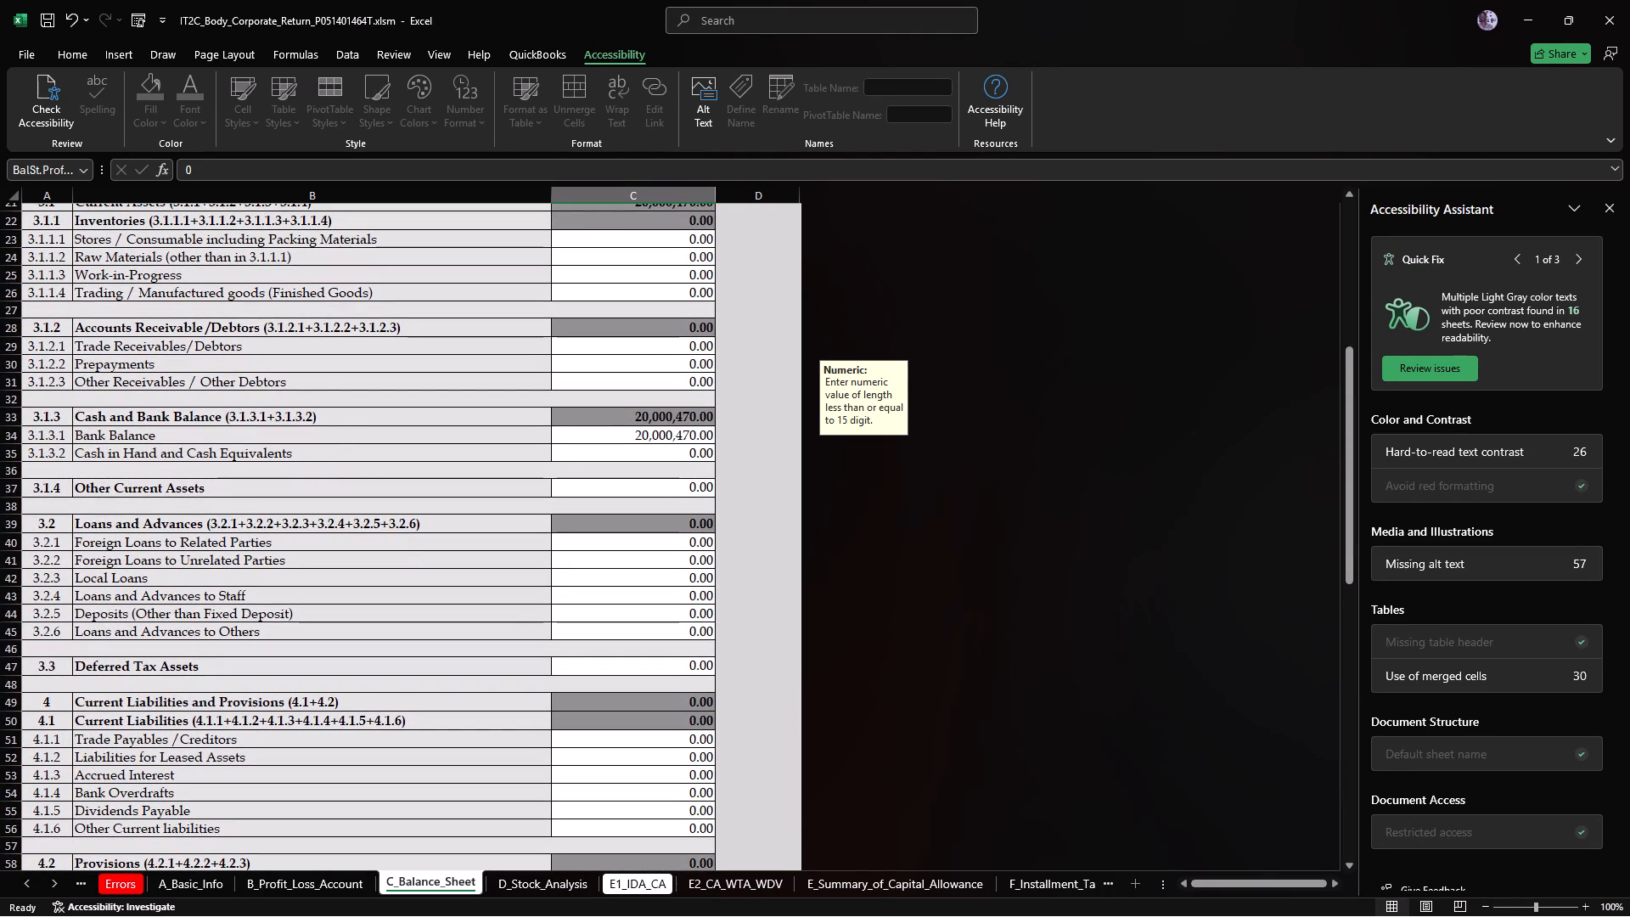
{"action": "scroll", "coordinate": [583, 509], "scroll_direction": "down", "scroll_amount": 1}
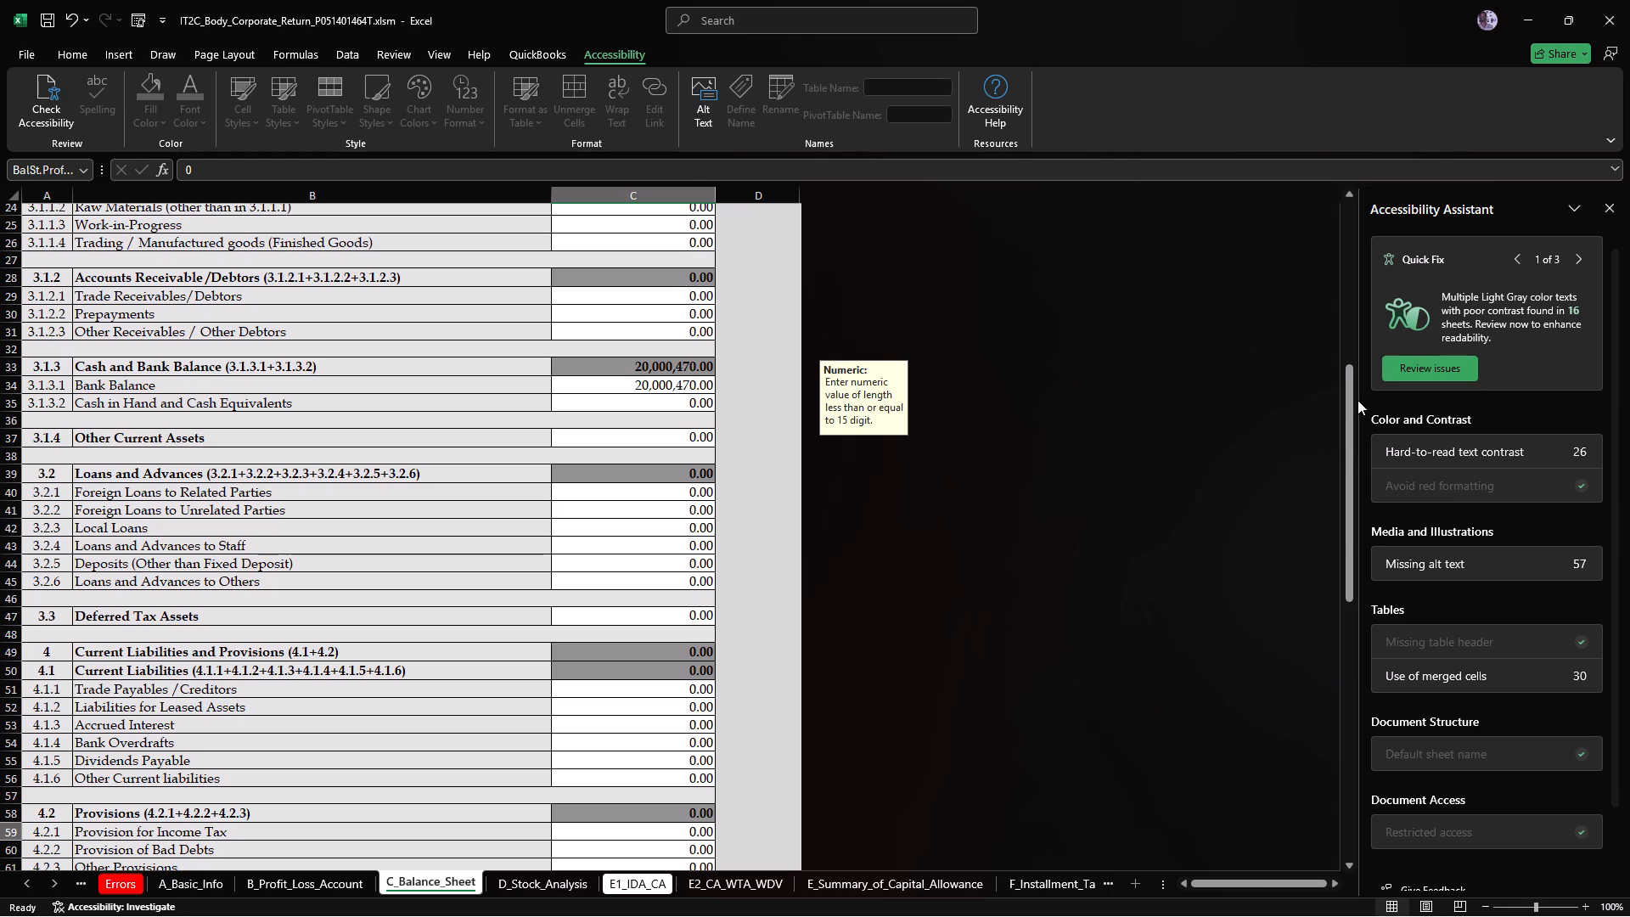
Narrow the Accessibility Assistant pane to give the worksheet more room.
{"action": "left_click_drag", "start_coordinate": [1361, 395], "coordinate": [1629, 386]}
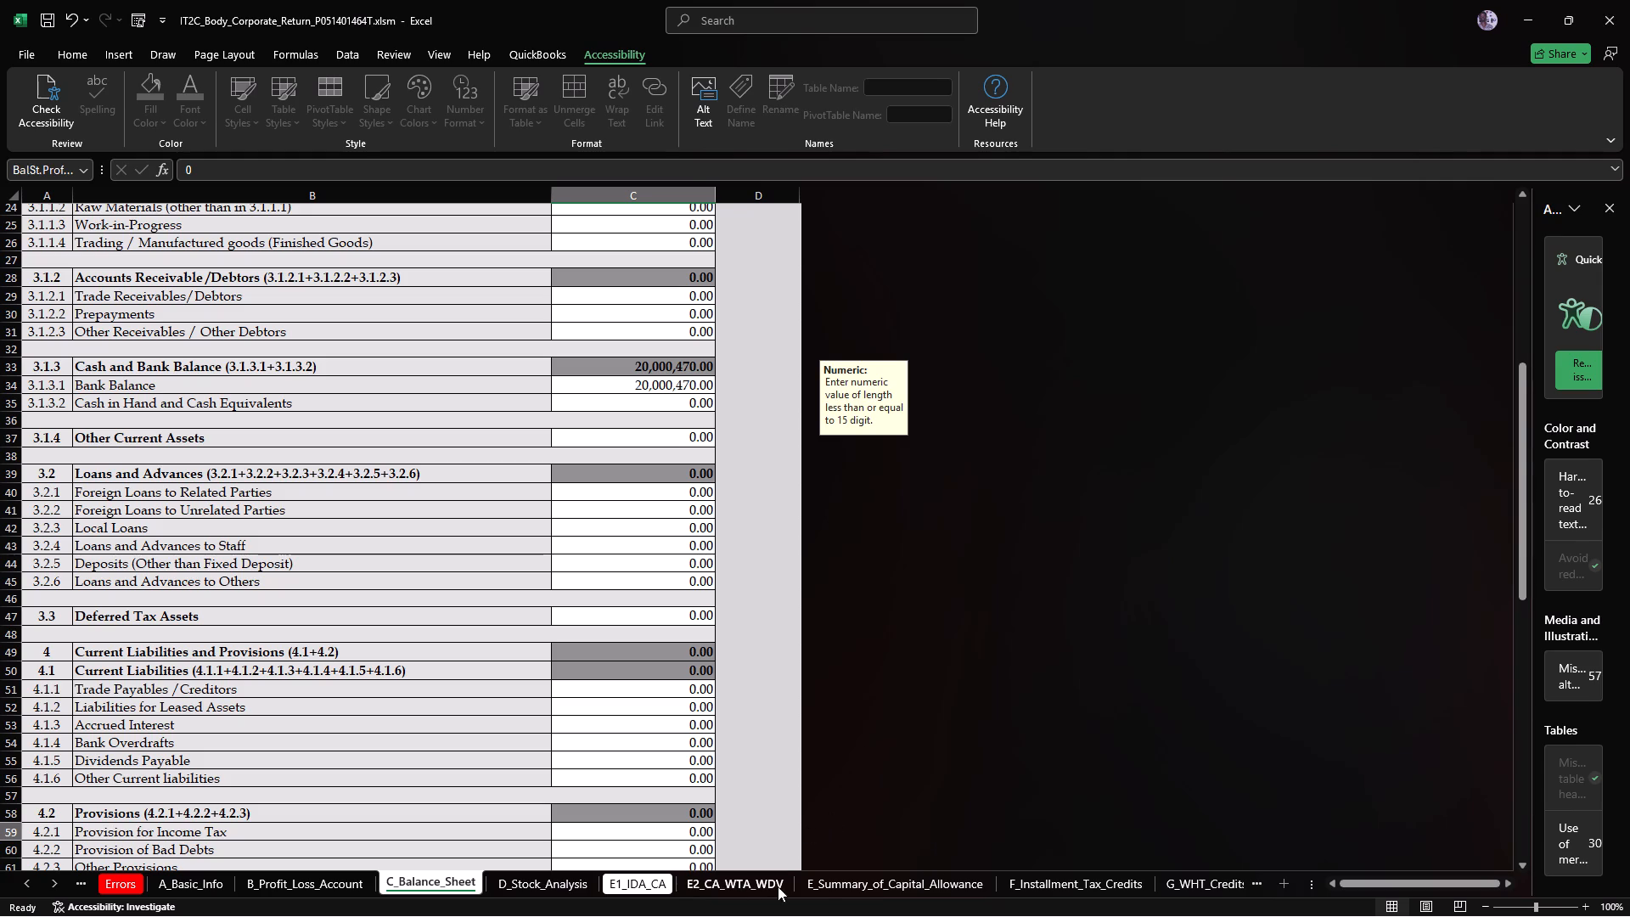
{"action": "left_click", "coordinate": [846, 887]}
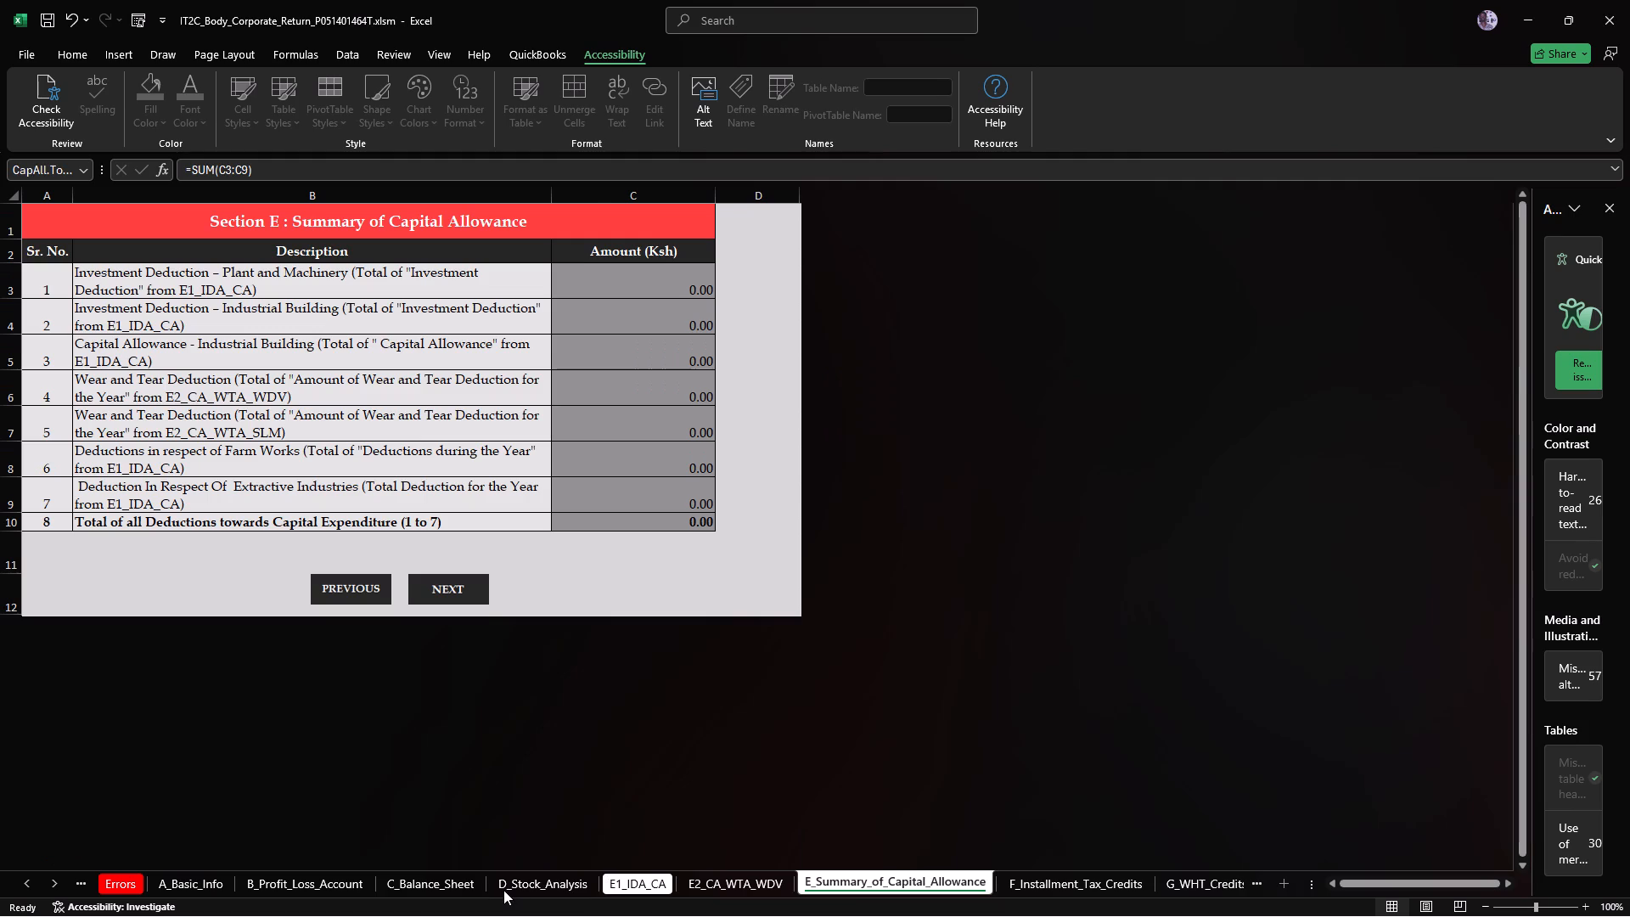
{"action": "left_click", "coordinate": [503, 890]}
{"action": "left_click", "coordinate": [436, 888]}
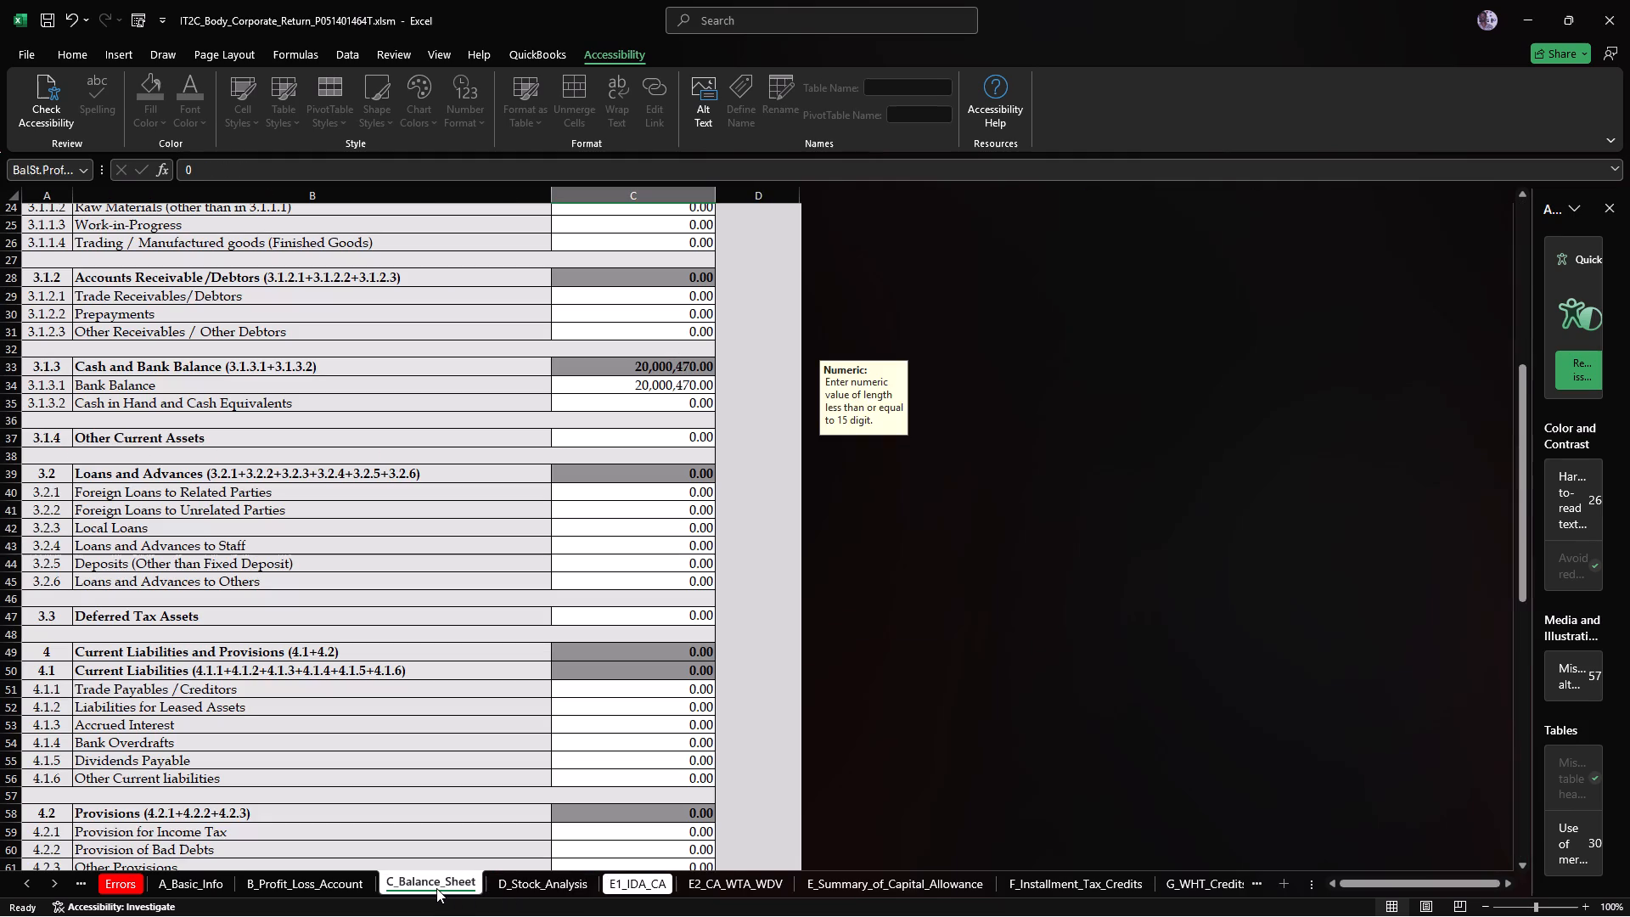
In E2_CA_WTA_WDV, set Written Down Value at the Beginning of the Year to 100,000 for Class A and 500,000 for Class B.
{"action": "left_click", "coordinate": [711, 878]}
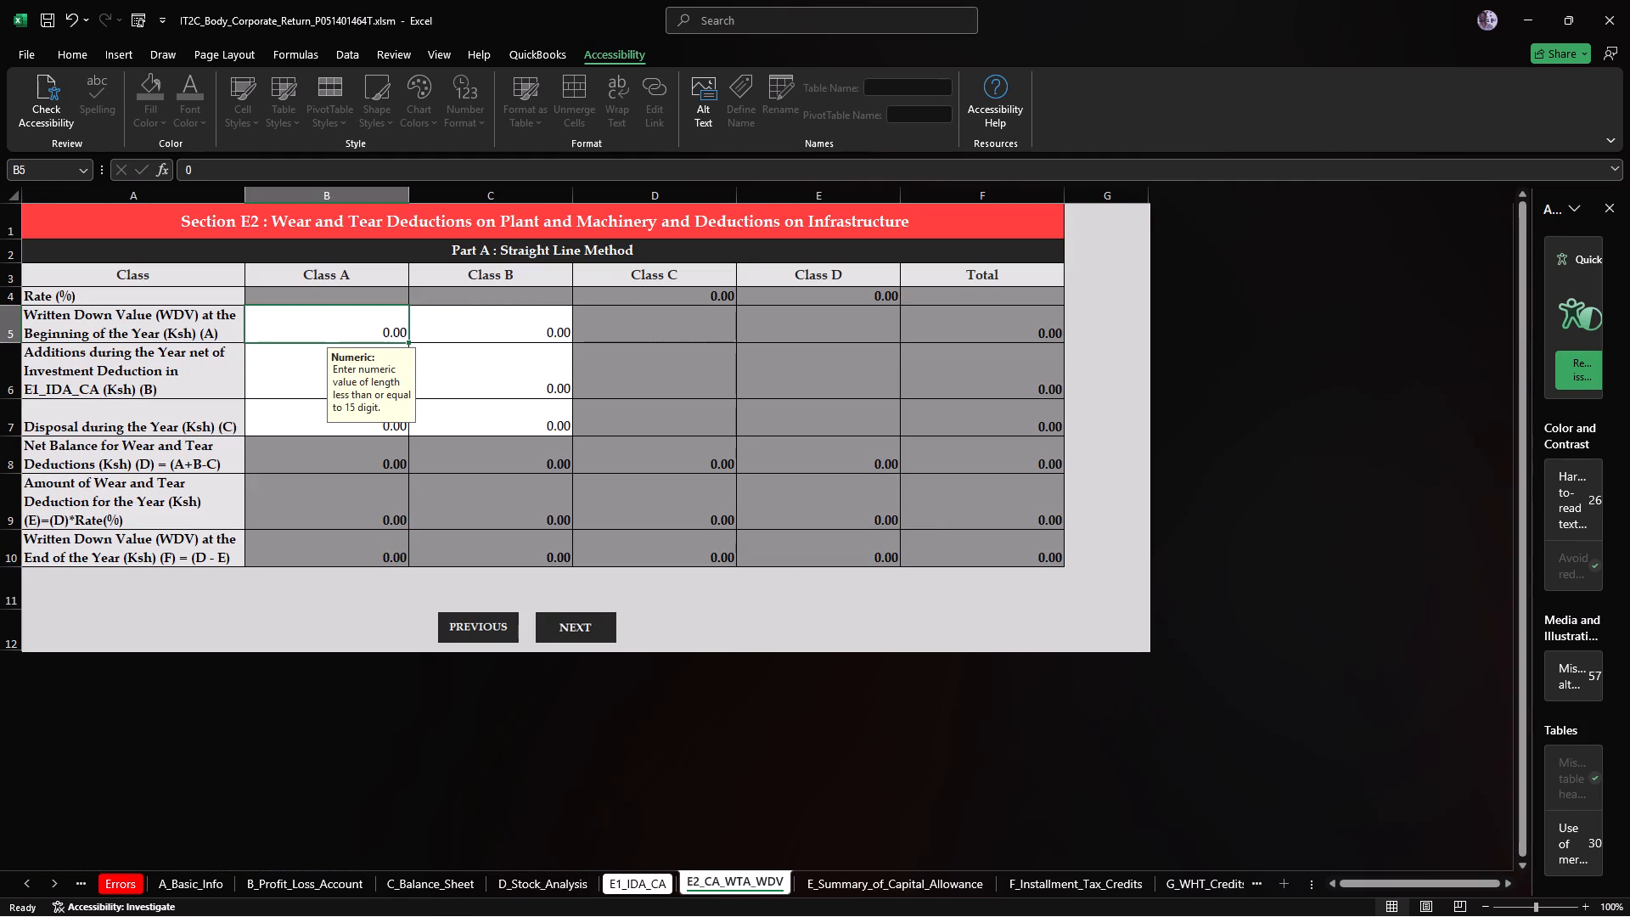
{"action": "key", "text": "1"}
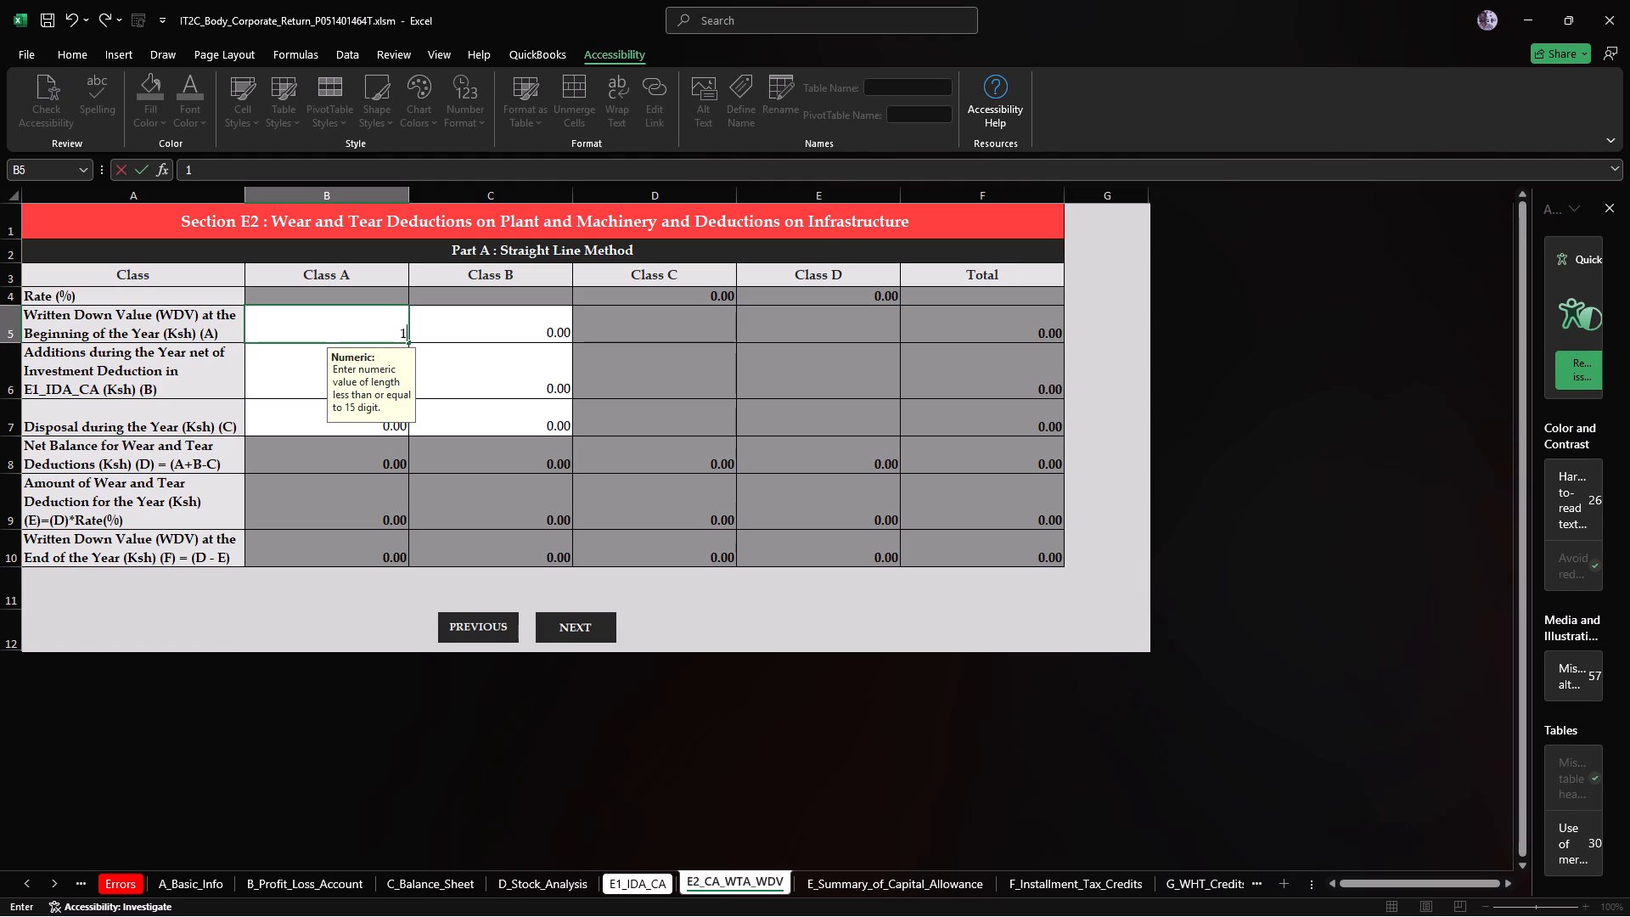
{"action": "type", "text": "00000"}
{"action": "key", "text": "Return"}
{"action": "left_click", "coordinate": [468, 331]}
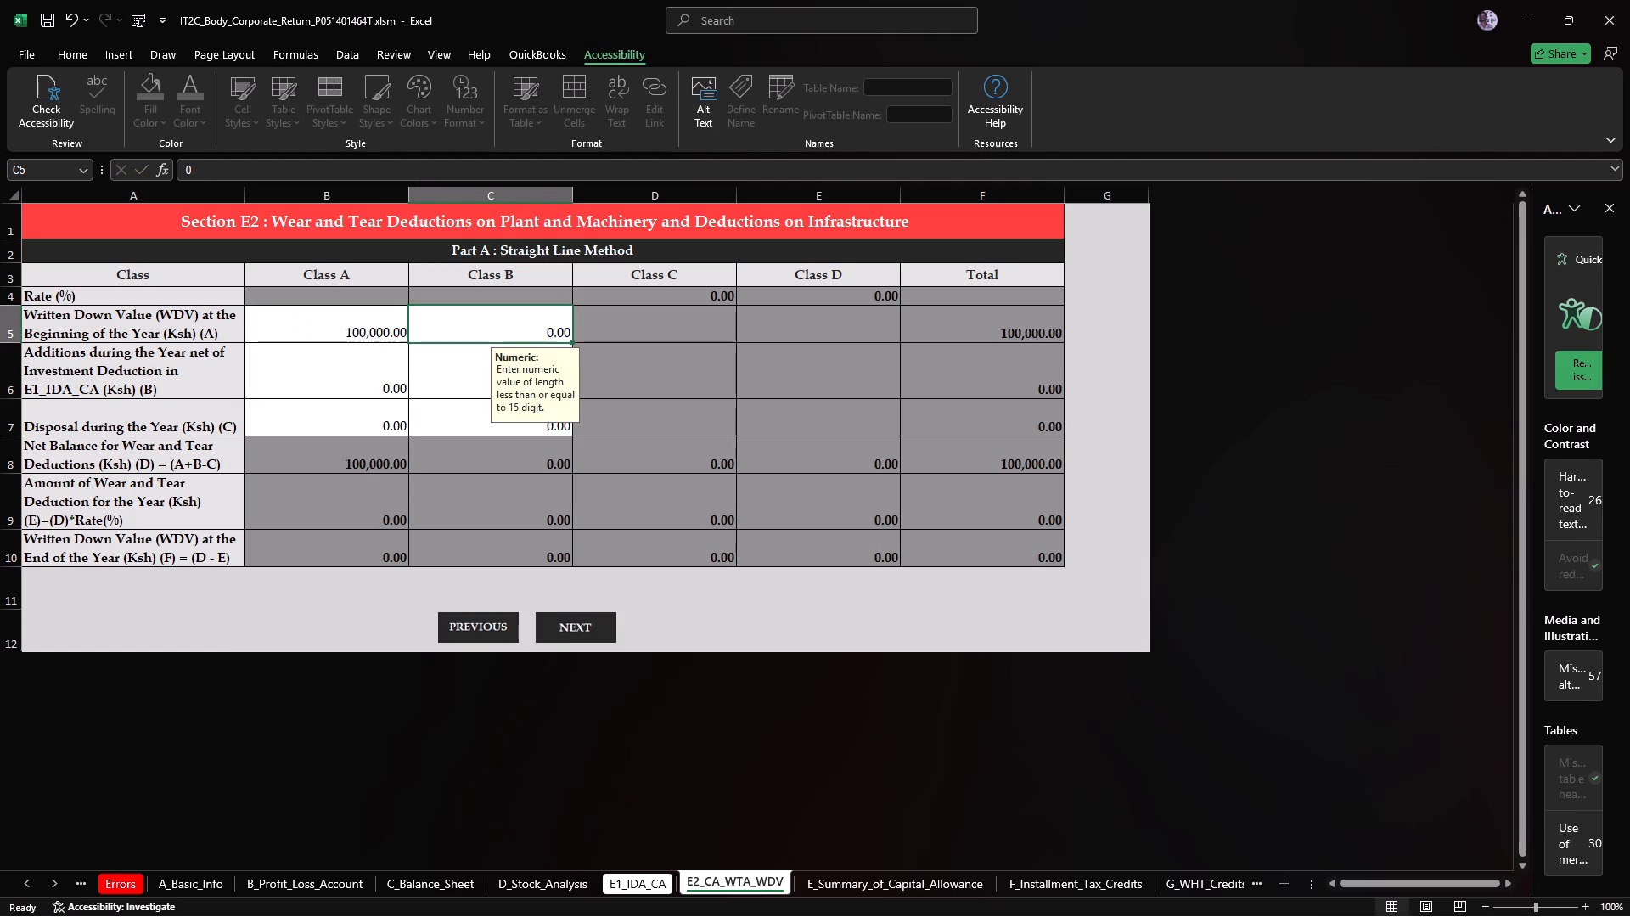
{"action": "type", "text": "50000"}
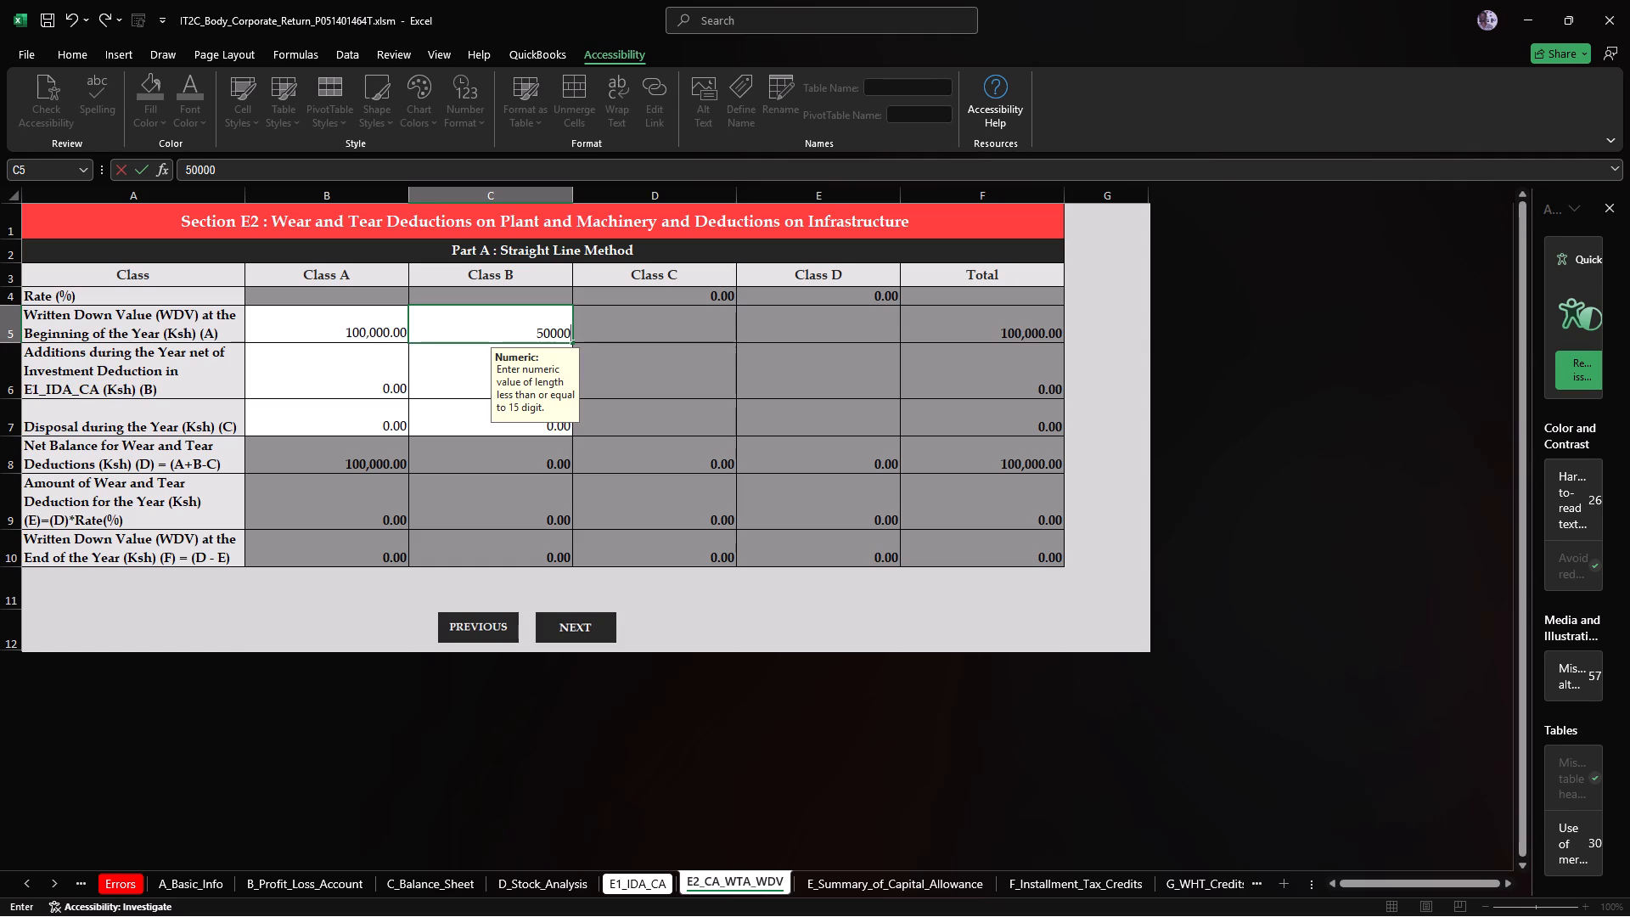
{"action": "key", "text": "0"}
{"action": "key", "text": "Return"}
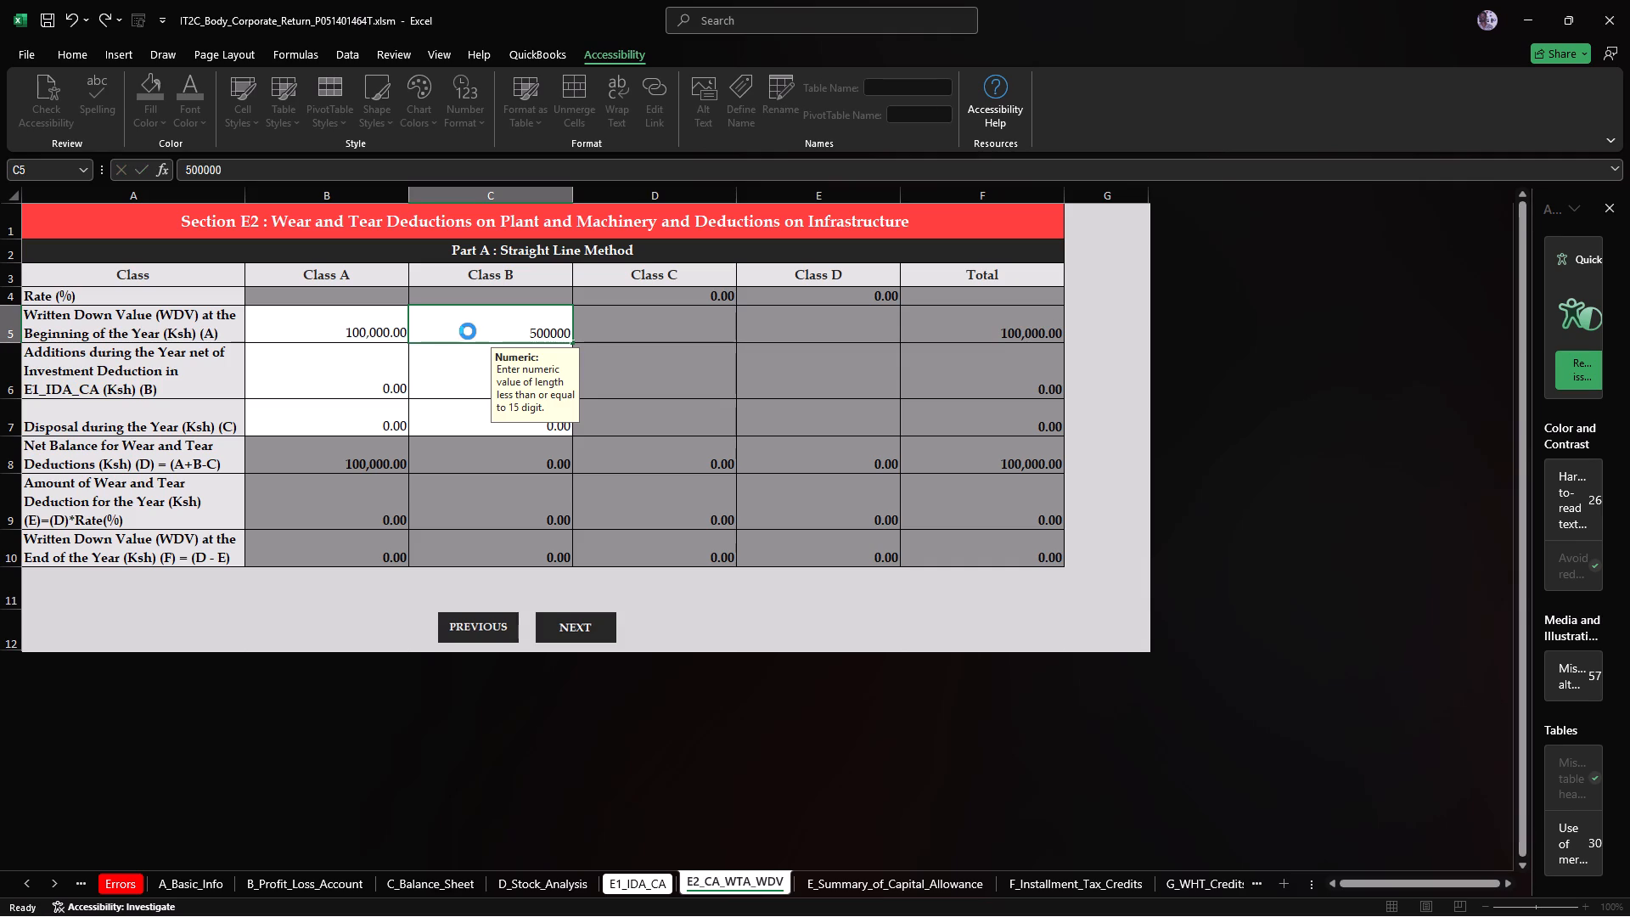
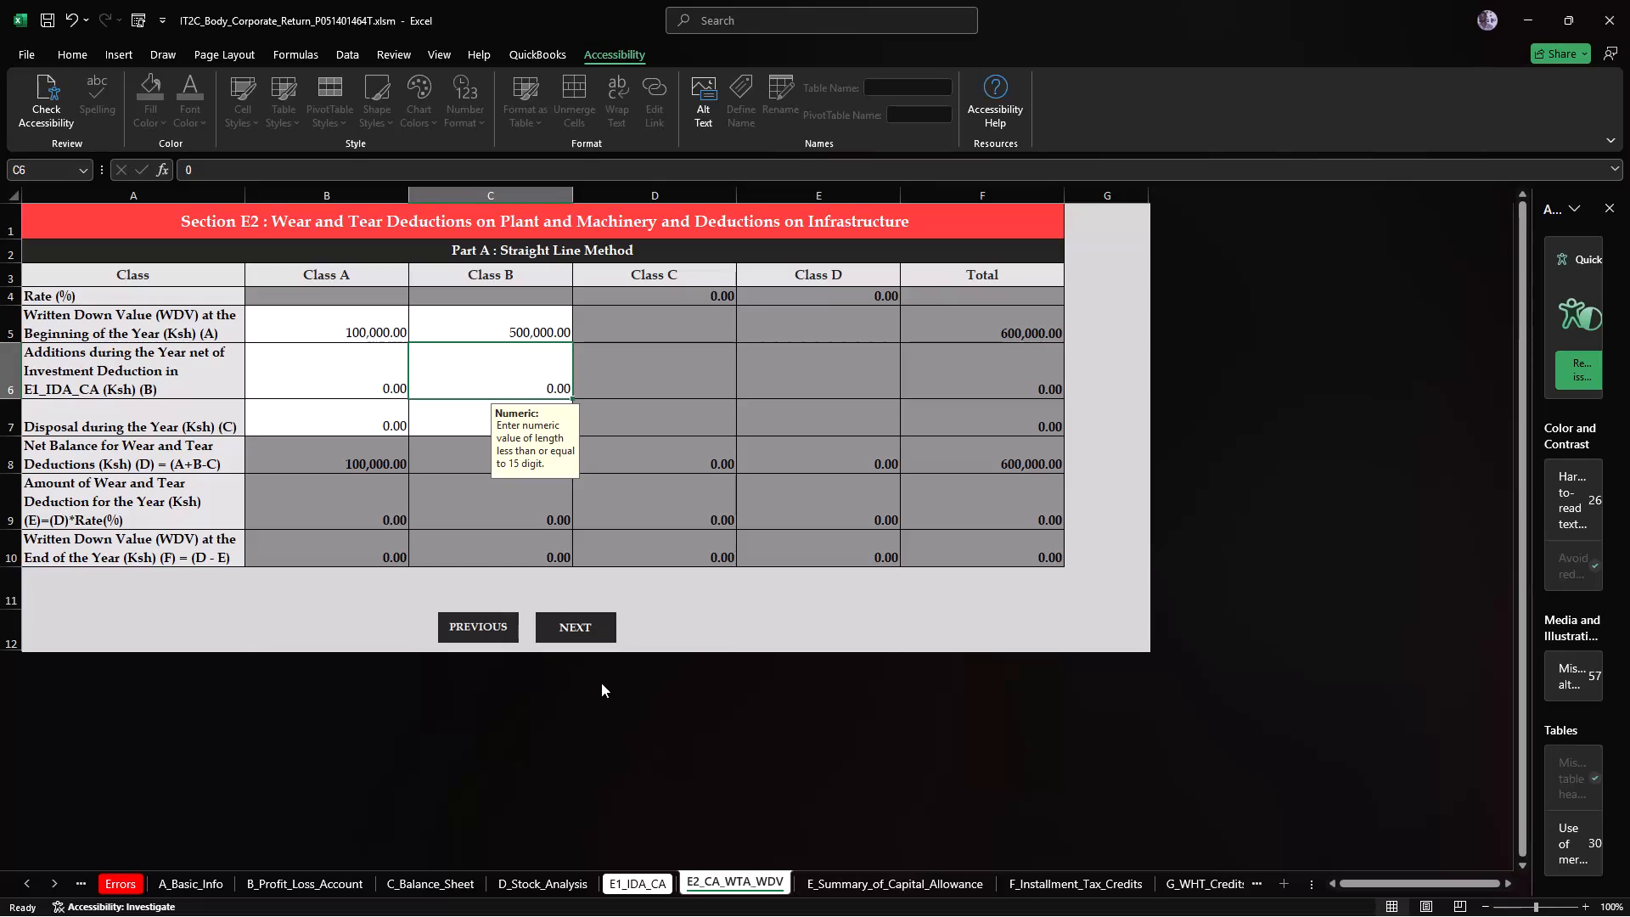
In C_Balance_Sheet, set Deposits (Other than Fixed Deposit) in row 3.2.5 under Loans and Advances to 2,000,050.
{"action": "left_click", "coordinate": [499, 884]}
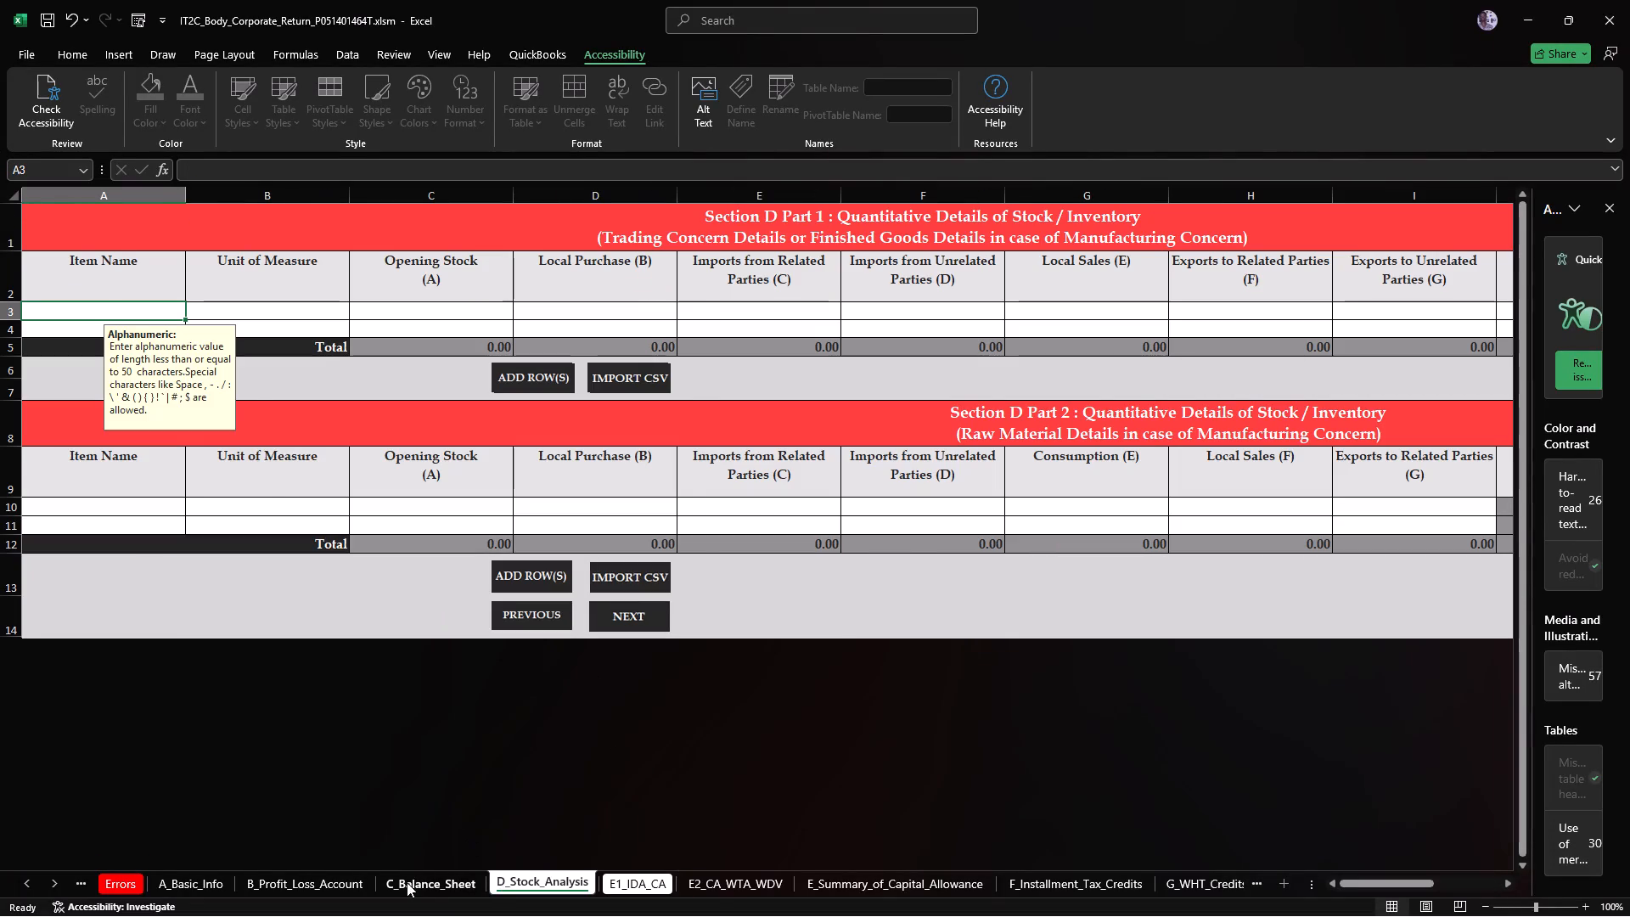
{"action": "left_click", "coordinate": [407, 882]}
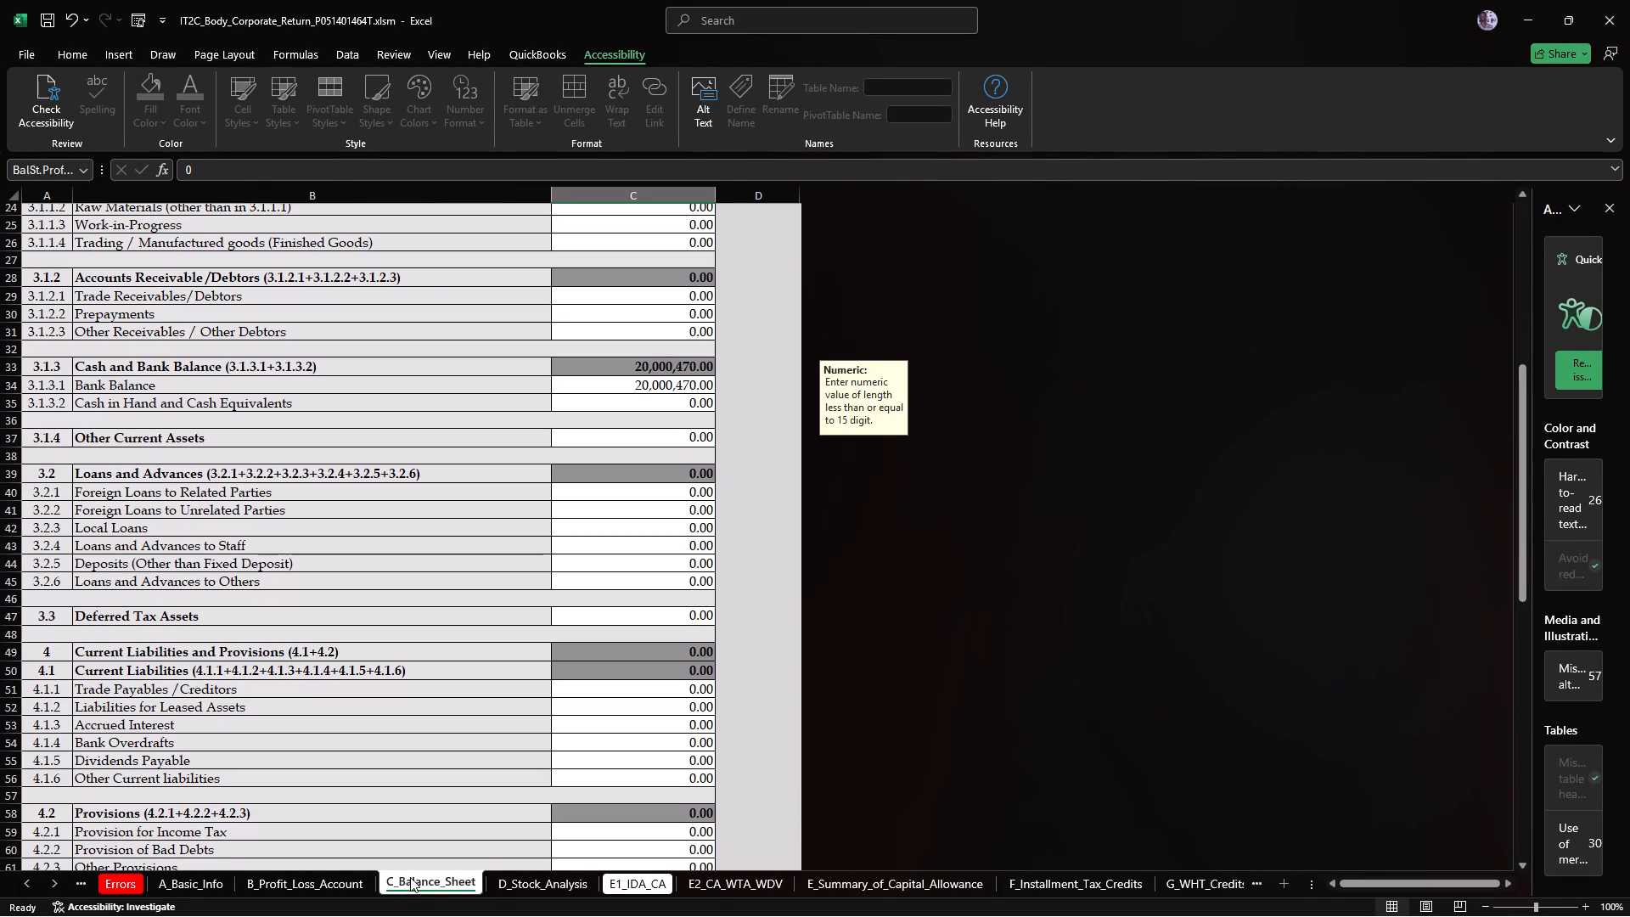
{"action": "left_click", "coordinate": [614, 599]}
{"action": "left_click", "coordinate": [629, 566]}
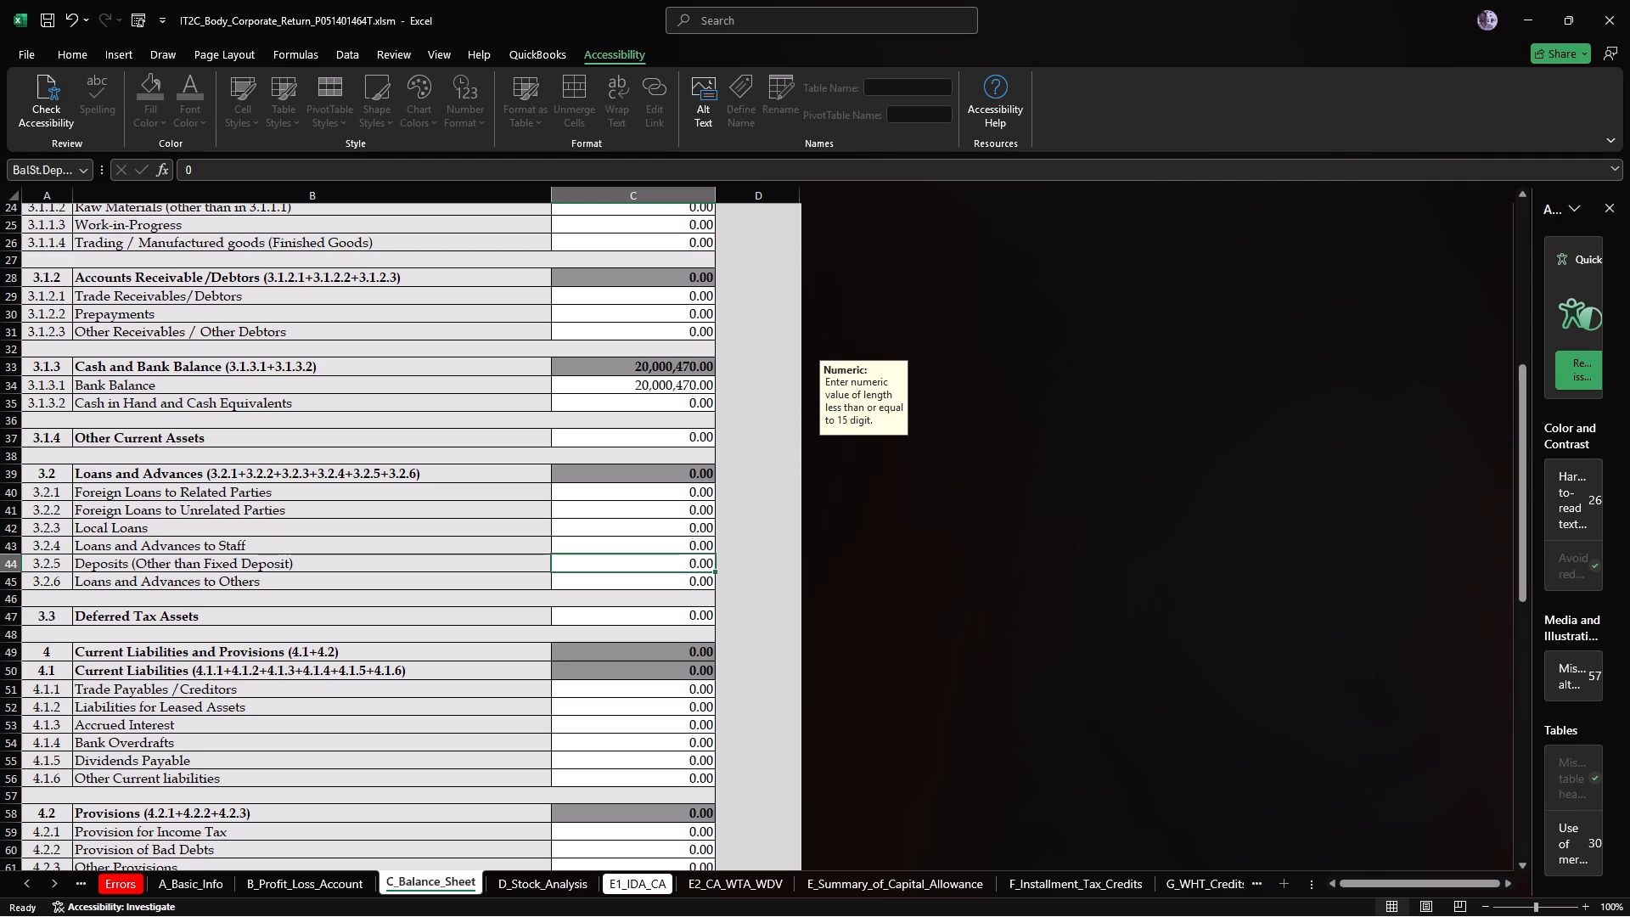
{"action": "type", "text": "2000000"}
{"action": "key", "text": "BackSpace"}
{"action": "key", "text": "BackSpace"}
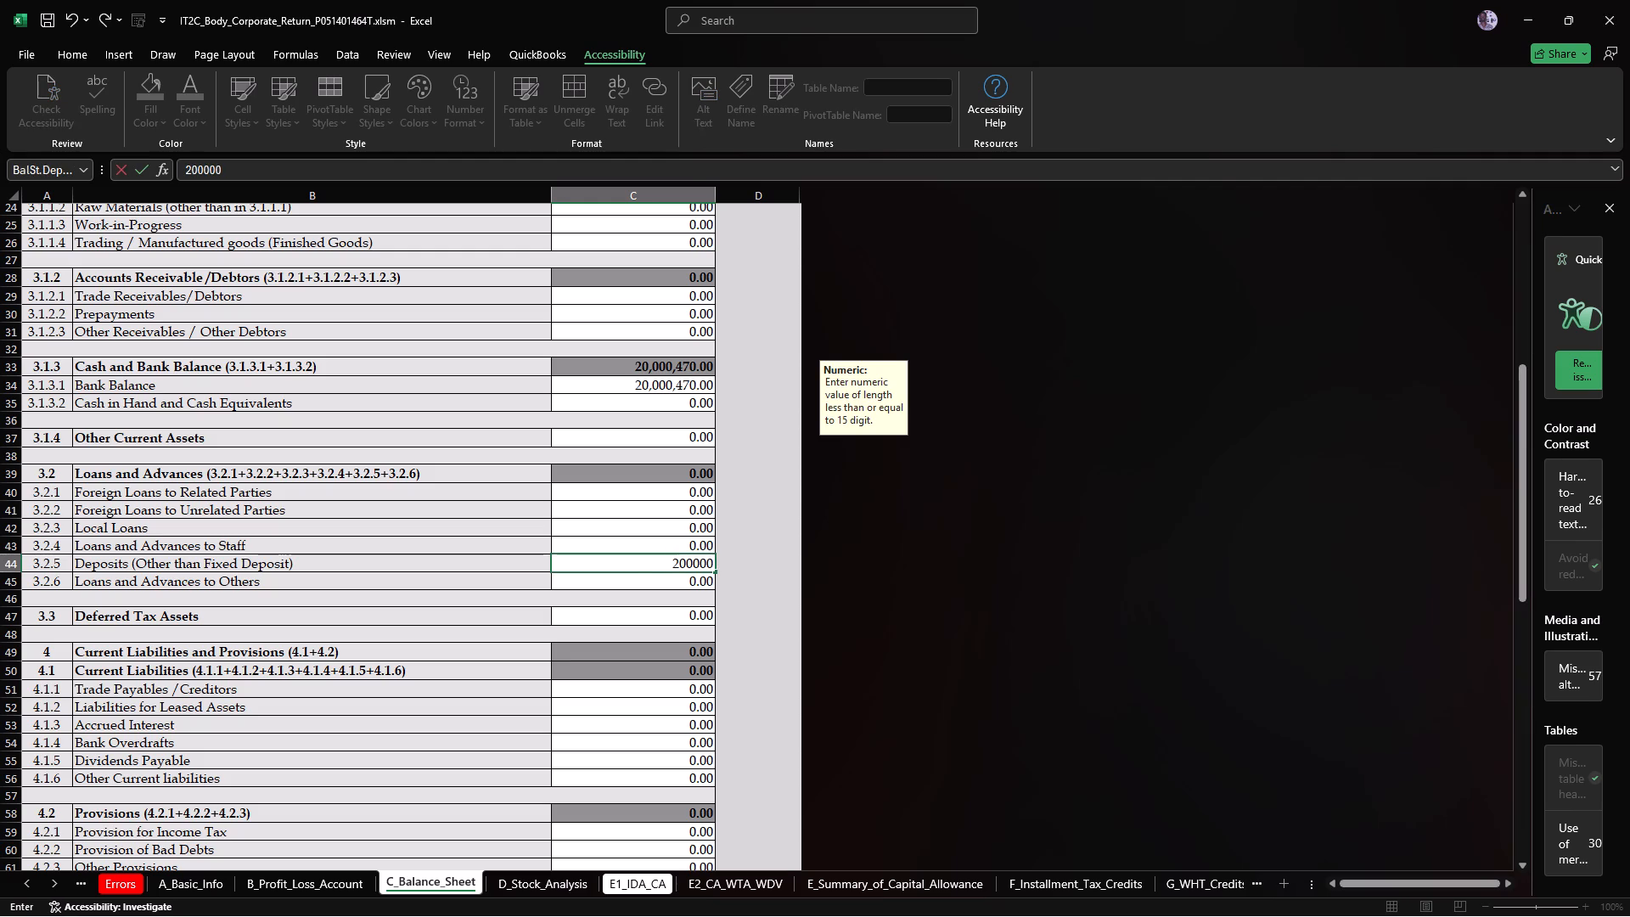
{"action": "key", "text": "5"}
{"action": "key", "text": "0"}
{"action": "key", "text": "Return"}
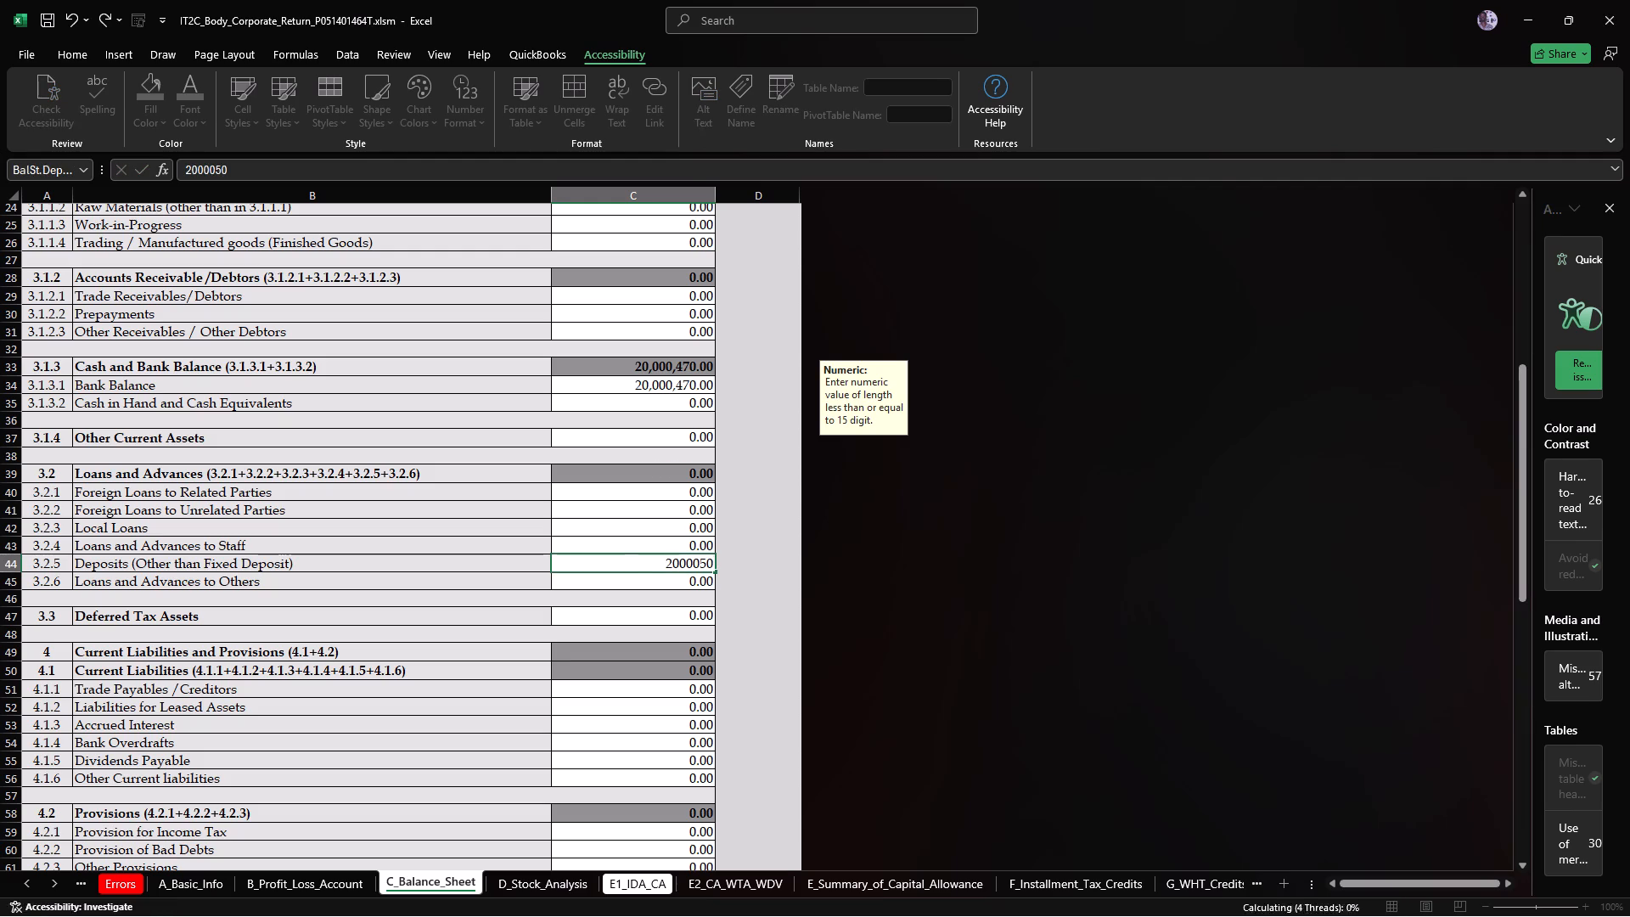
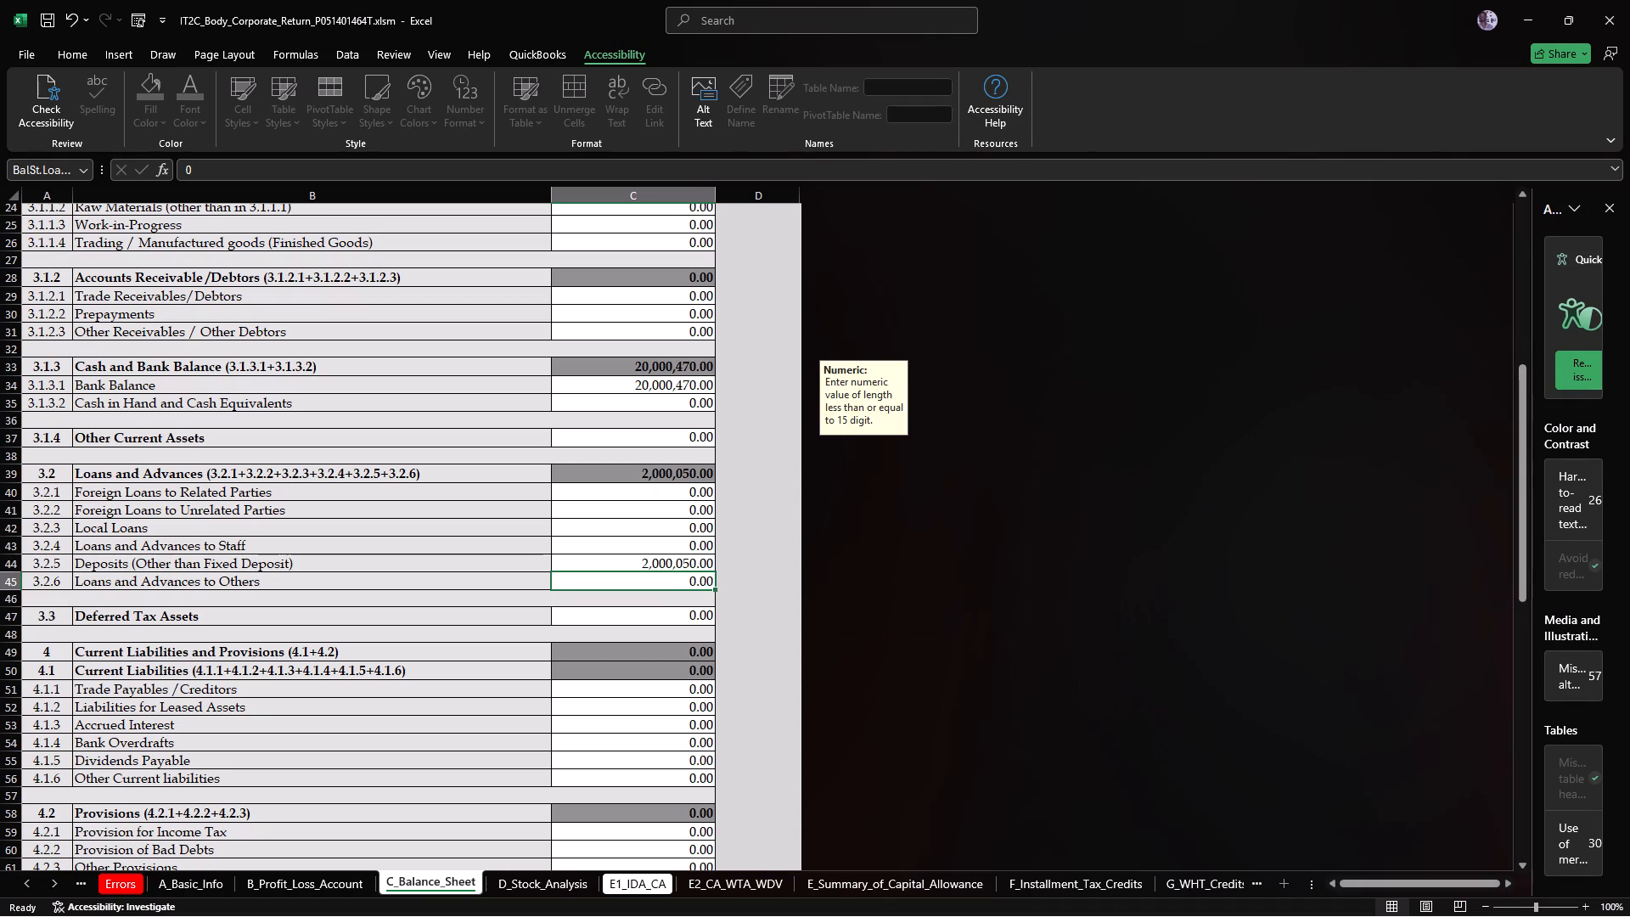
Run the return's validation from the N_Estate_Trust_Distri_Inco sheet, reached by way of M_Tax_Computation.
{"action": "scroll", "coordinate": [579, 754], "scroll_direction": "down", "scroll_amount": 2}
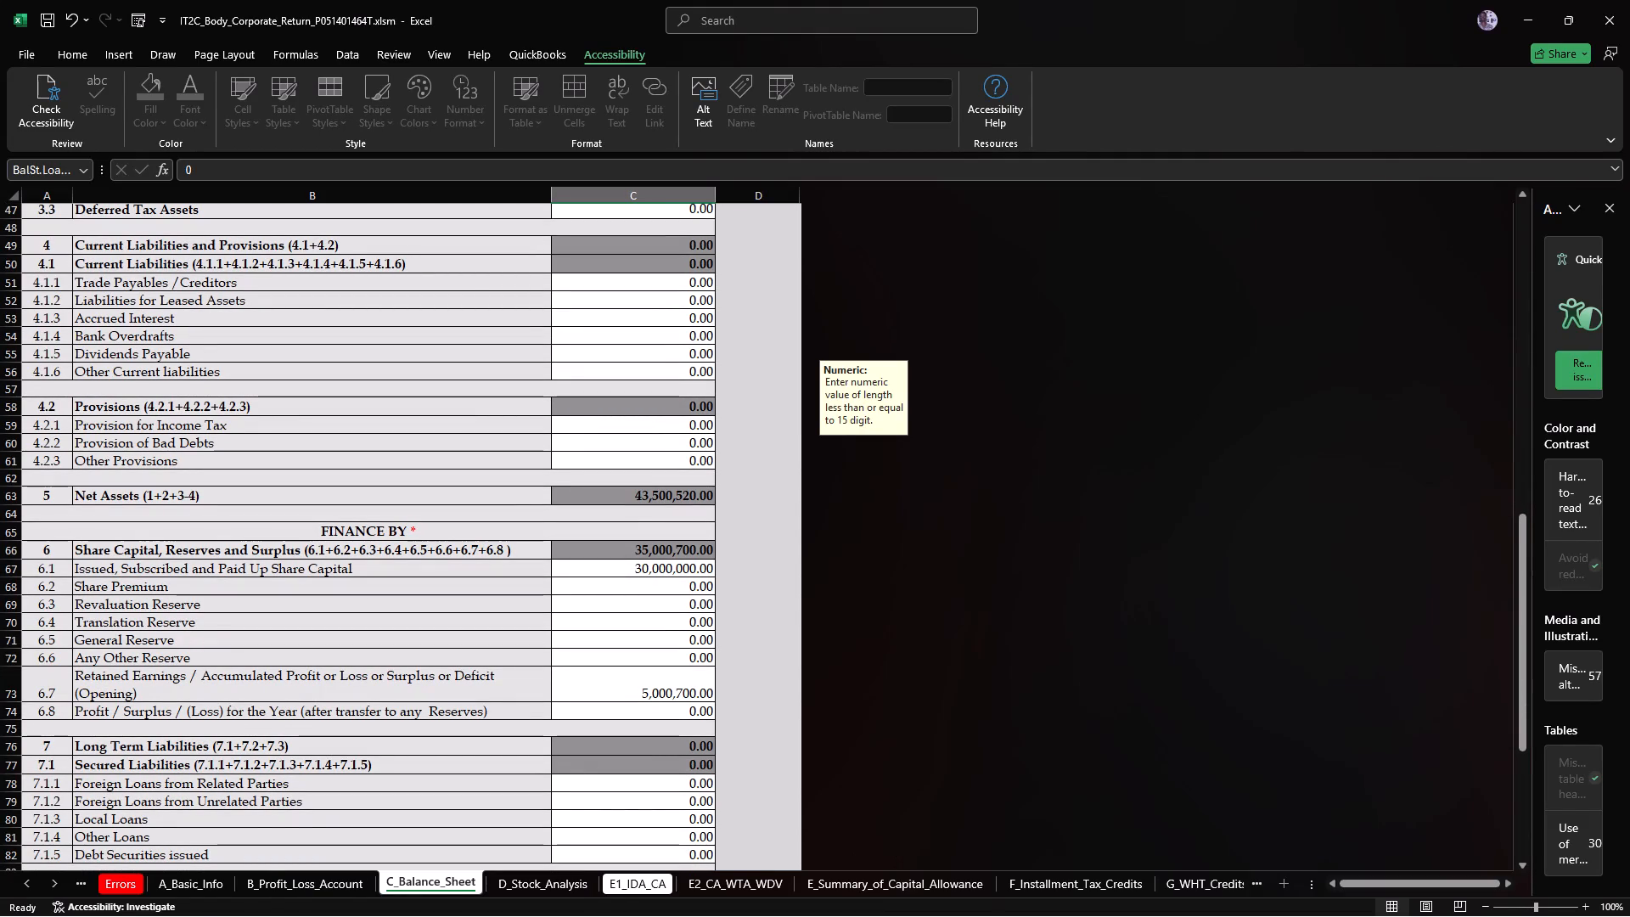
{"action": "triple_click", "coordinate": [57, 880]}
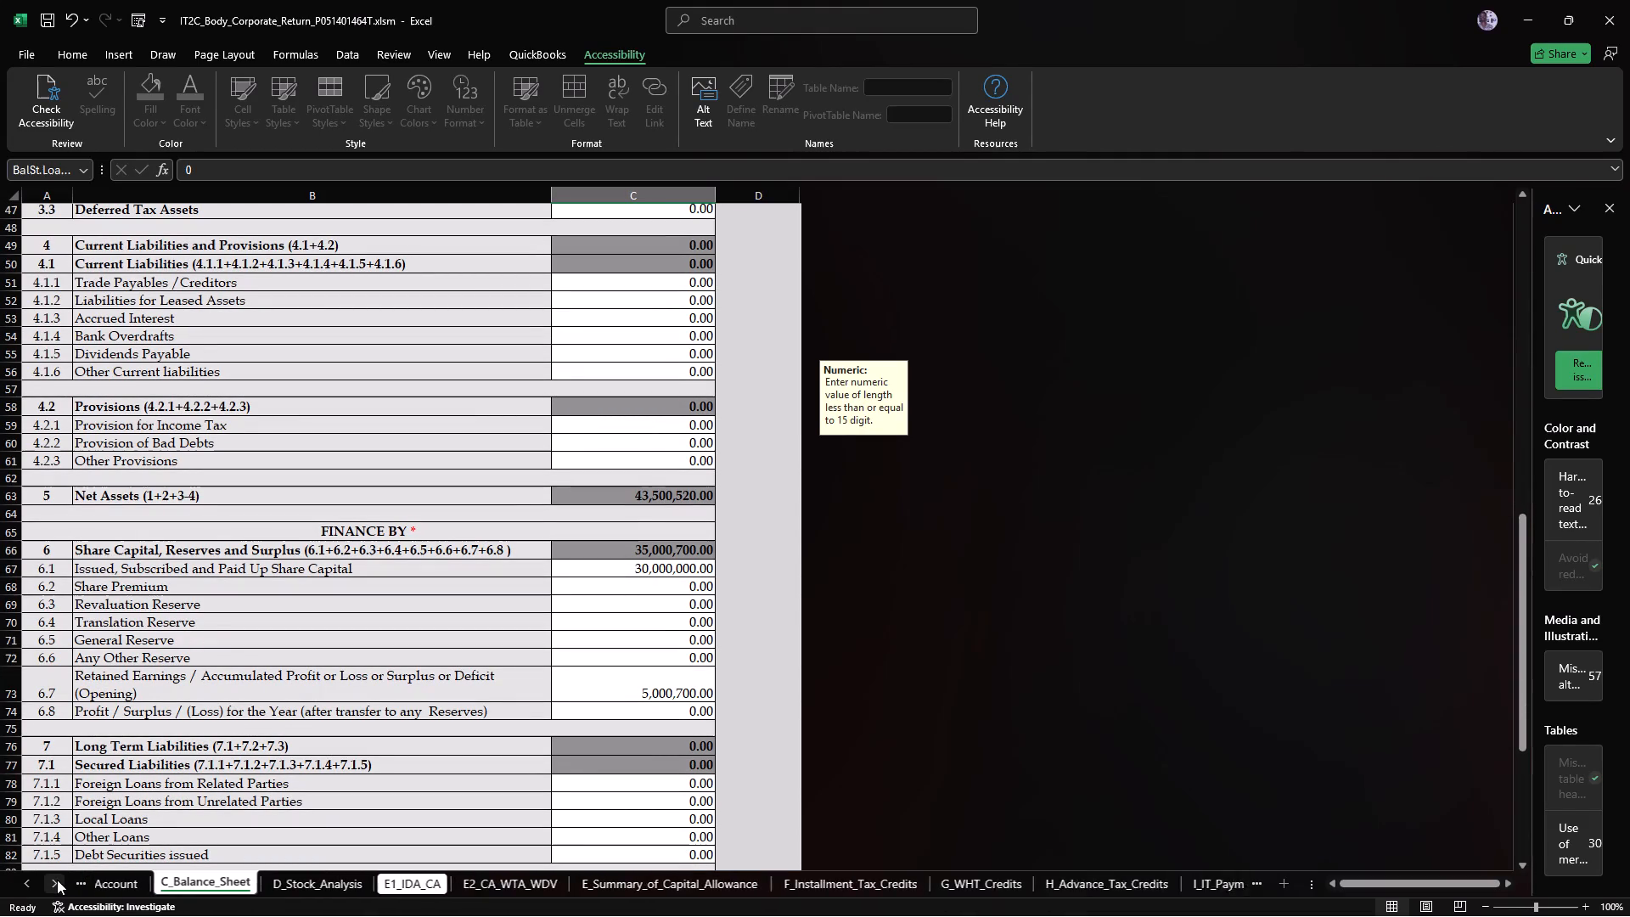
{"action": "triple_click", "coordinate": [57, 880]}
{"action": "triple_click", "coordinate": [57, 880]}
{"action": "triple_click", "coordinate": [57, 880]}
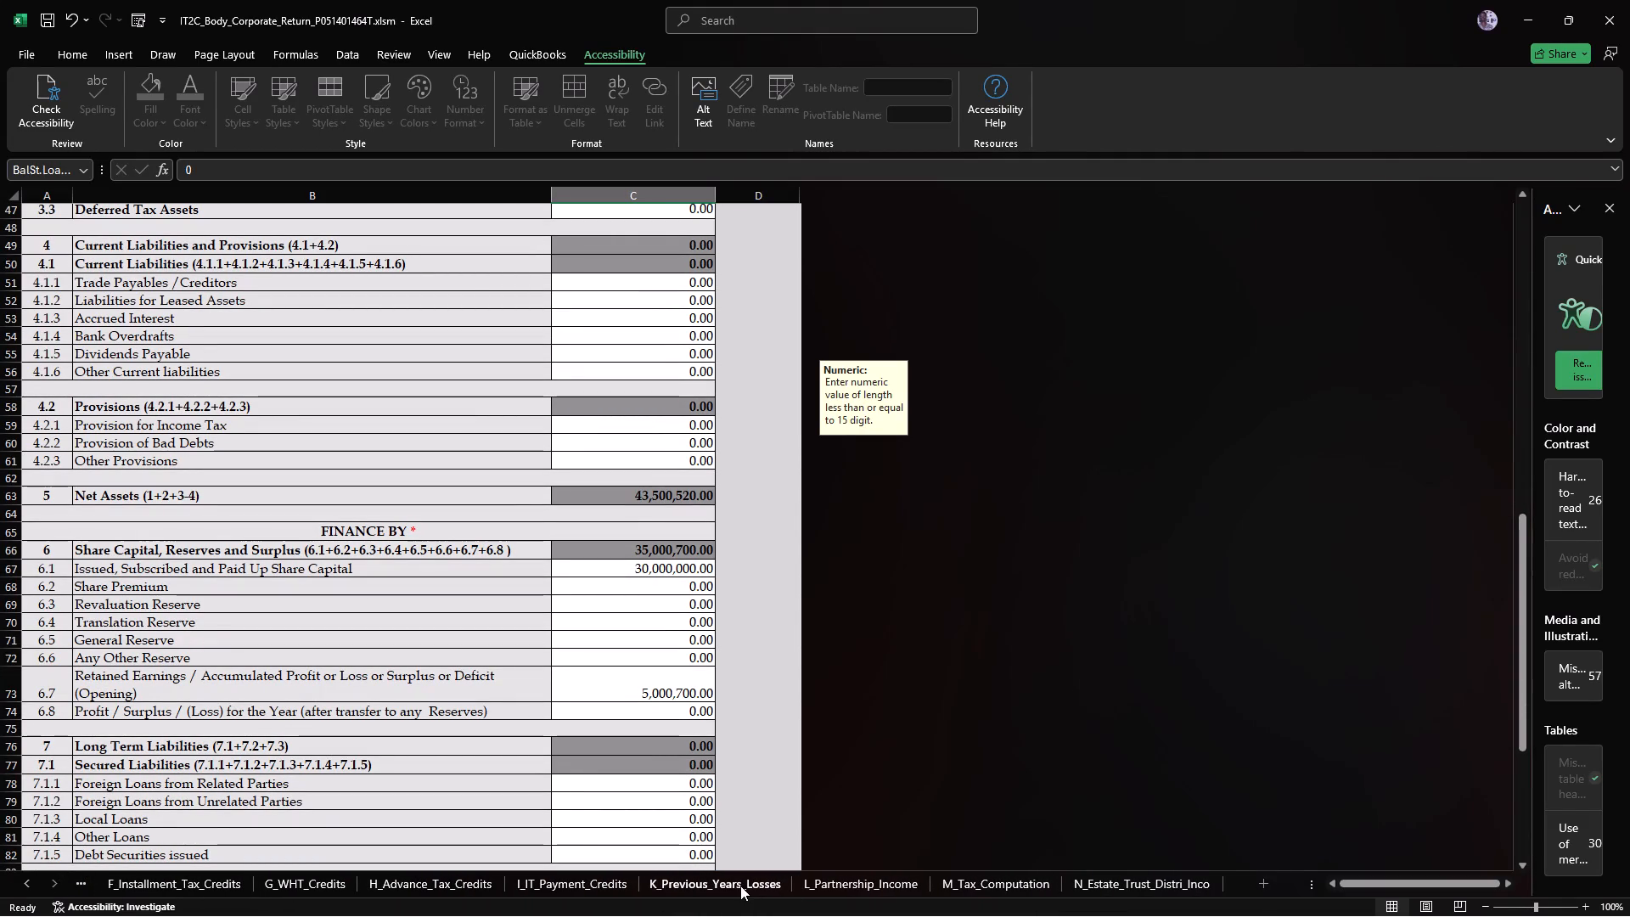
{"action": "left_click", "coordinate": [995, 888]}
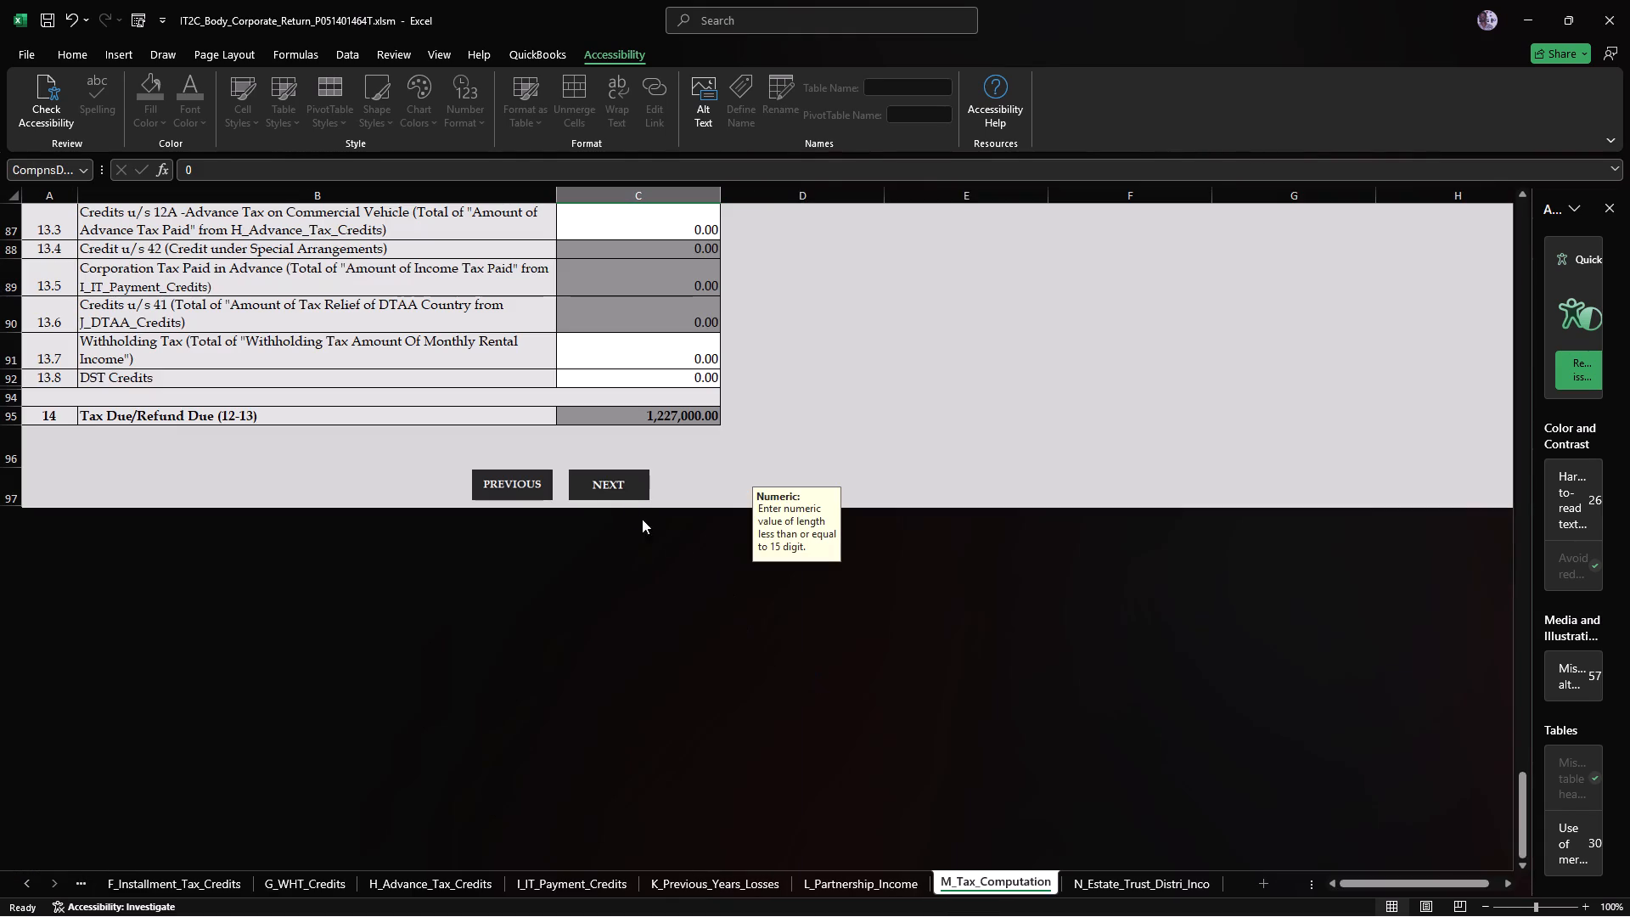
{"action": "left_click", "coordinate": [622, 497]}
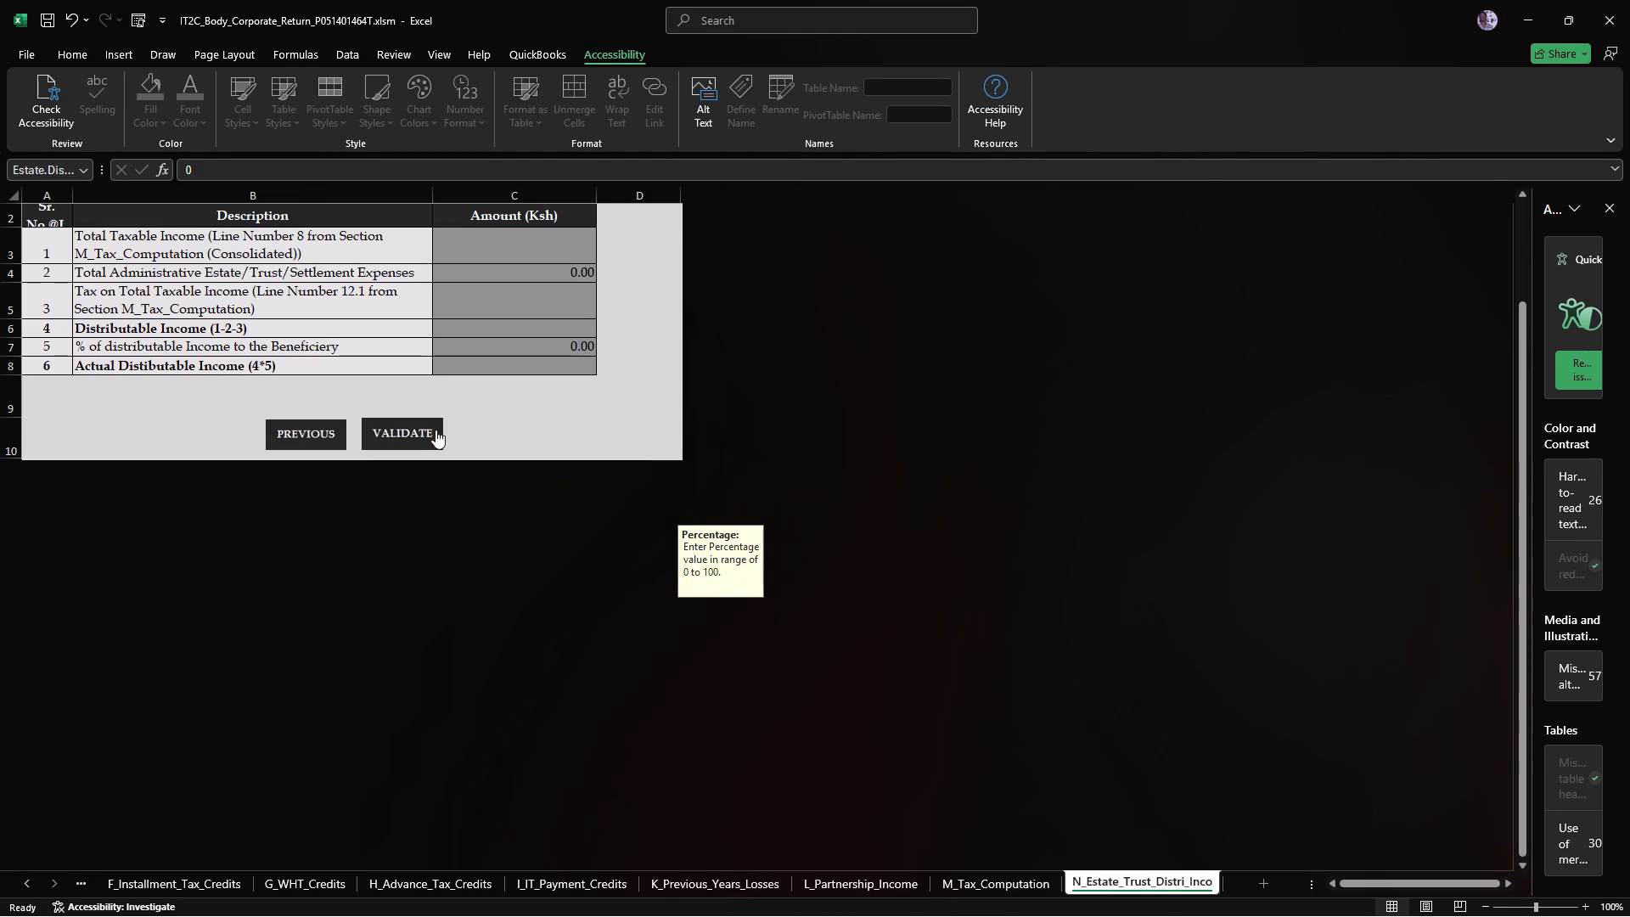
{"action": "left_click", "coordinate": [436, 430]}
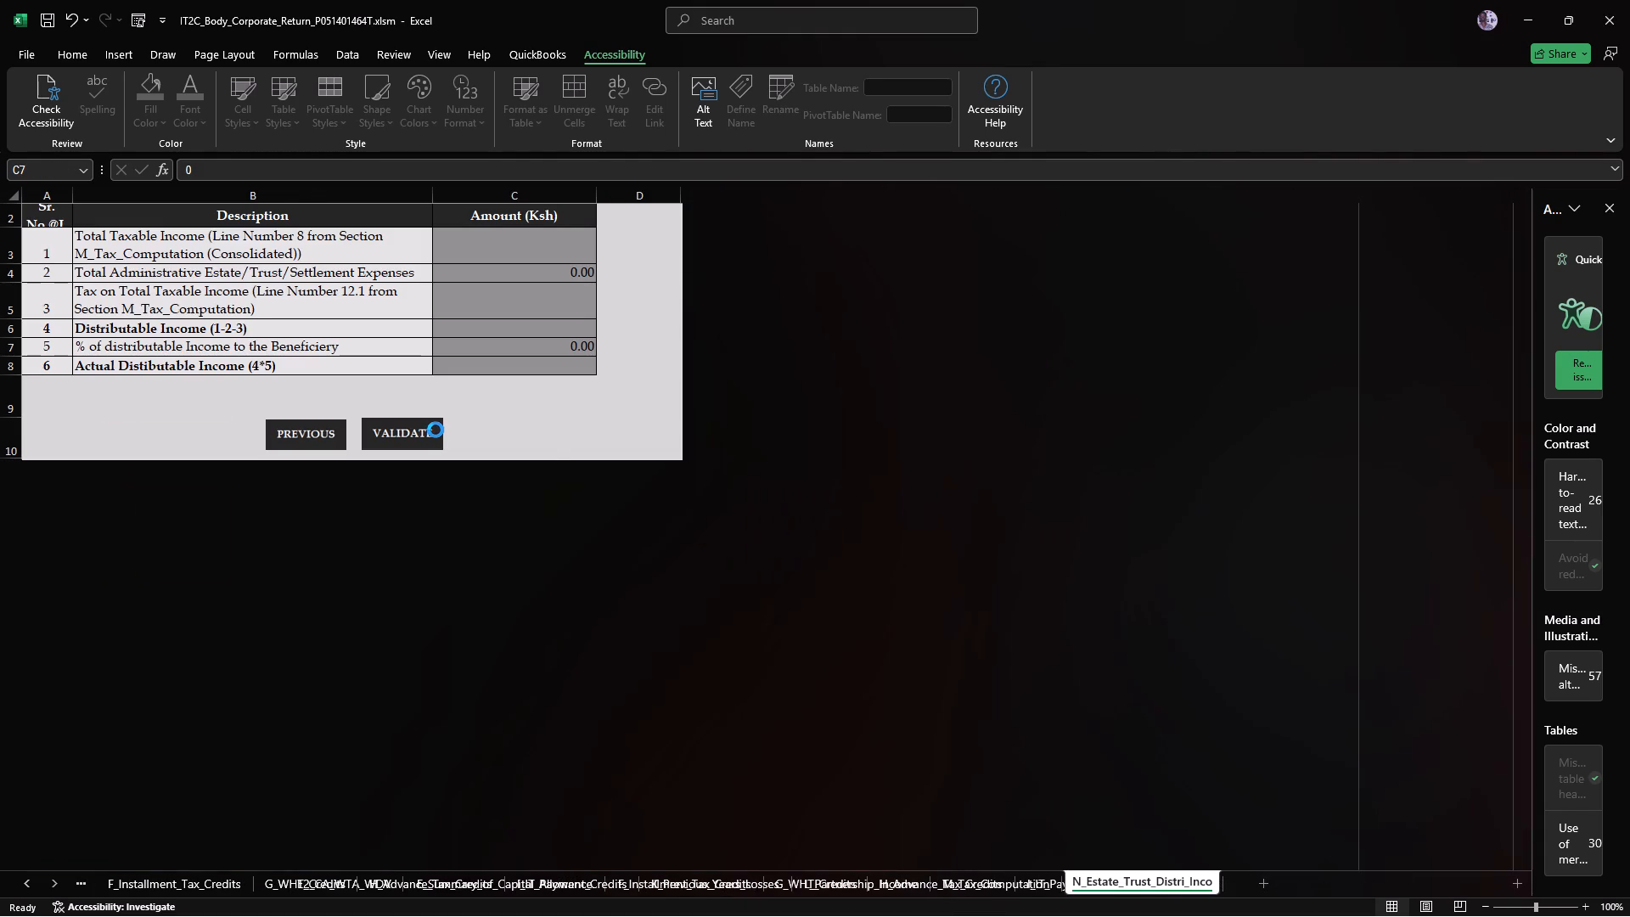
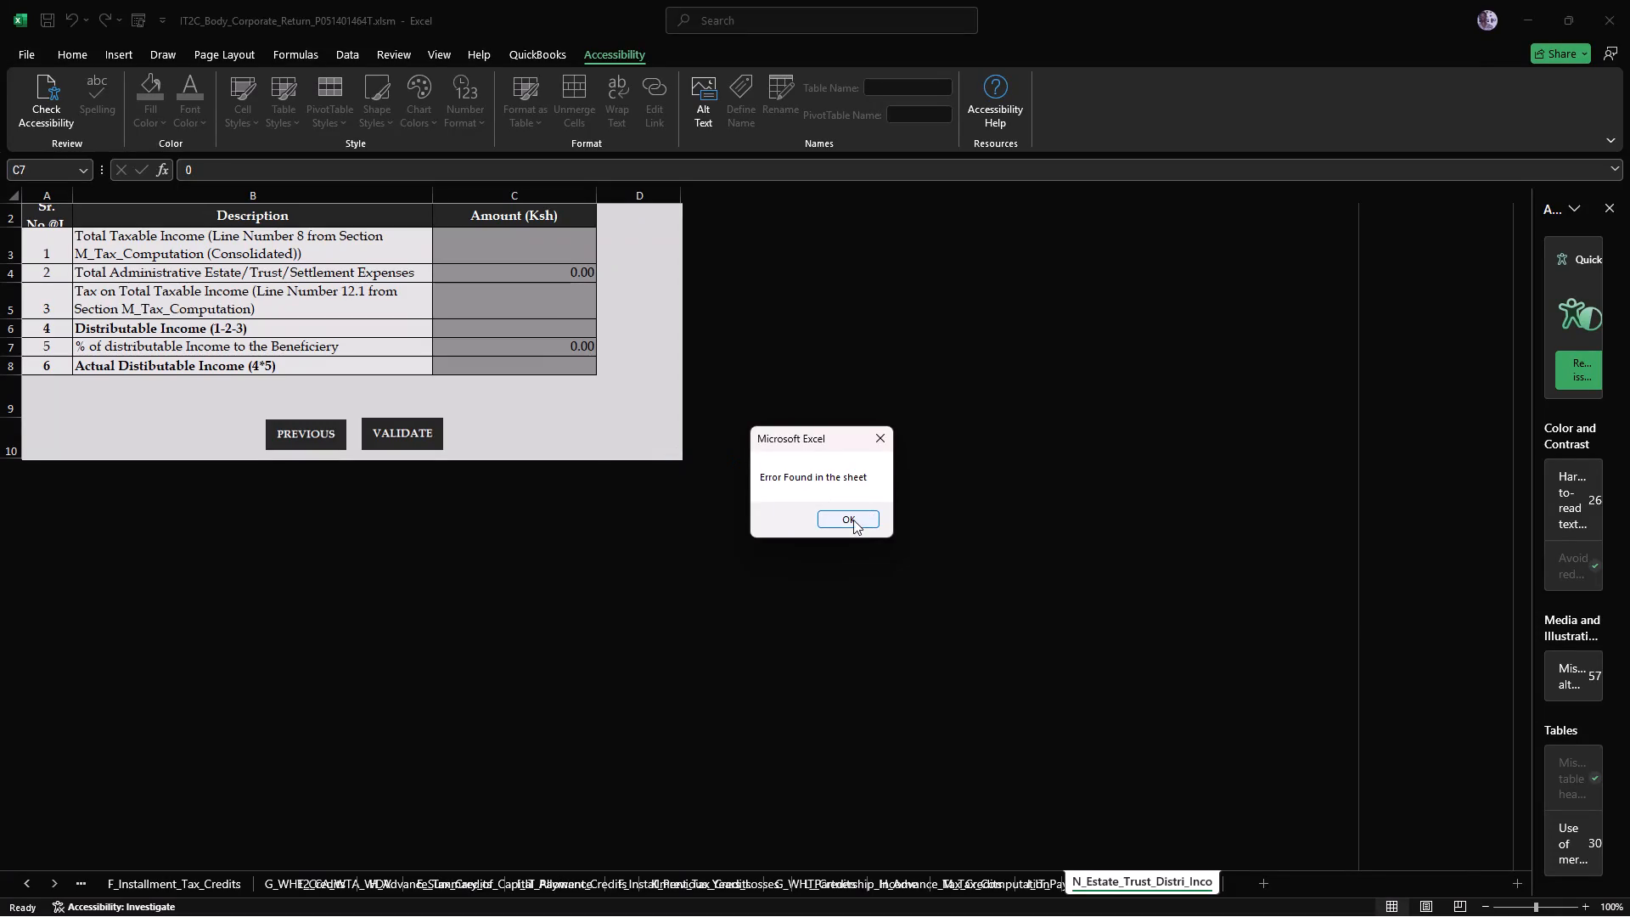
Acknowledge the validation message to bring up the return's Errors sheet.
{"action": "left_click", "coordinate": [851, 520]}
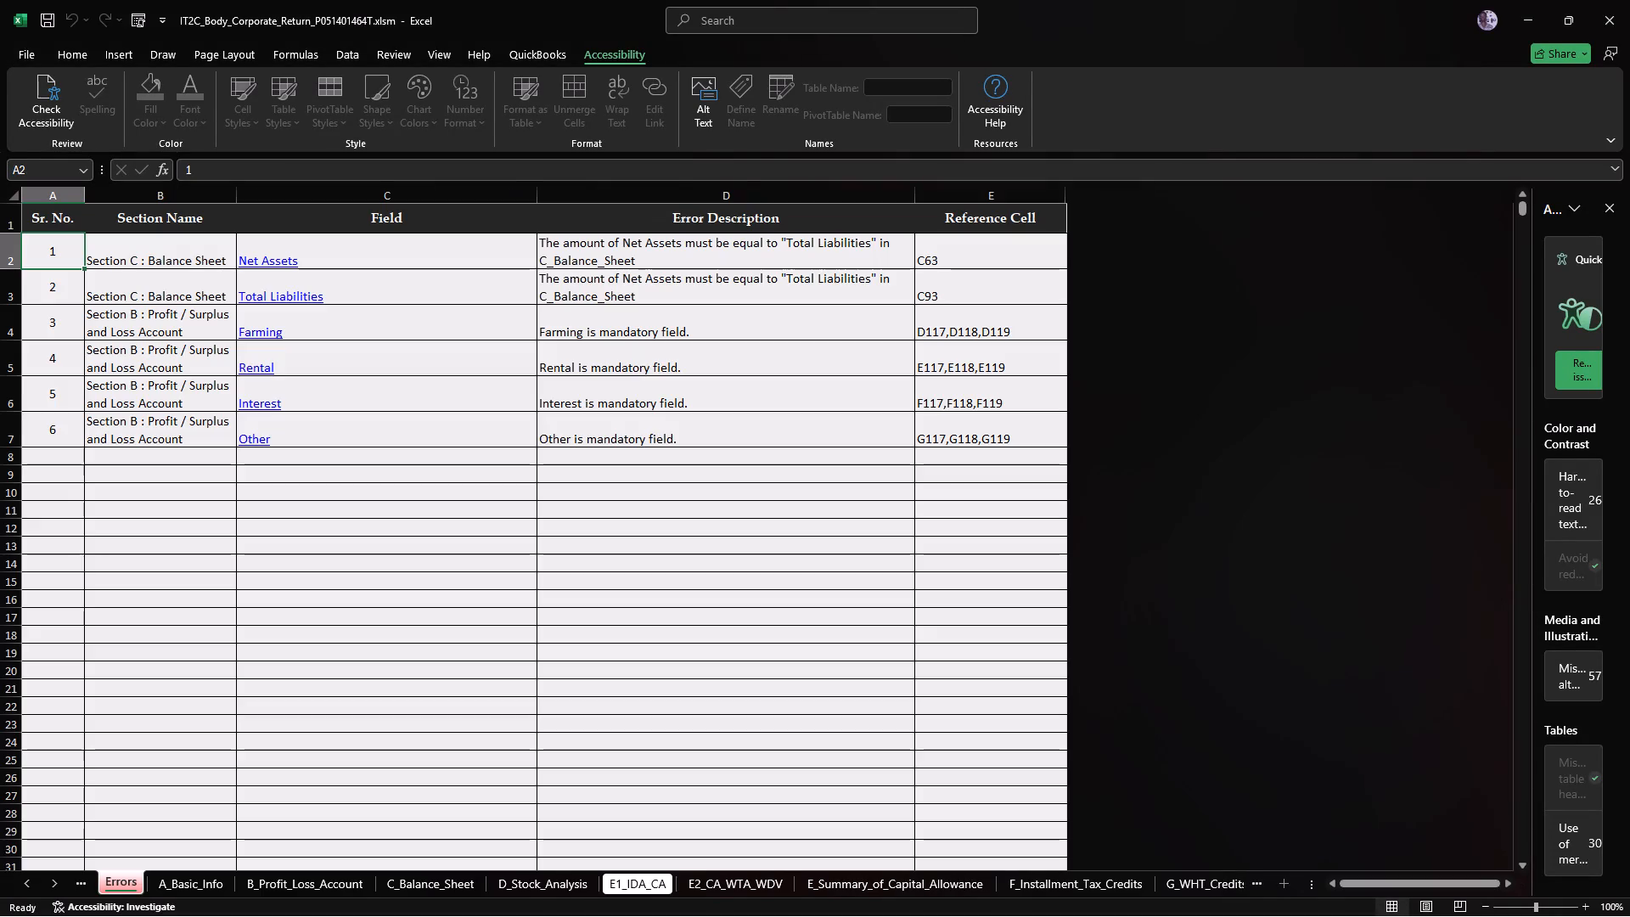
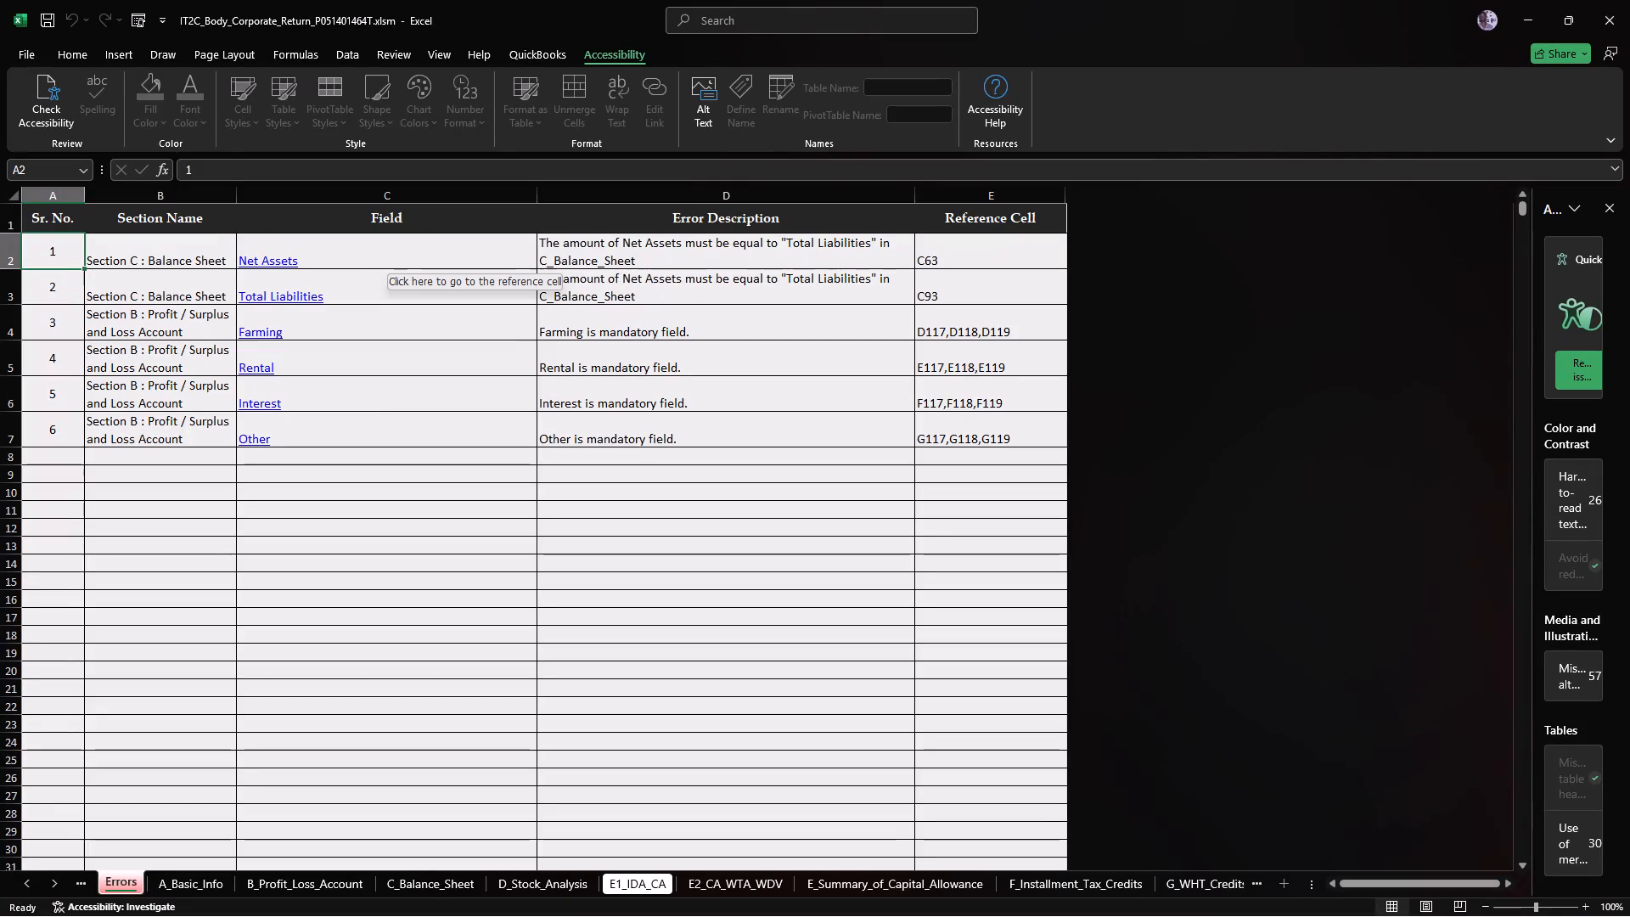
Follow the Net Assets error entry to its reference cell in the balance sheet.
{"action": "left_click", "coordinate": [253, 254]}
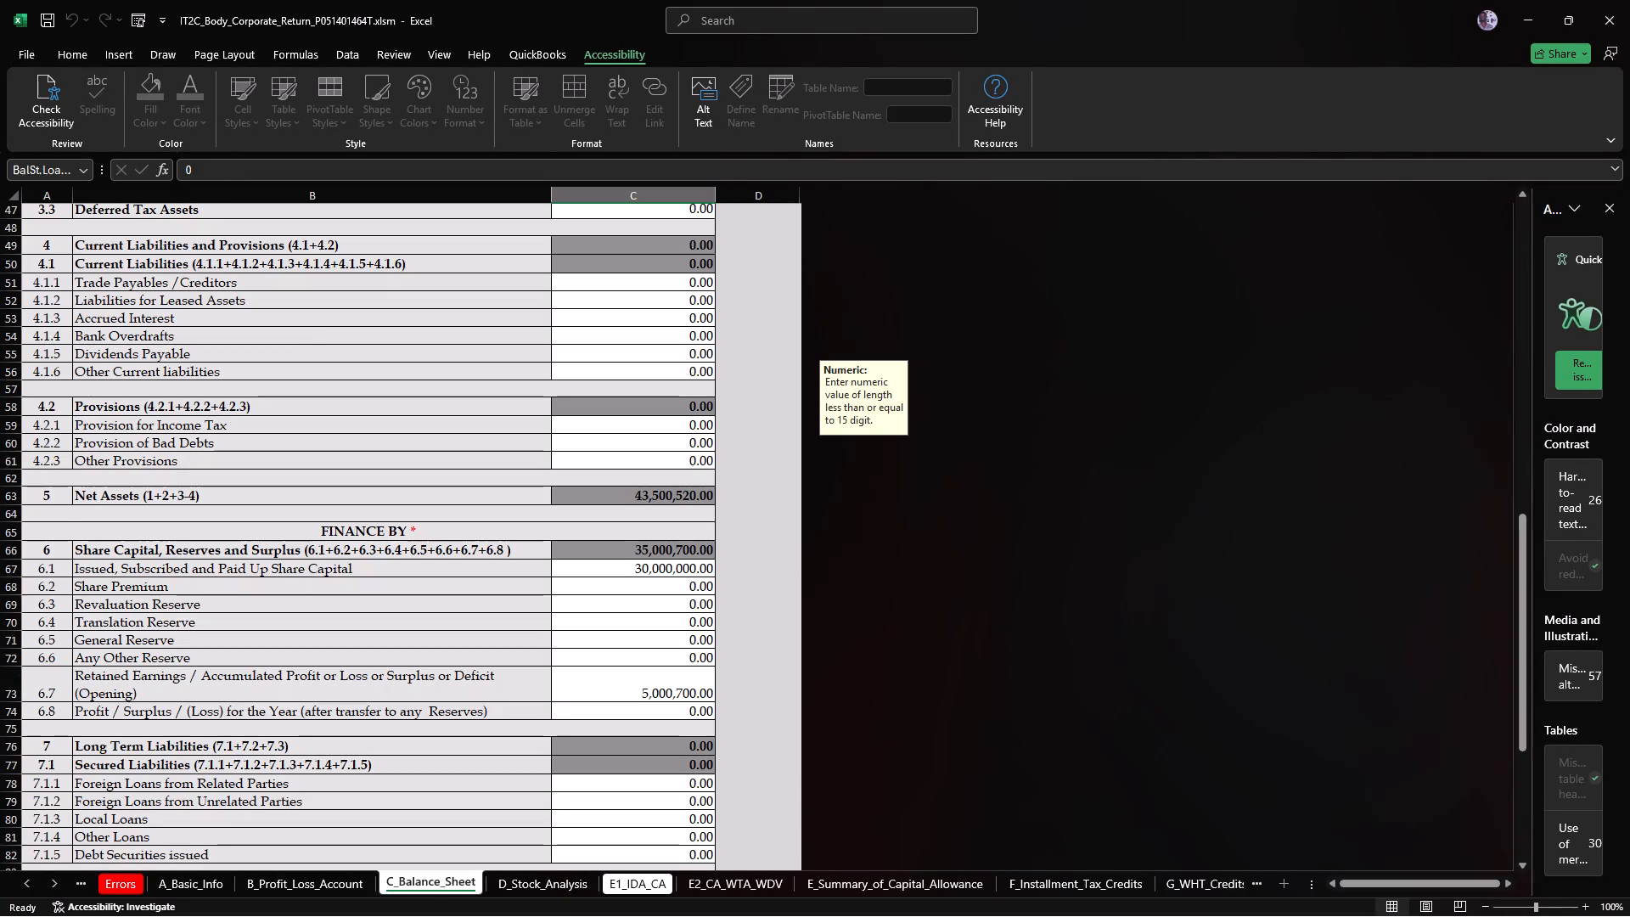
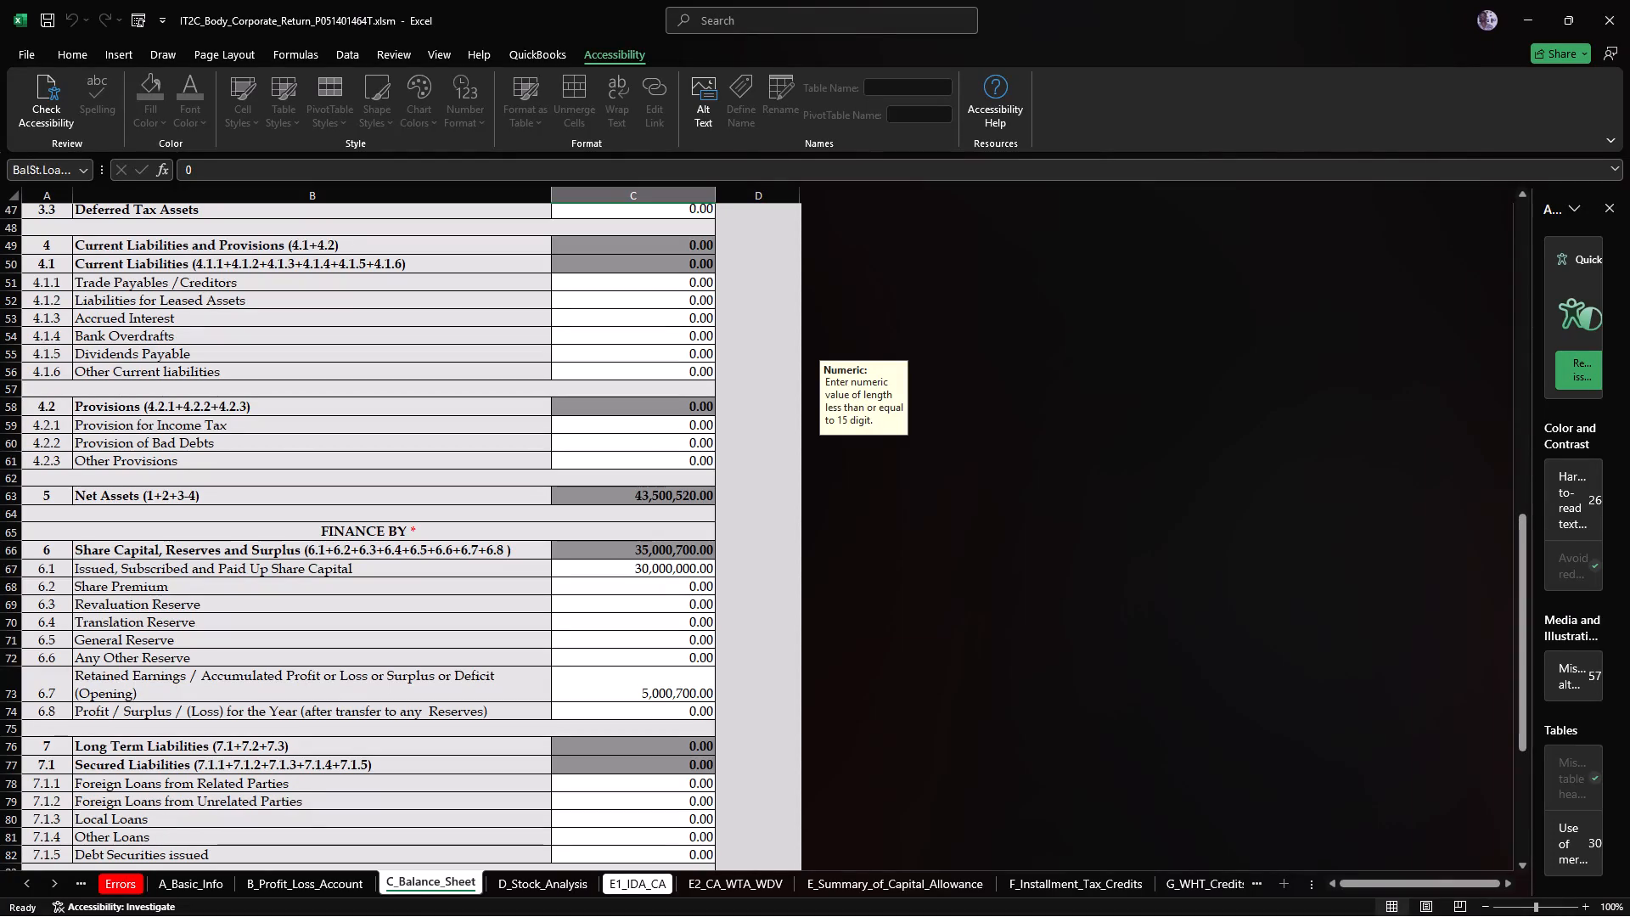
Clear the Deposits (Other than Fixed Deposit) amount under Loans and Advances in the balance sheet.
{"action": "scroll", "coordinate": [652, 481], "scroll_direction": "up", "scroll_amount": 2}
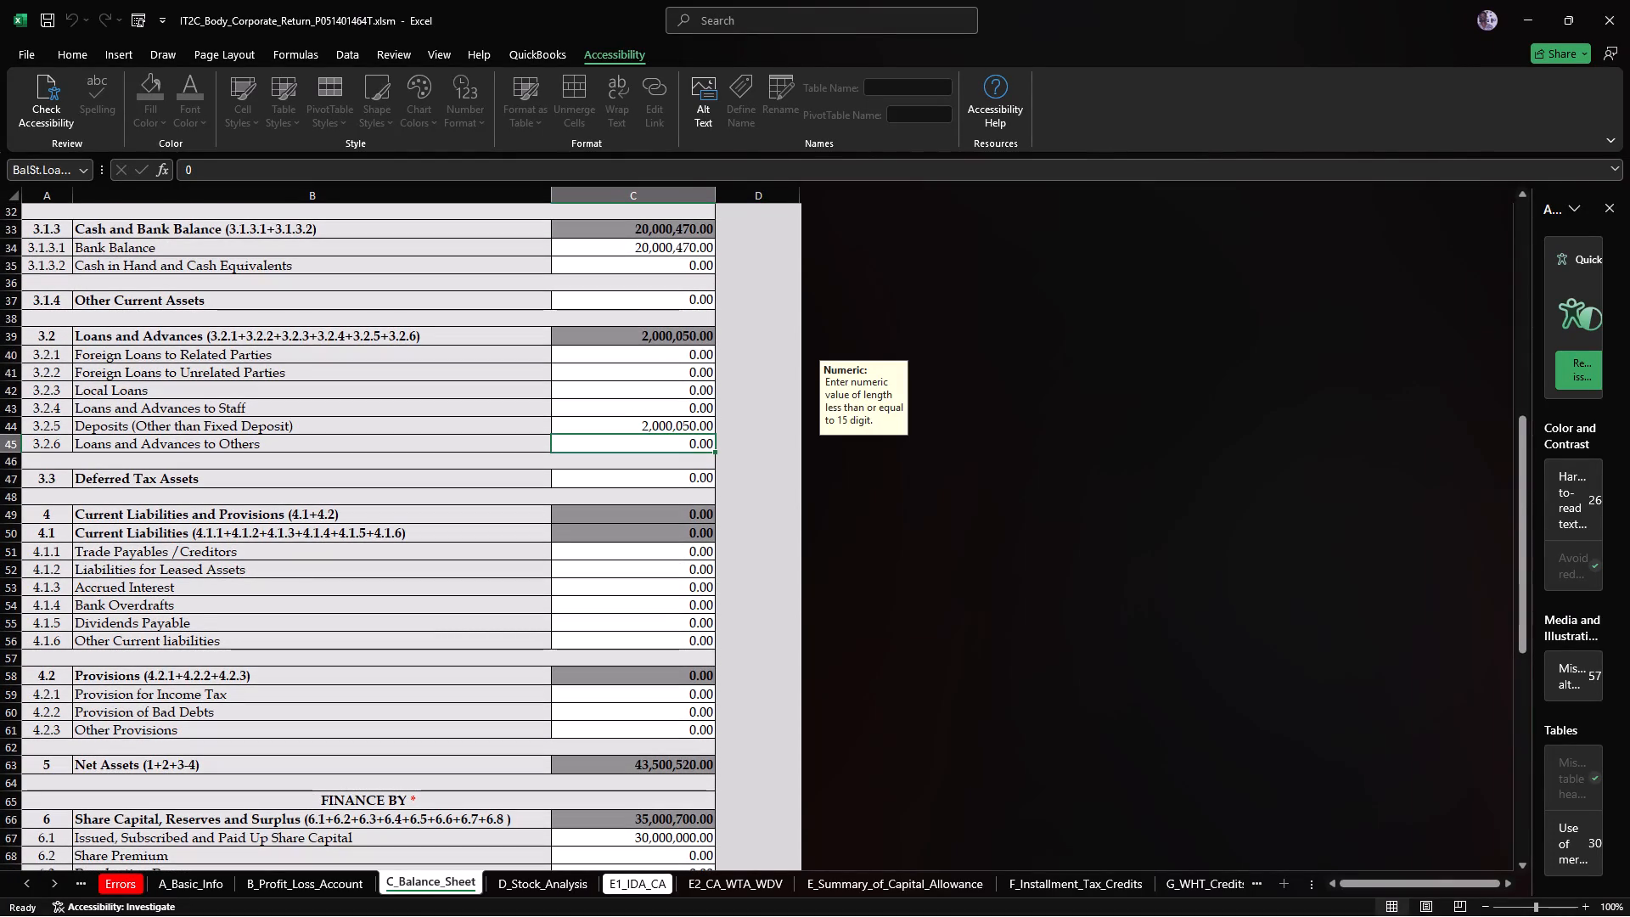
{"action": "left_click", "coordinate": [660, 425]}
{"action": "key", "text": "BackSpace"}
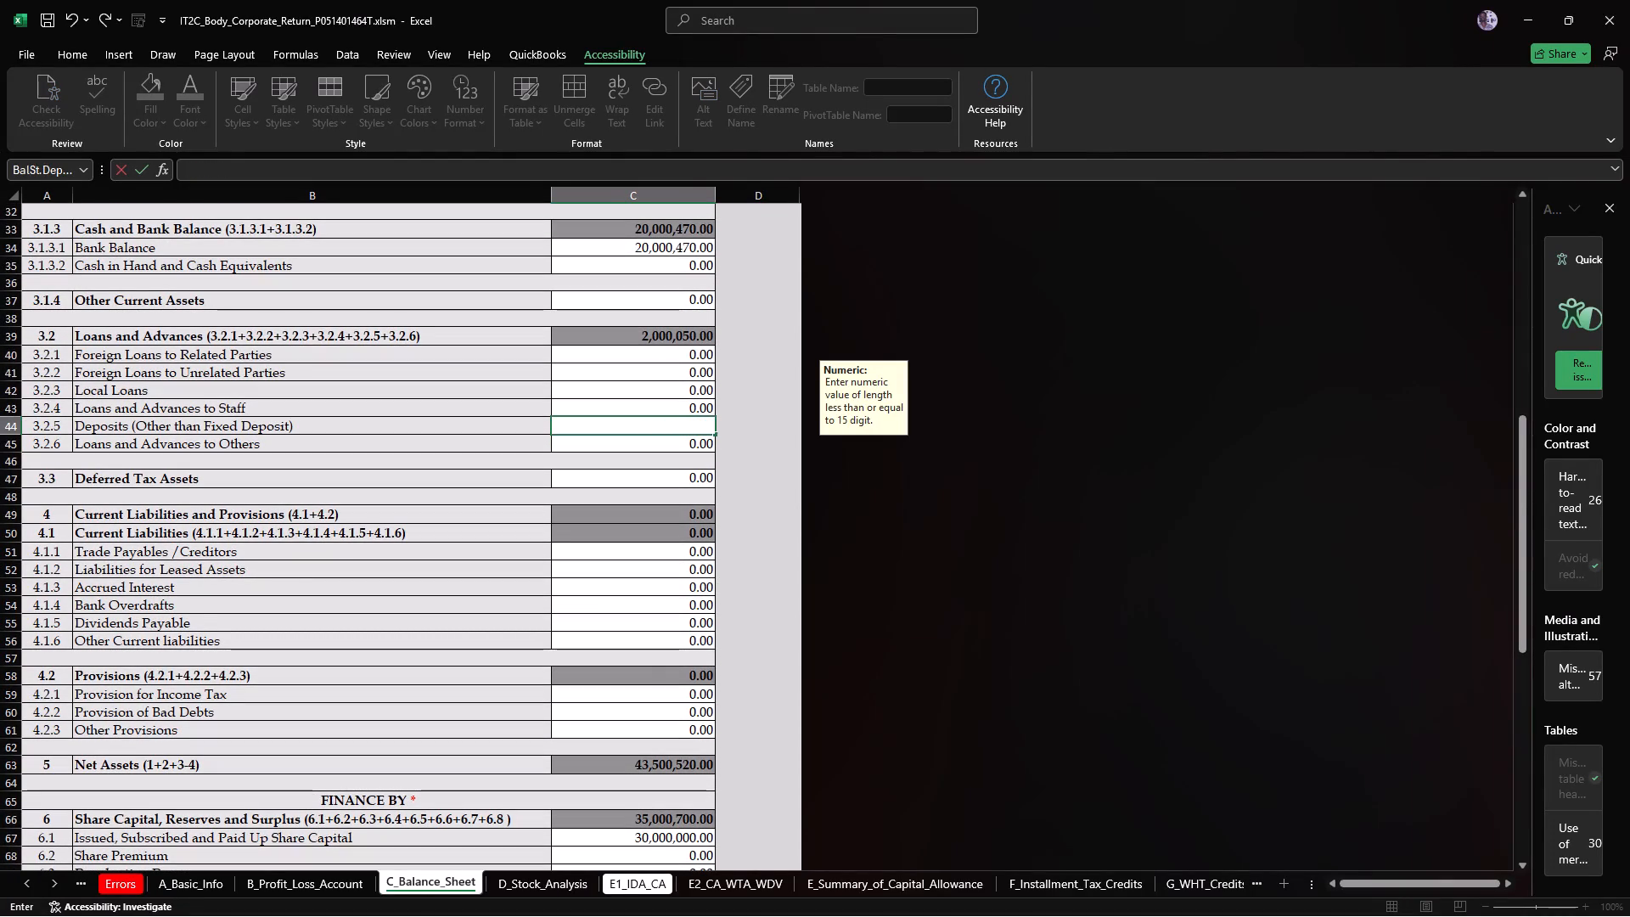
{"action": "left_click", "coordinate": [640, 567]}
Clear the Motor Vehicles amount under Fixed Assets in the balance sheet.
{"action": "scroll", "coordinate": [640, 567], "scroll_direction": "up", "scroll_amount": 2}
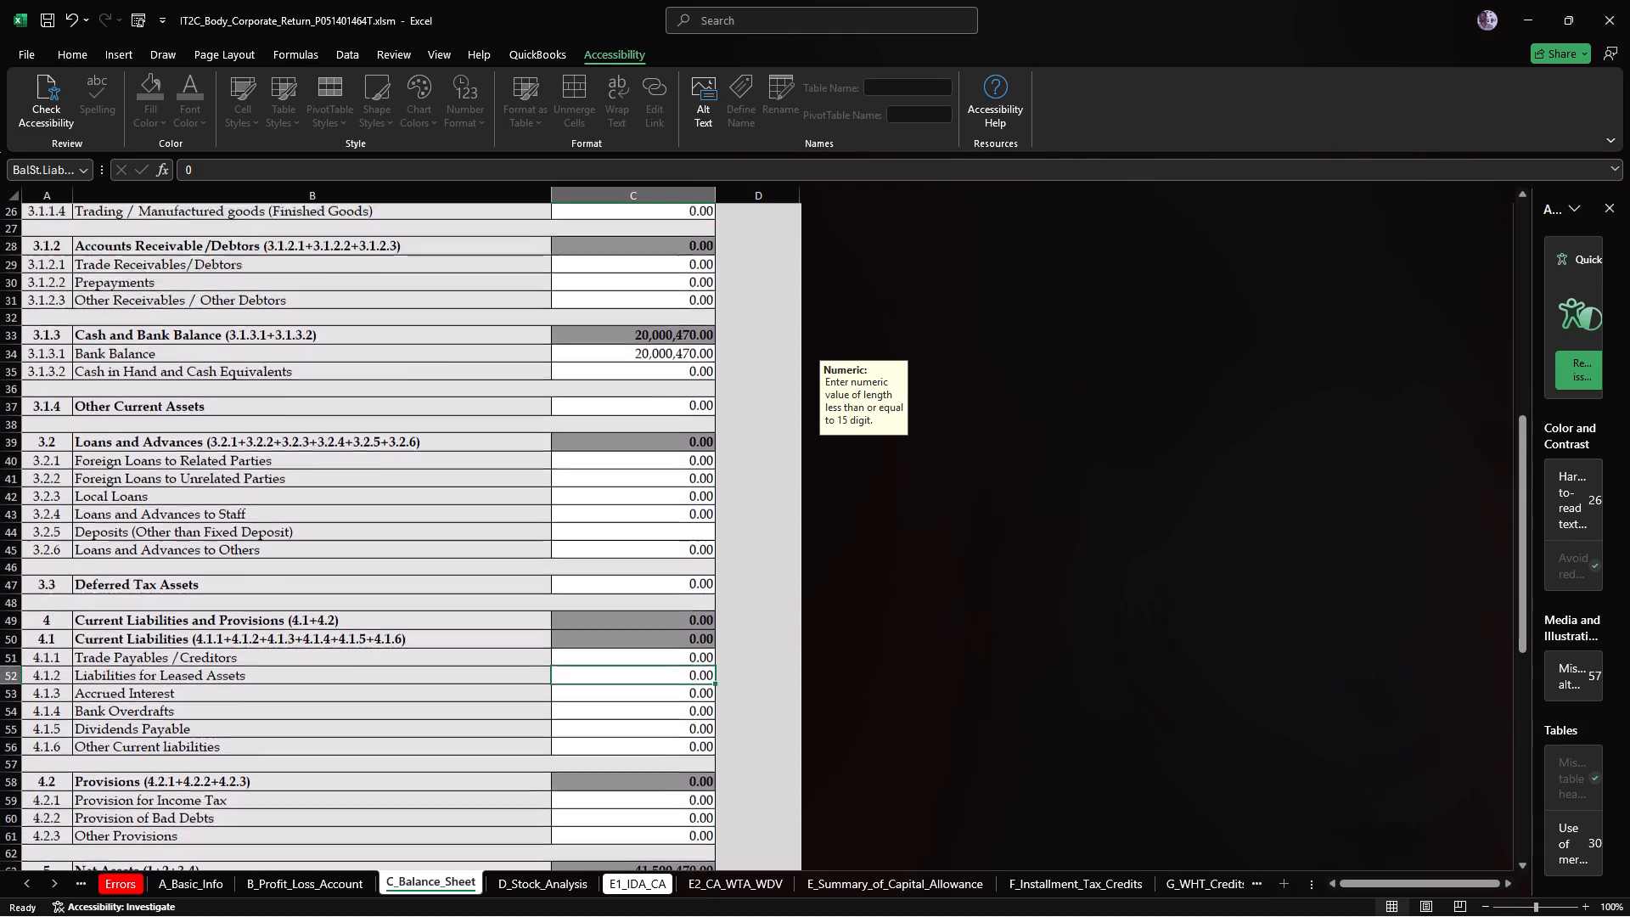
{"action": "scroll", "coordinate": [638, 467], "scroll_direction": "up", "scroll_amount": 3}
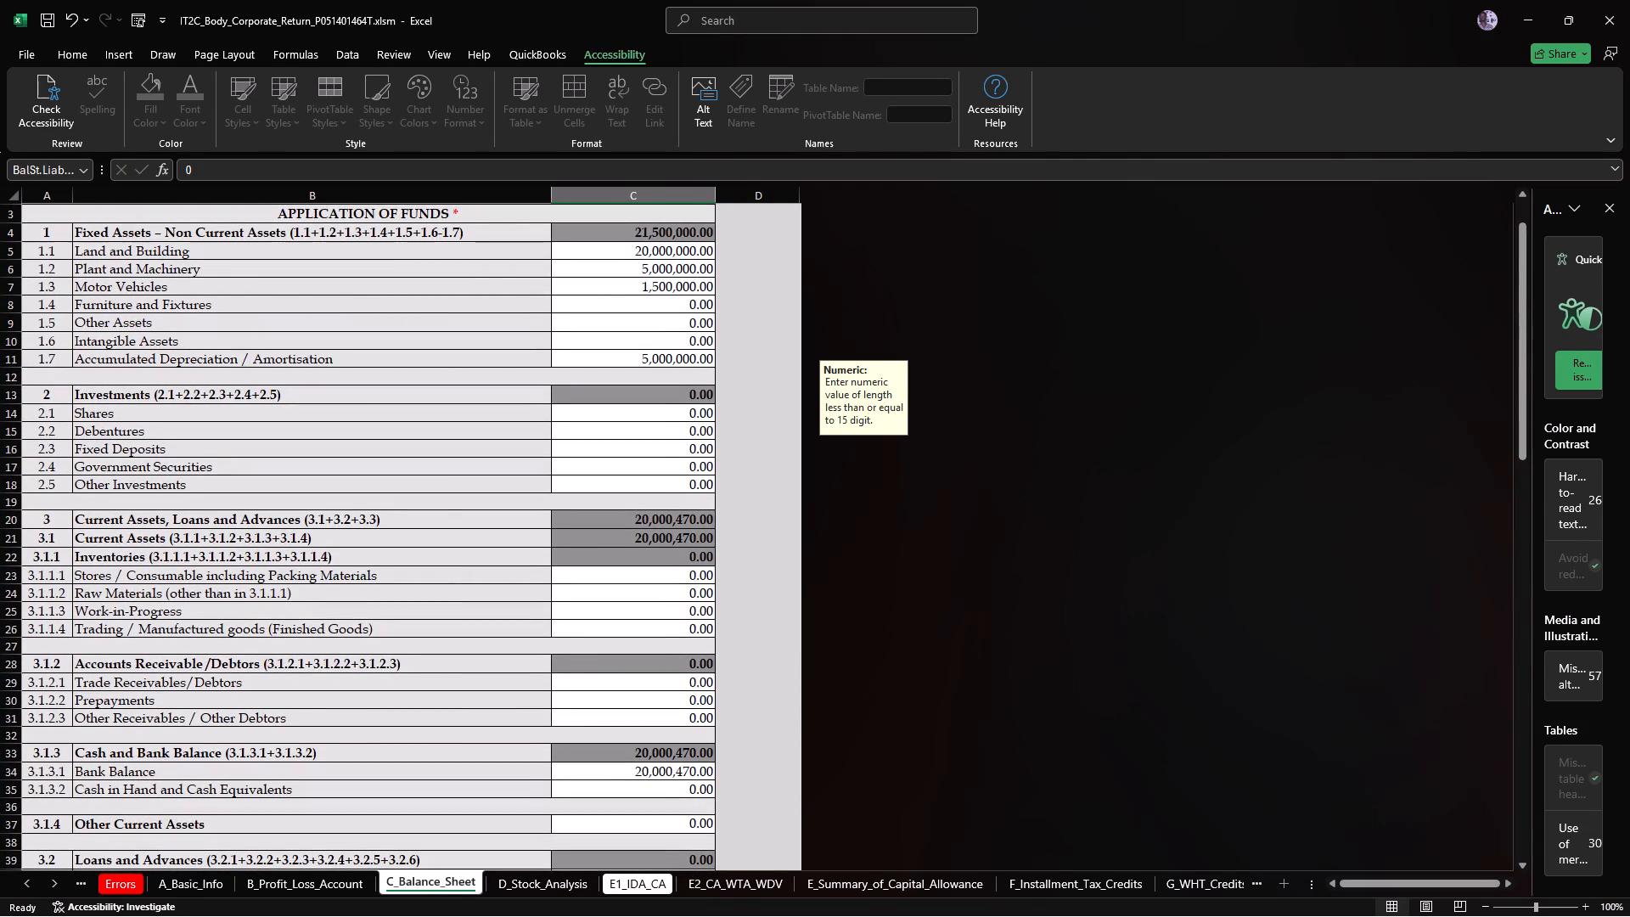
{"action": "left_click", "coordinate": [660, 291]}
{"action": "key", "text": "BackSpace"}
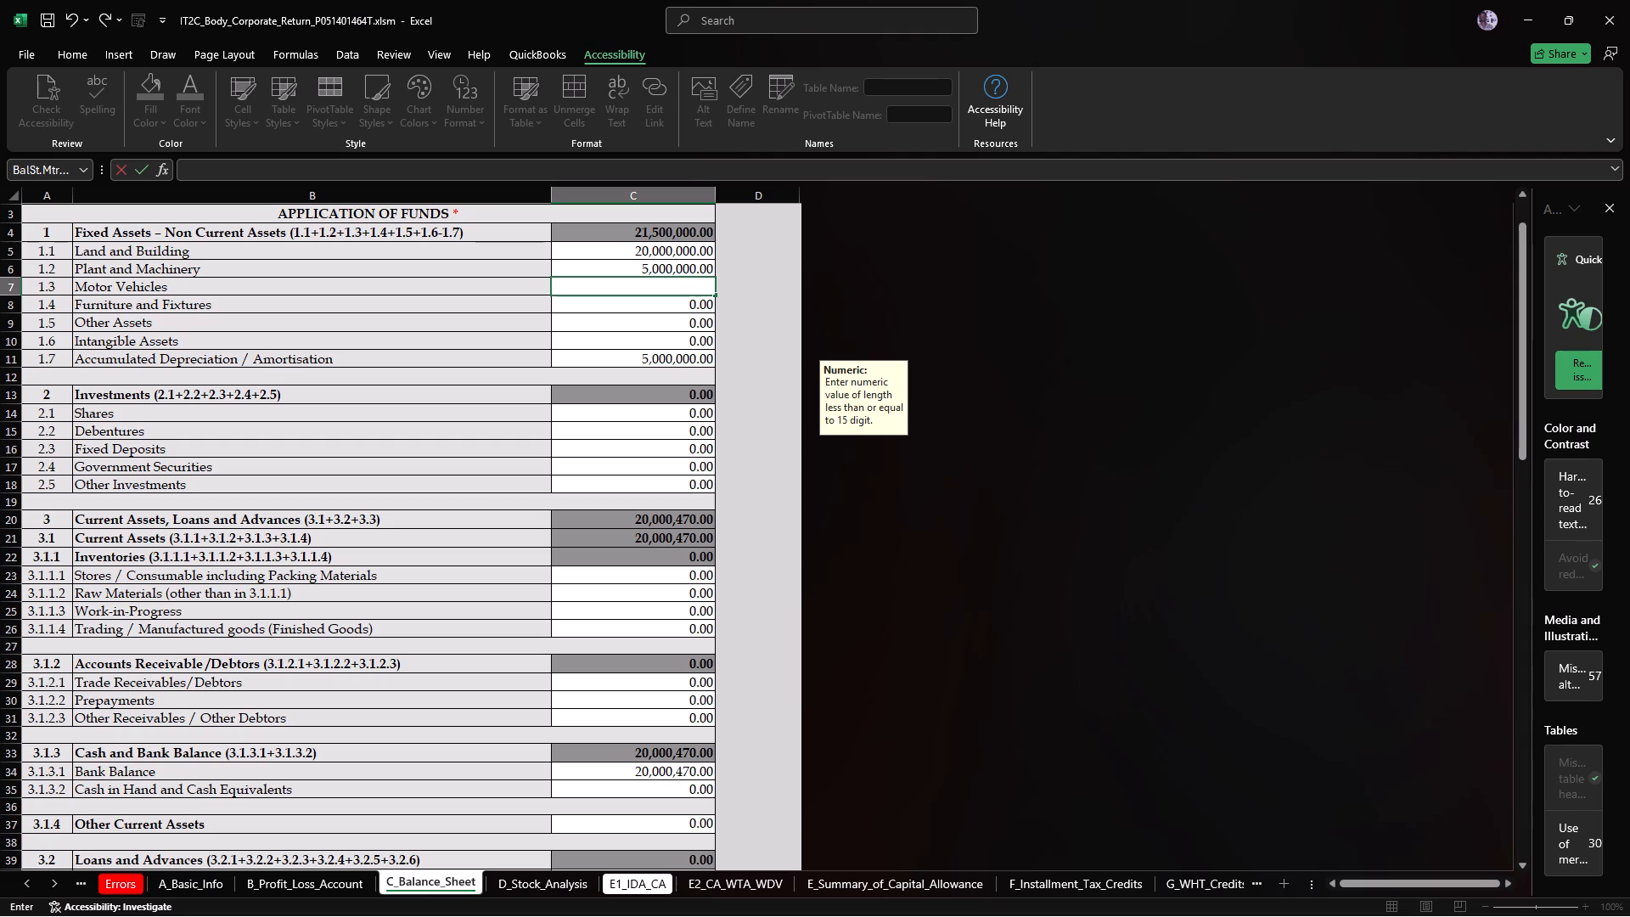
{"action": "left_click", "coordinate": [661, 444]}
Set Accumulated Depreciation / Amortisation under Fixed Assets to 10,000,000.
{"action": "scroll", "coordinate": [645, 512], "scroll_direction": "down", "scroll_amount": 3}
{"action": "scroll", "coordinate": [645, 512], "scroll_direction": "up", "scroll_amount": 1}
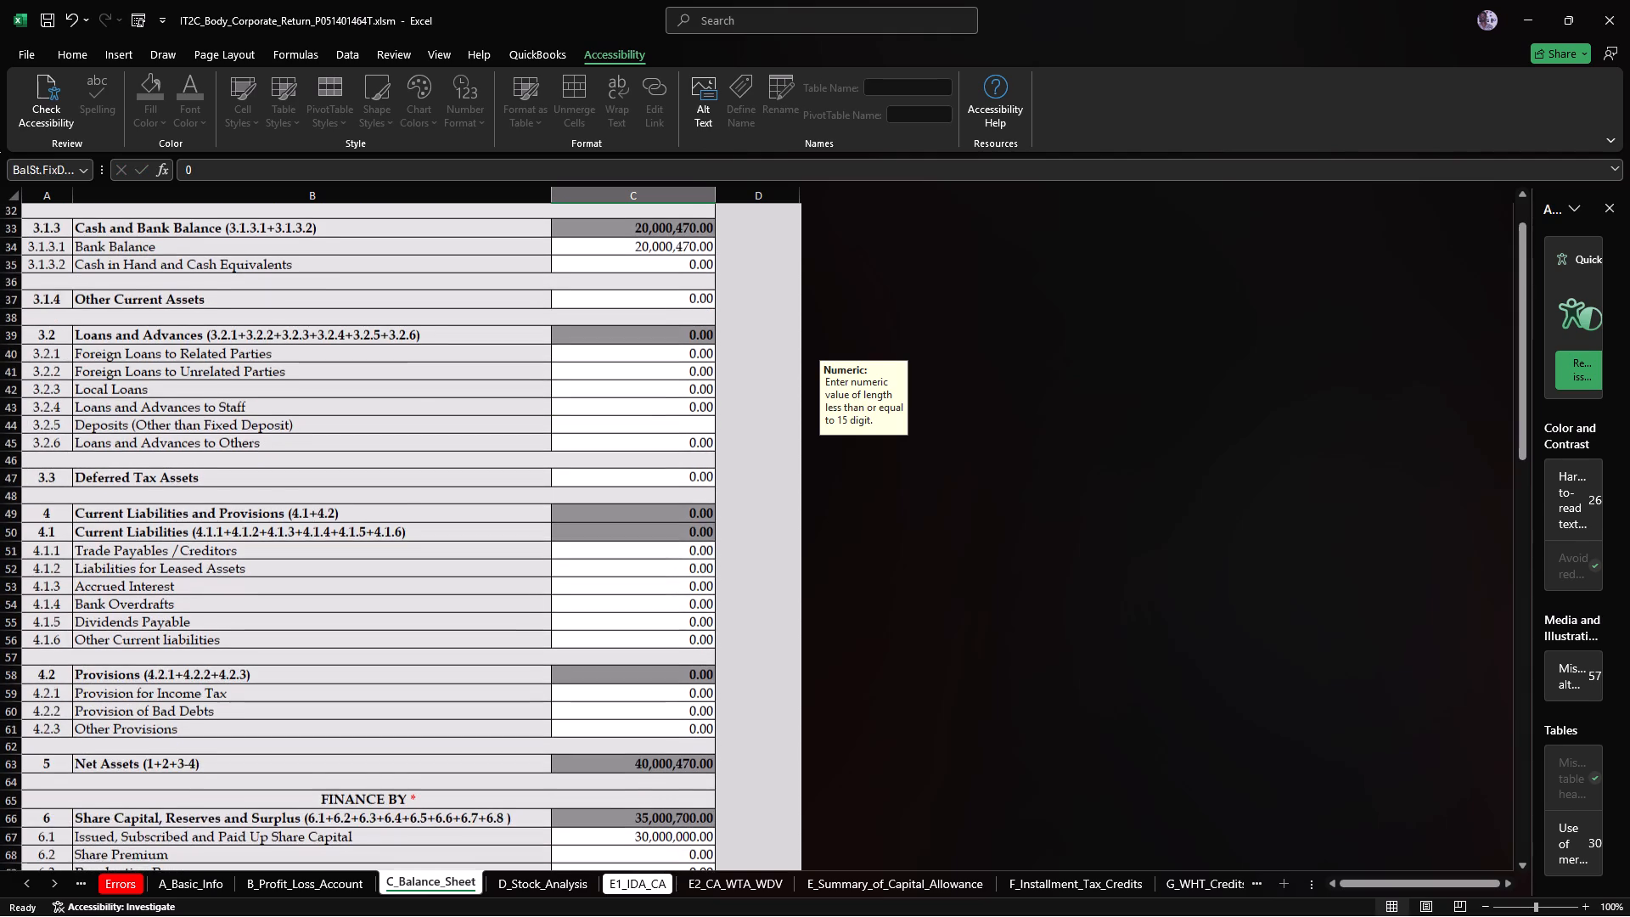
{"action": "scroll", "coordinate": [645, 512], "scroll_direction": "up", "scroll_amount": 2}
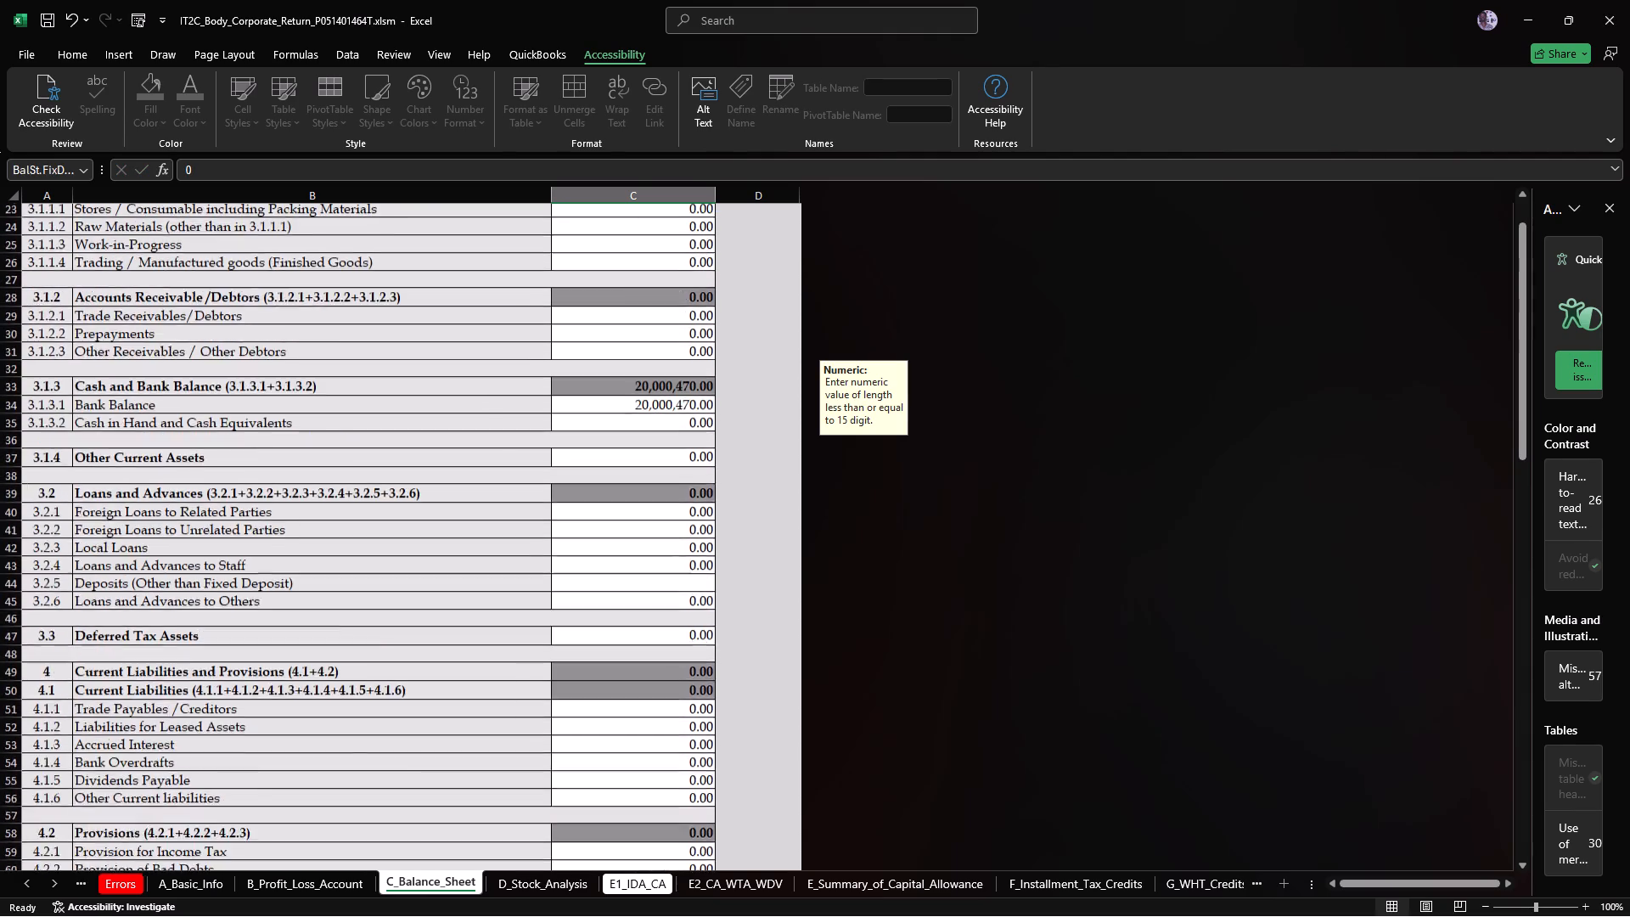
{"action": "scroll", "coordinate": [645, 512], "scroll_direction": "up", "scroll_amount": 3}
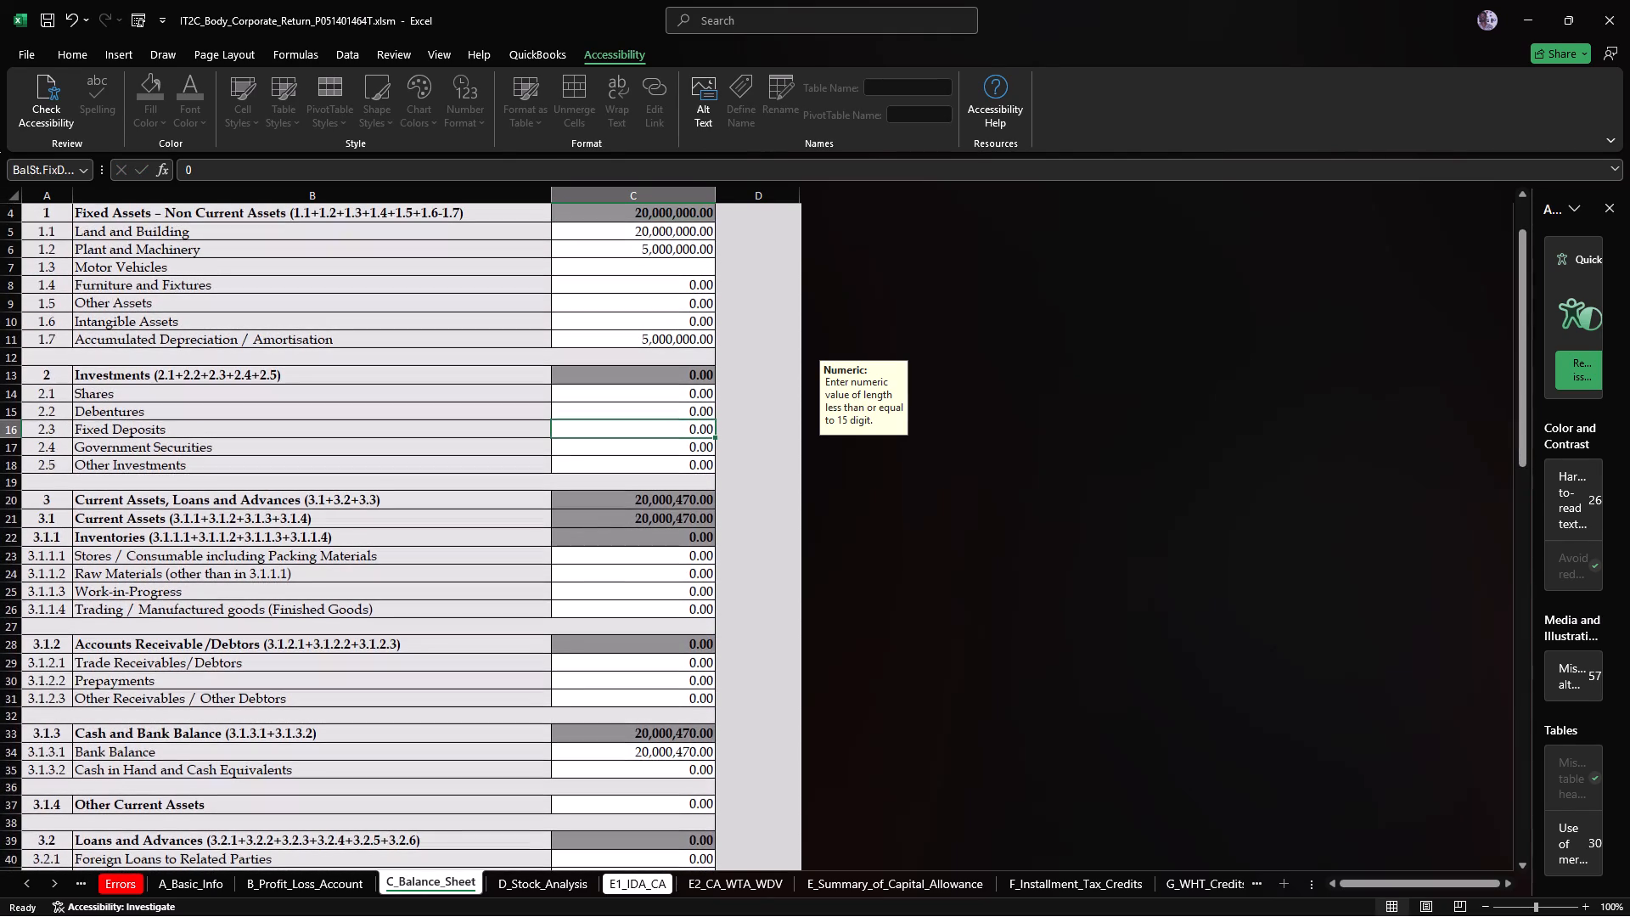
{"action": "left_click", "coordinate": [664, 346]}
{"action": "key", "text": "BackSpace"}
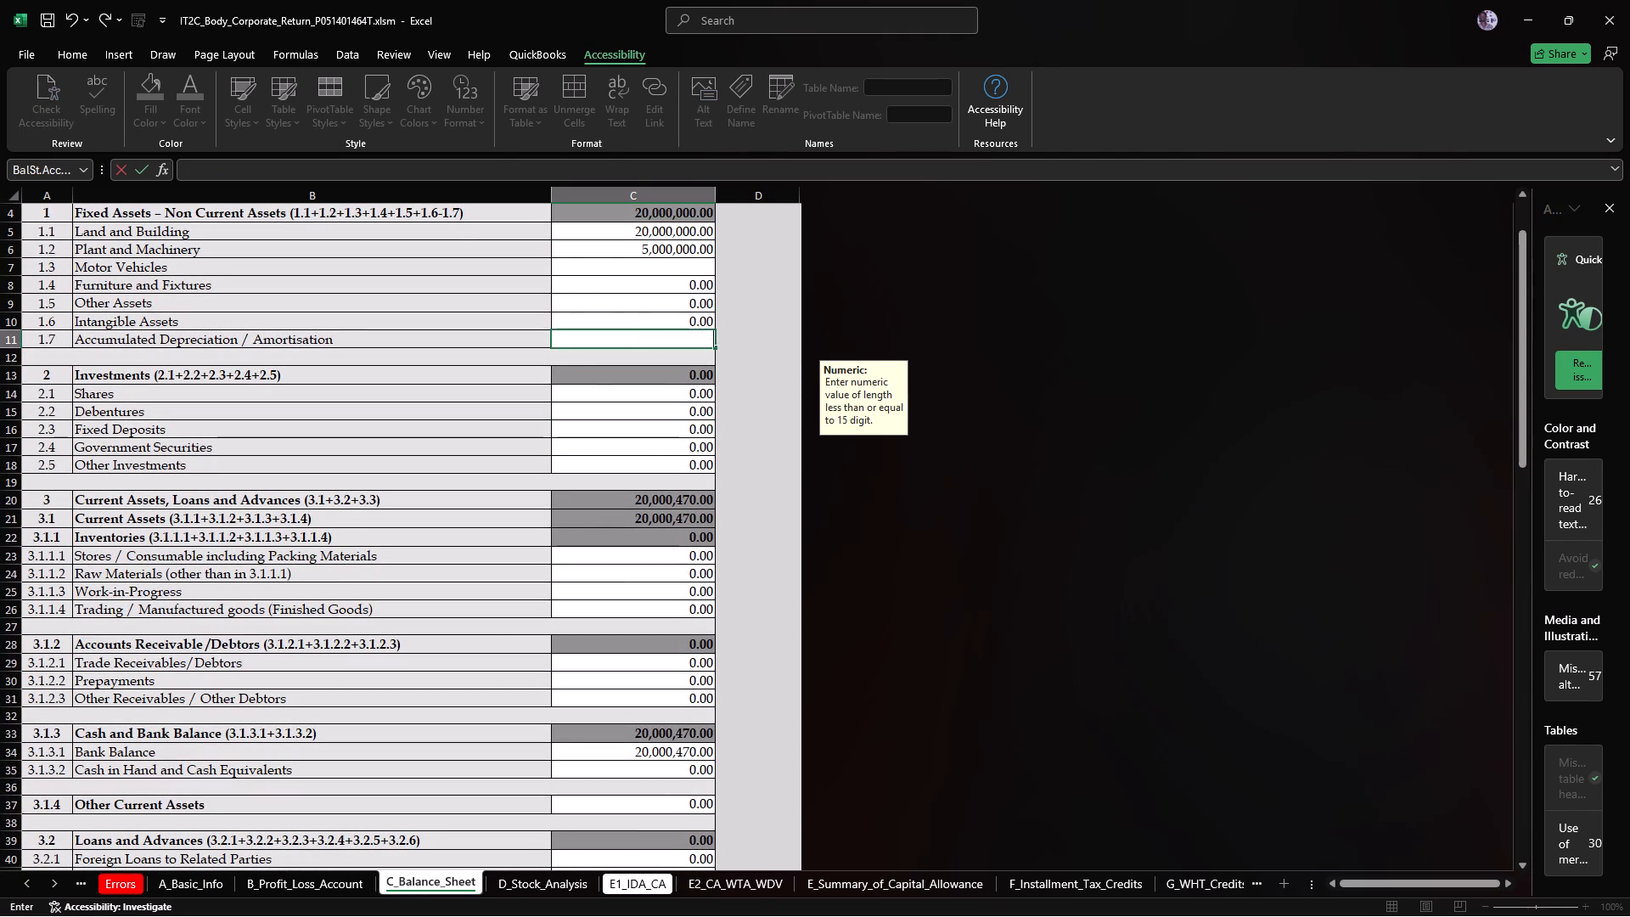
{"action": "left_click", "coordinate": [655, 452]}
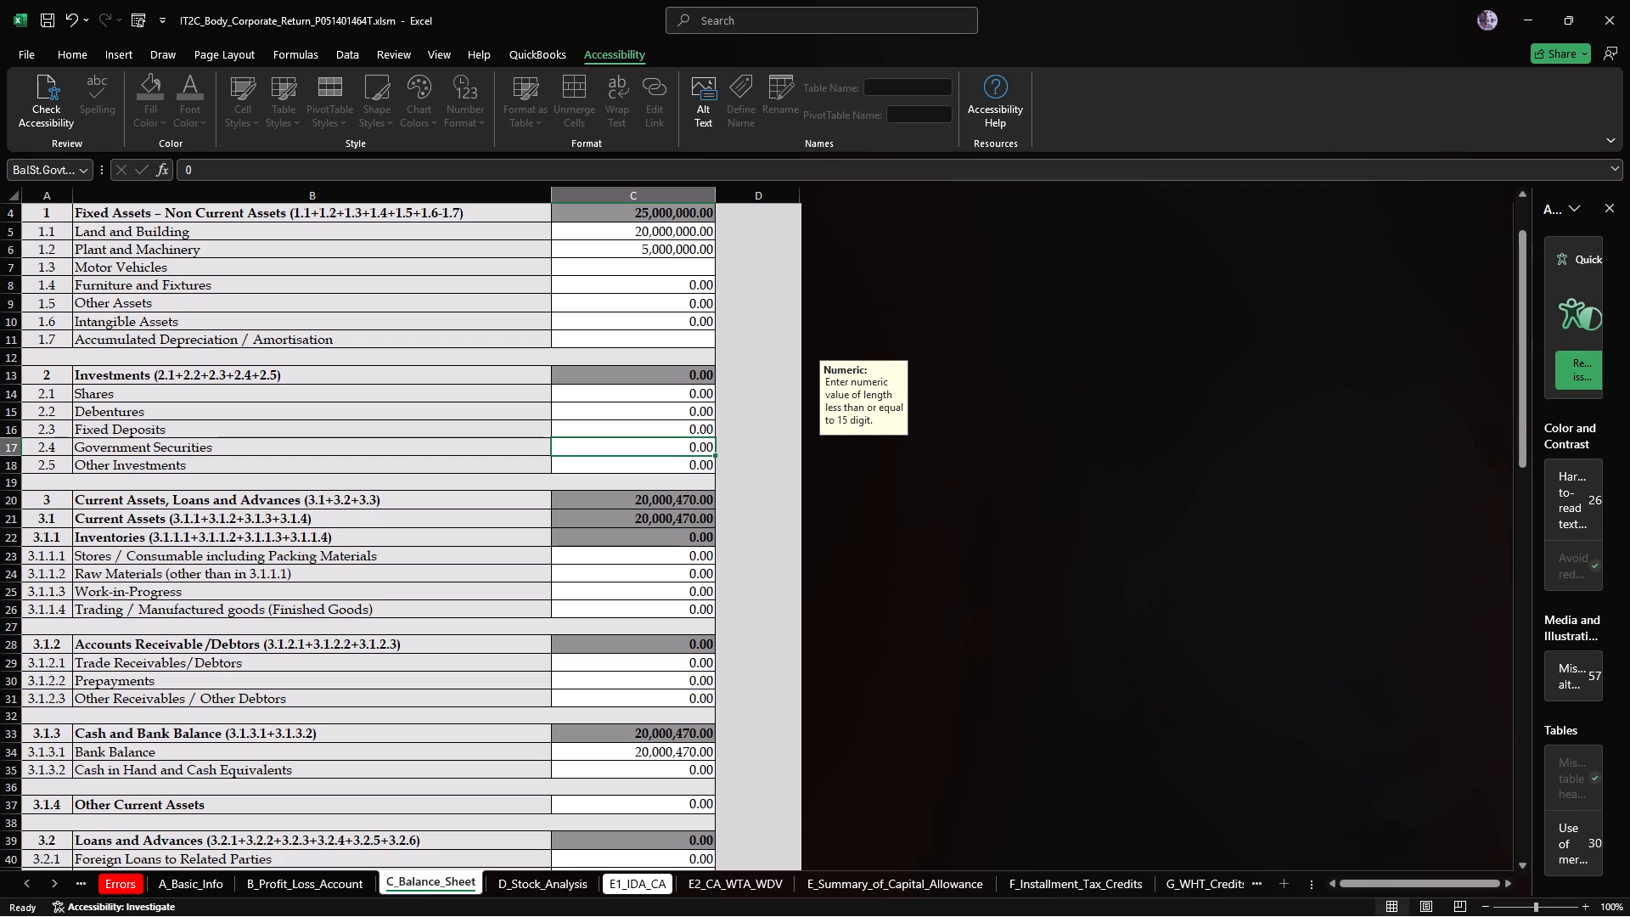
{"action": "left_click", "coordinate": [646, 336]}
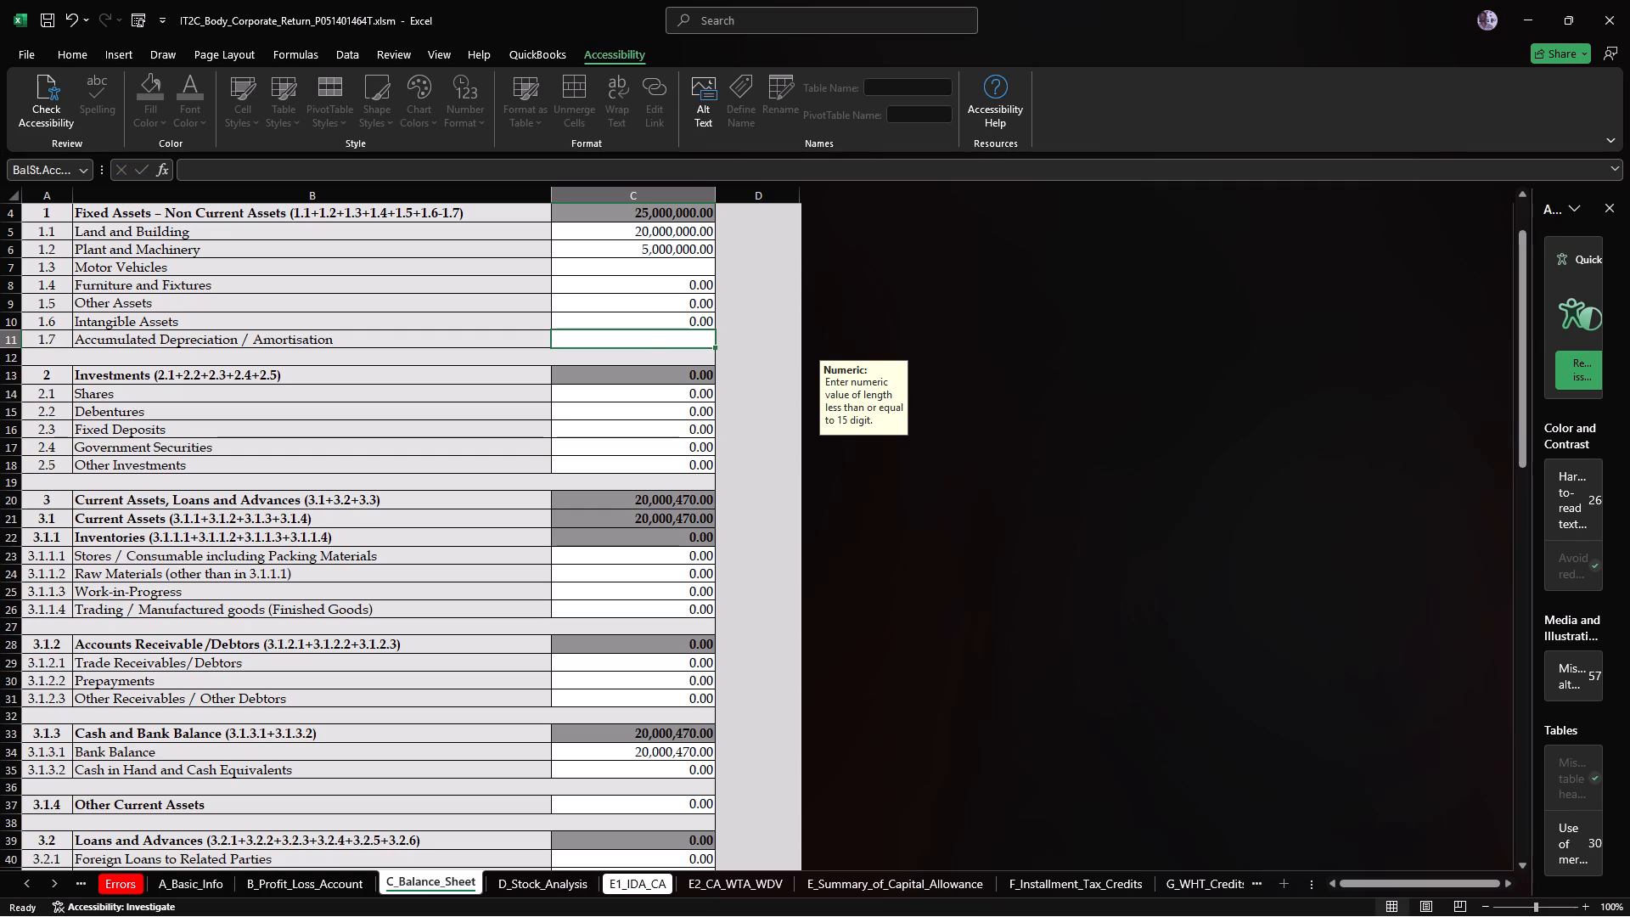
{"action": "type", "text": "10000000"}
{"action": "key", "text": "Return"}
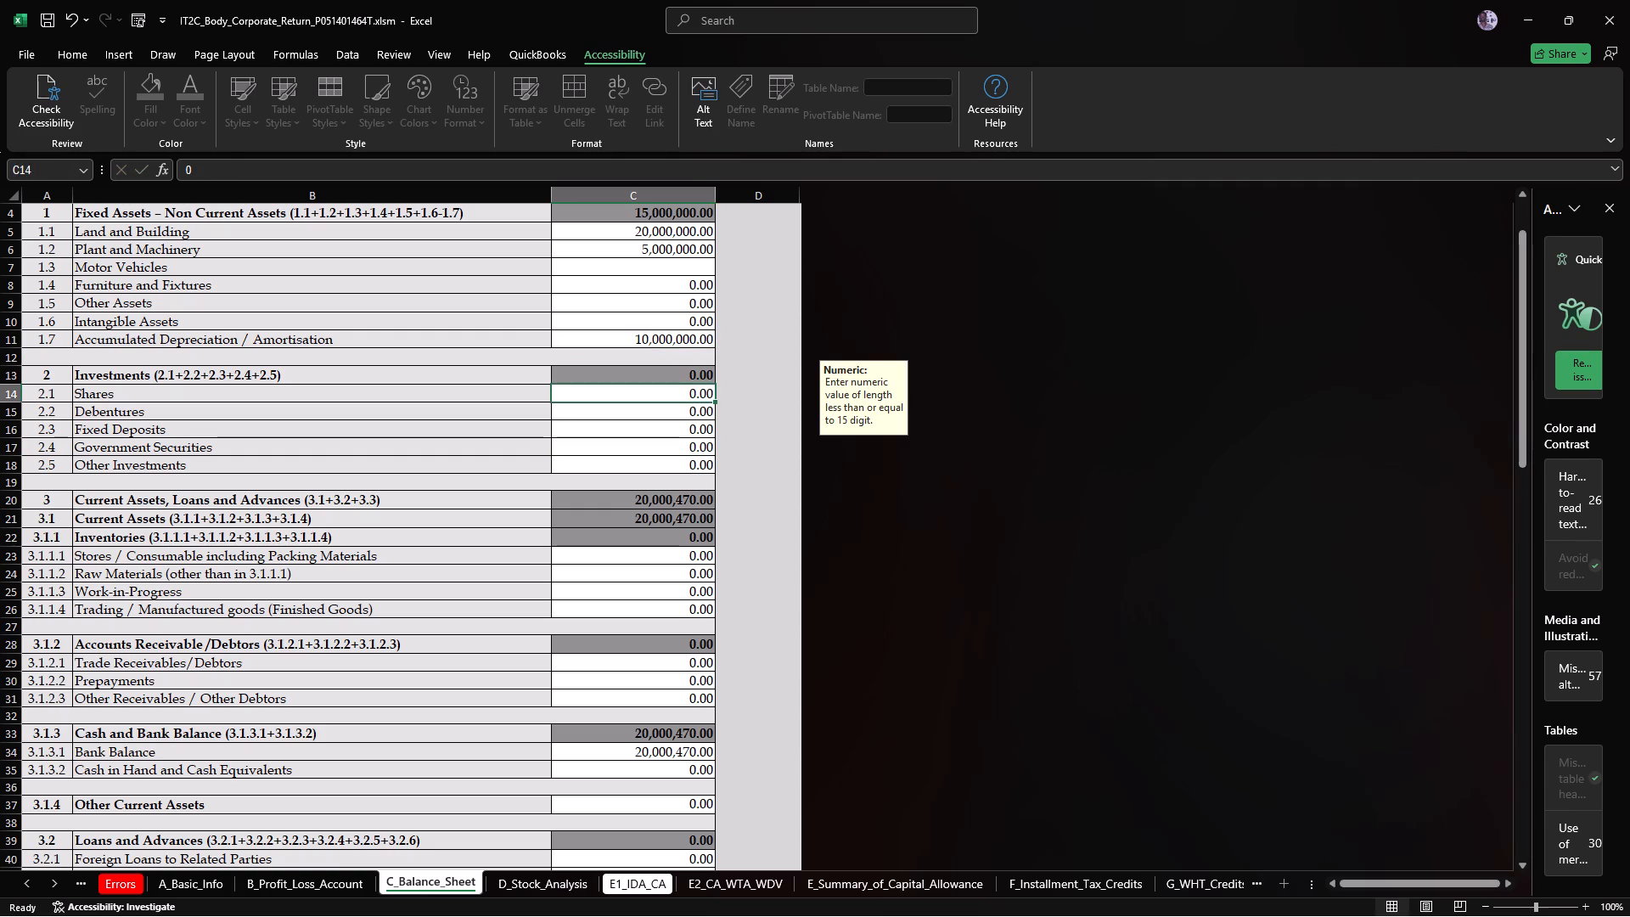
Set the opening Retained Earnings / Accumulated Profit or Loss in the Finance By section to 5,000,470.
{"action": "scroll", "coordinate": [655, 565], "scroll_direction": "down", "scroll_amount": 3}
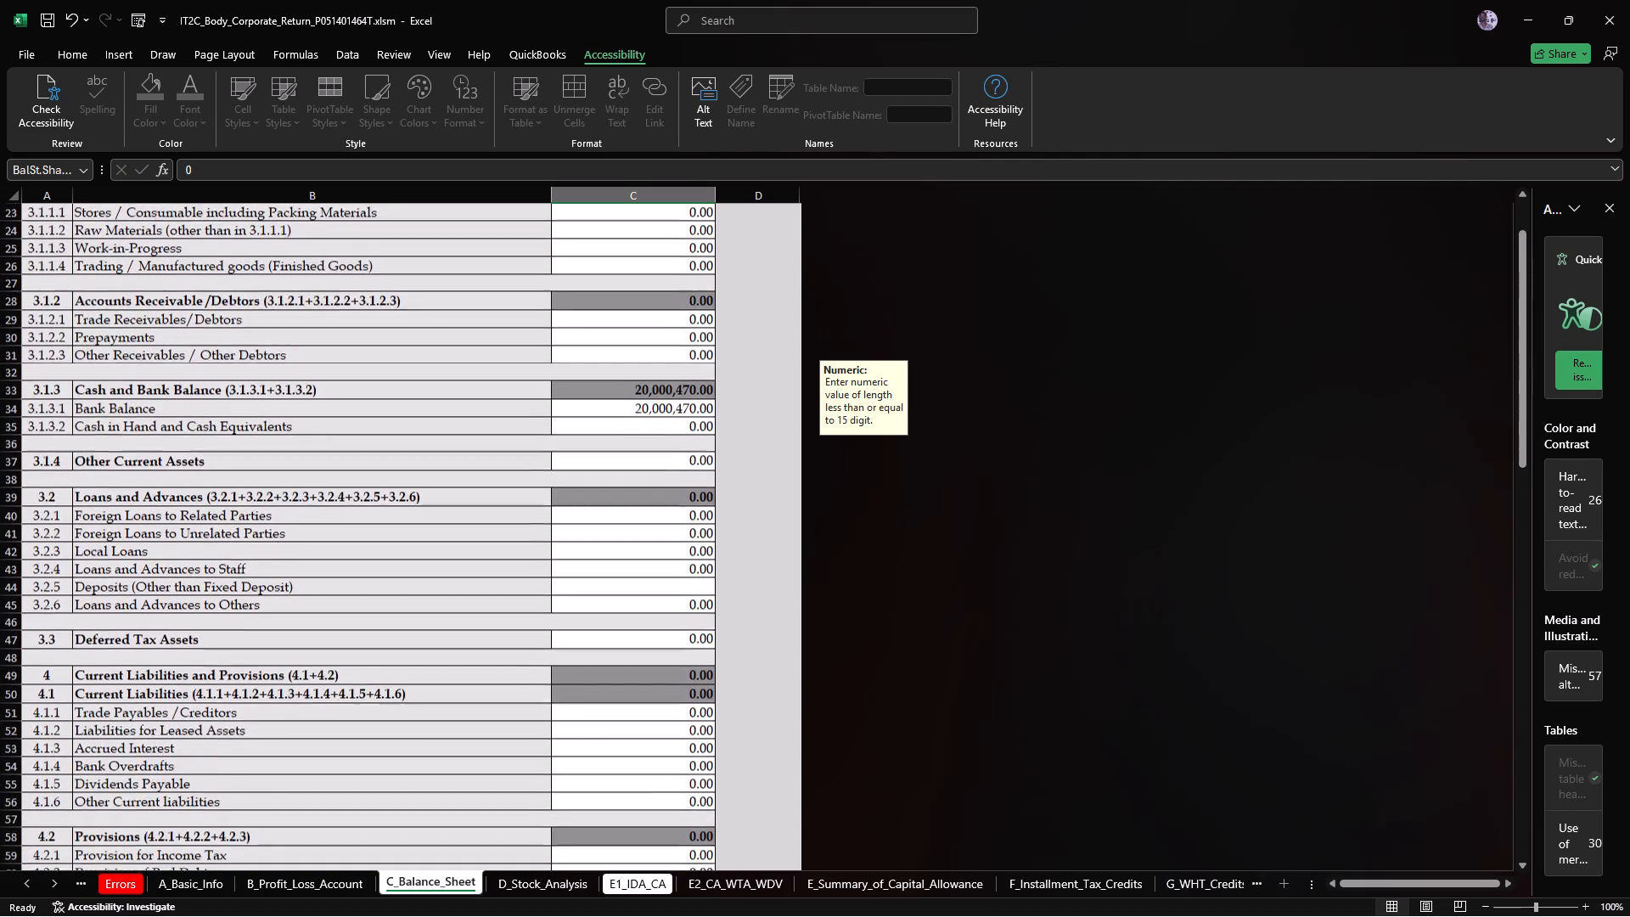
{"action": "scroll", "coordinate": [655, 565], "scroll_direction": "down", "scroll_amount": 3}
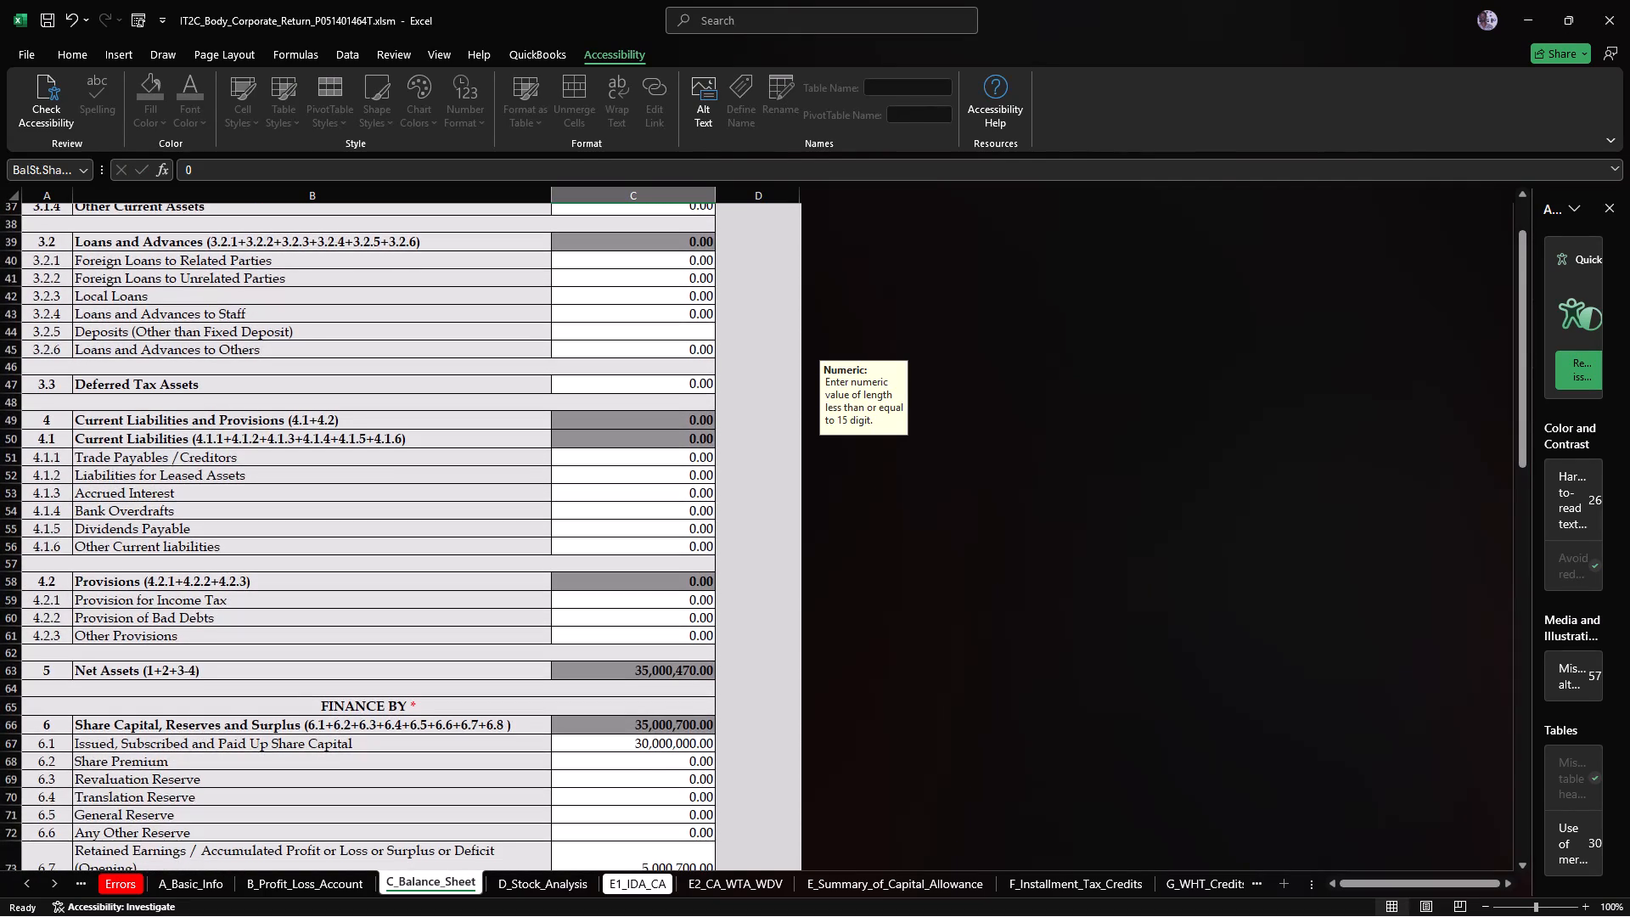
{"action": "scroll", "coordinate": [655, 565], "scroll_direction": "down", "scroll_amount": 2}
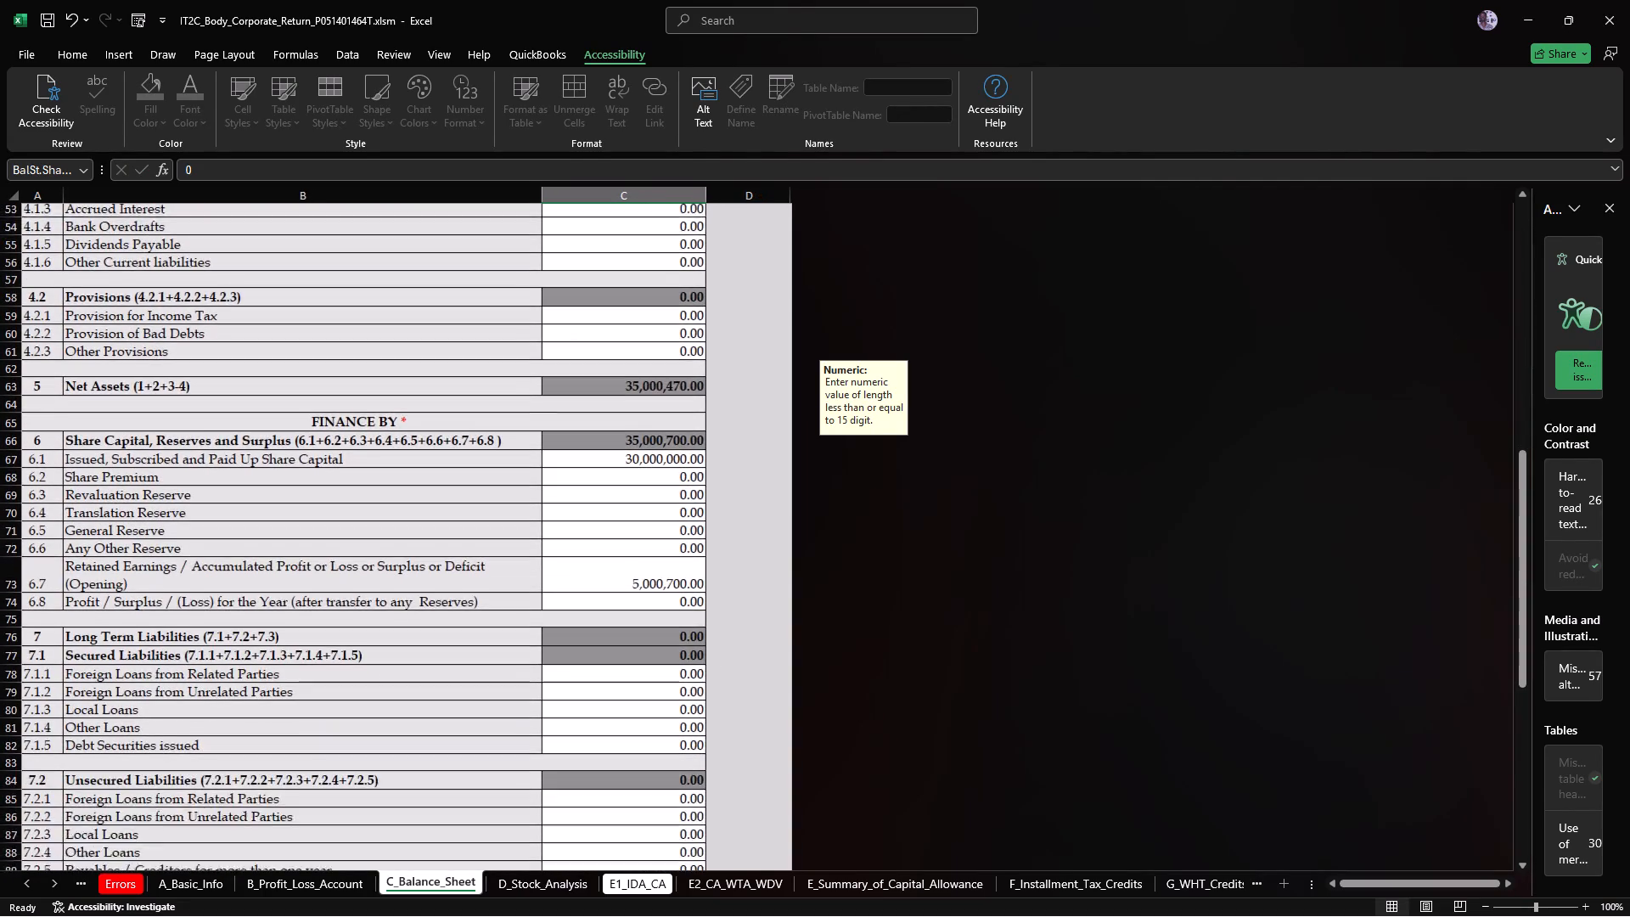
{"action": "scroll", "coordinate": [655, 565], "scroll_direction": "down", "scroll_amount": 1}
{"action": "left_click", "coordinate": [679, 521]}
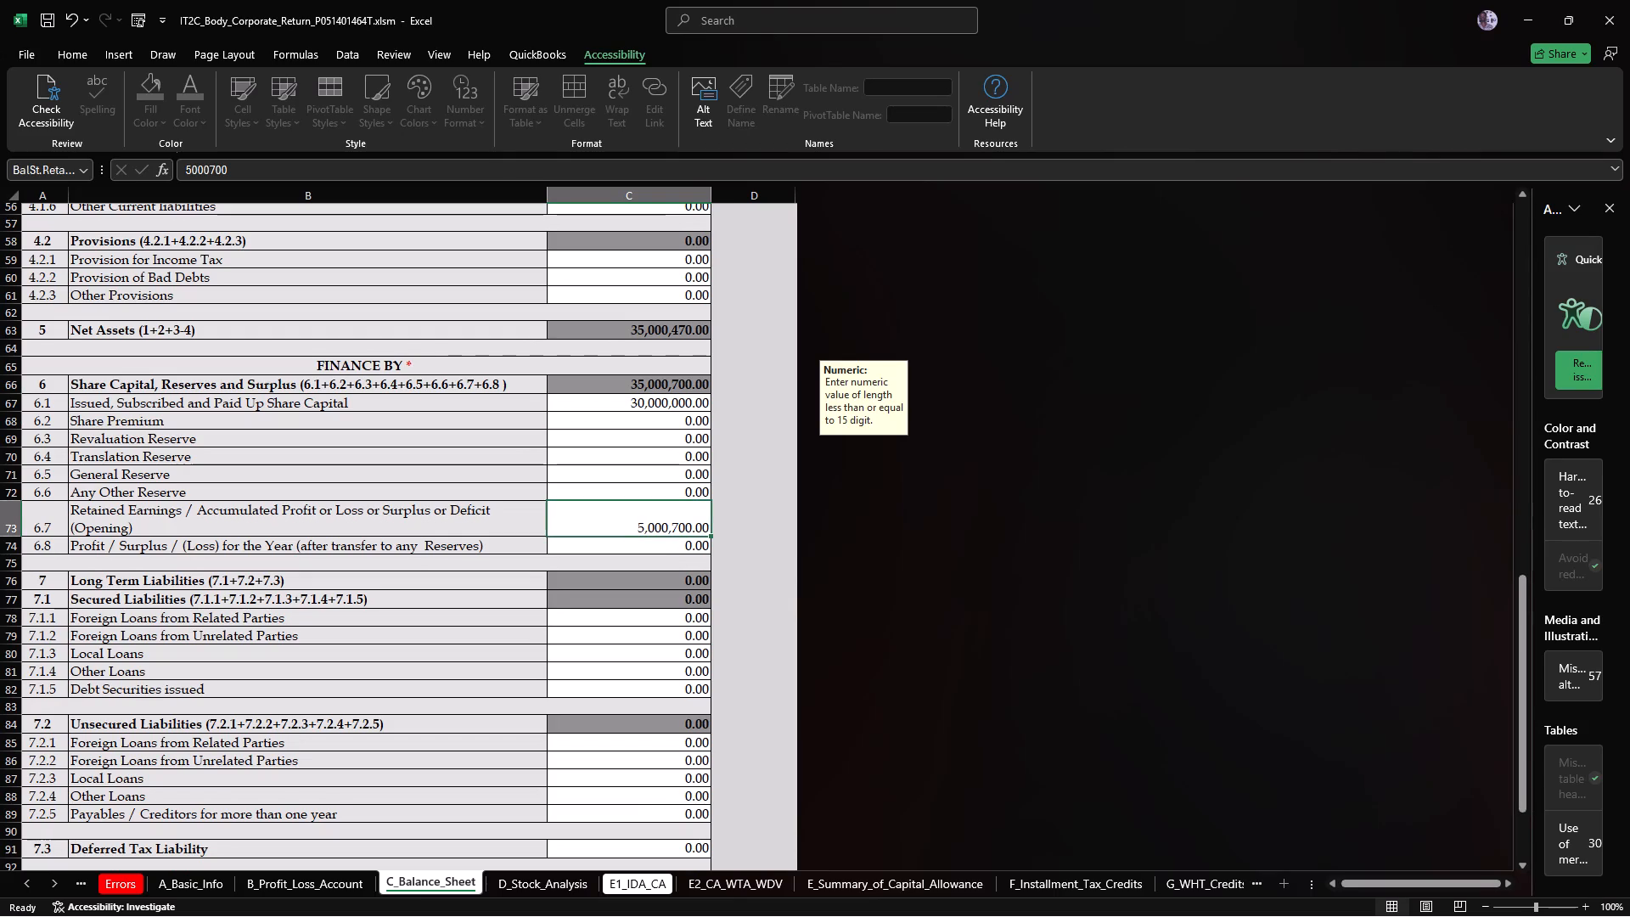
{"action": "left_click", "coordinate": [228, 172]}
{"action": "key", "text": "BackSpace"}
{"action": "key", "text": "BackSpace"}
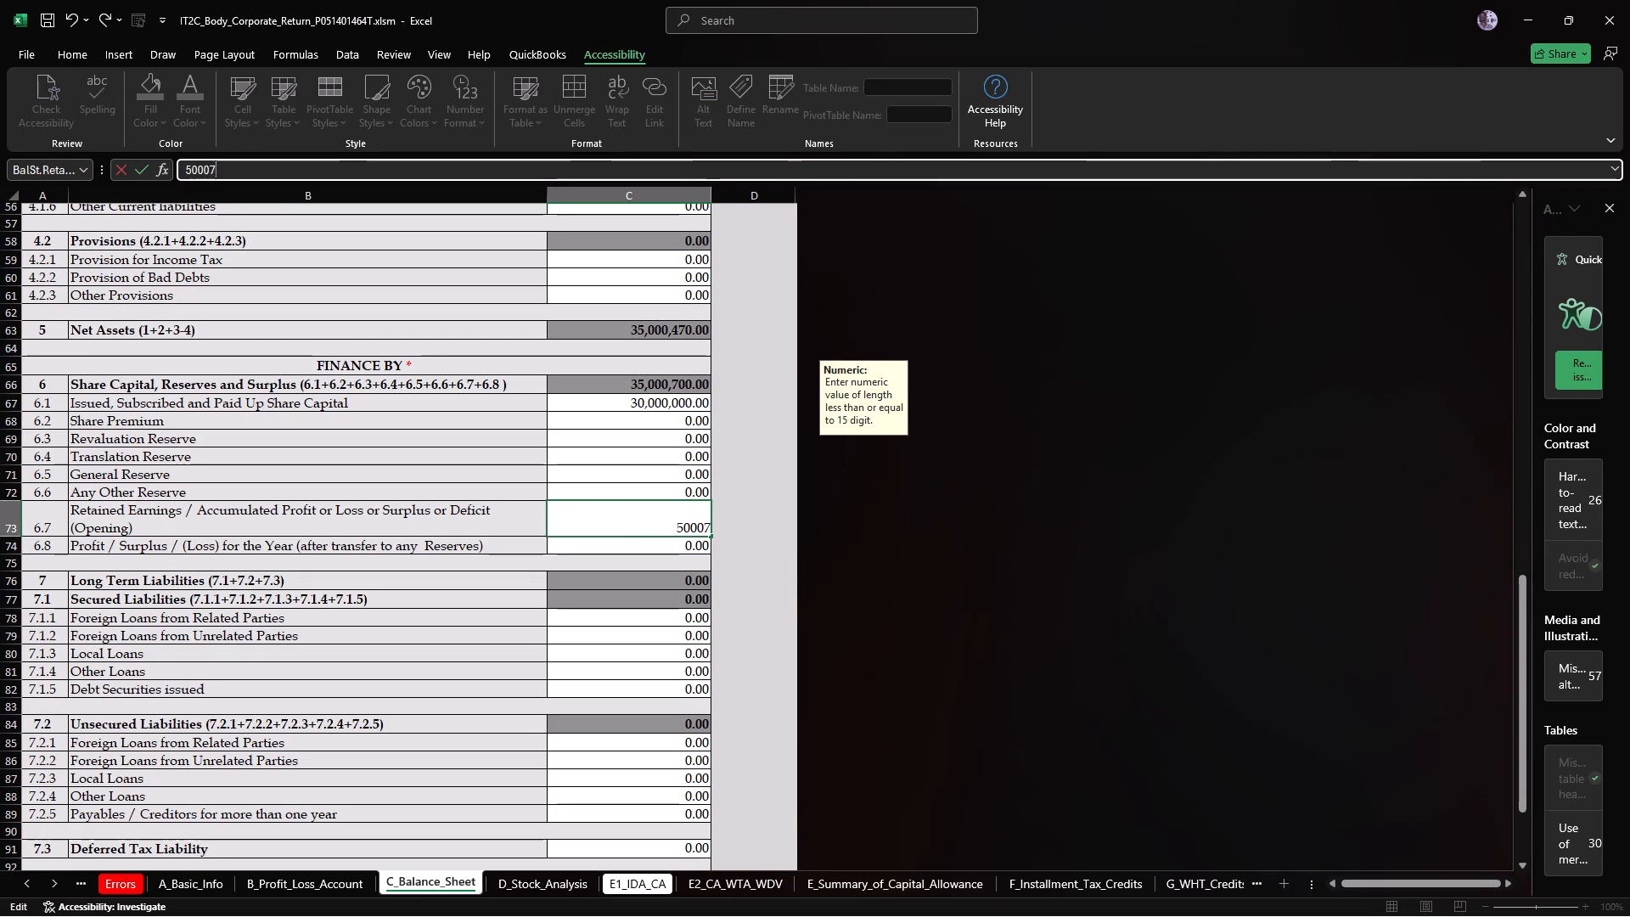
{"action": "key", "text": "BackSpace"}
{"action": "type", "text": "470"}
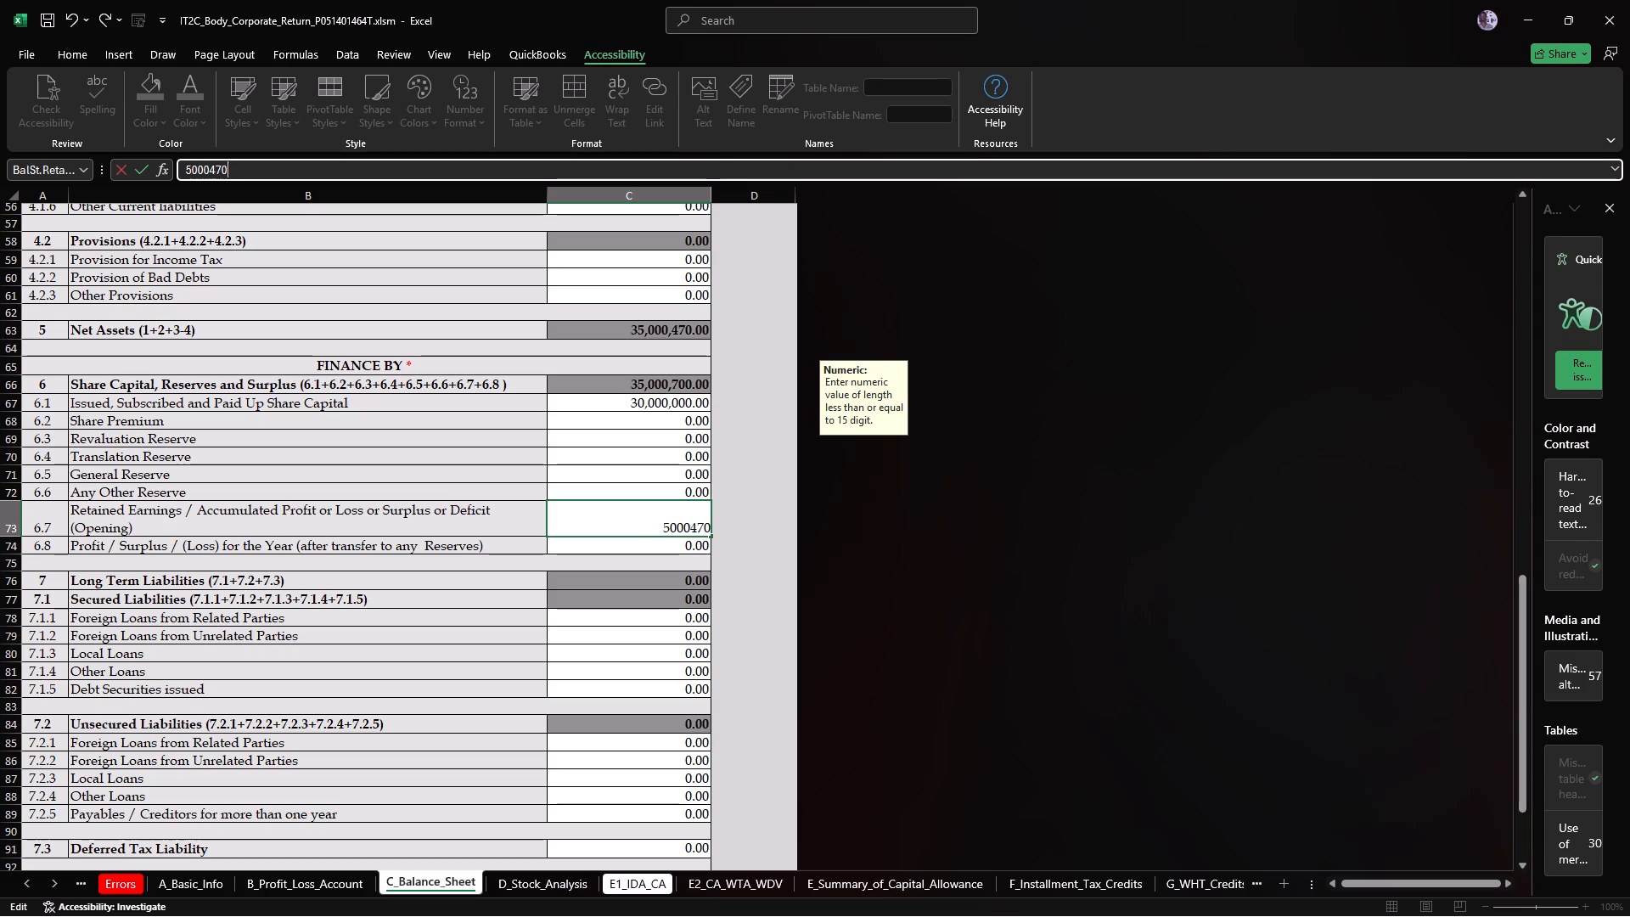
{"action": "key", "text": "Return"}
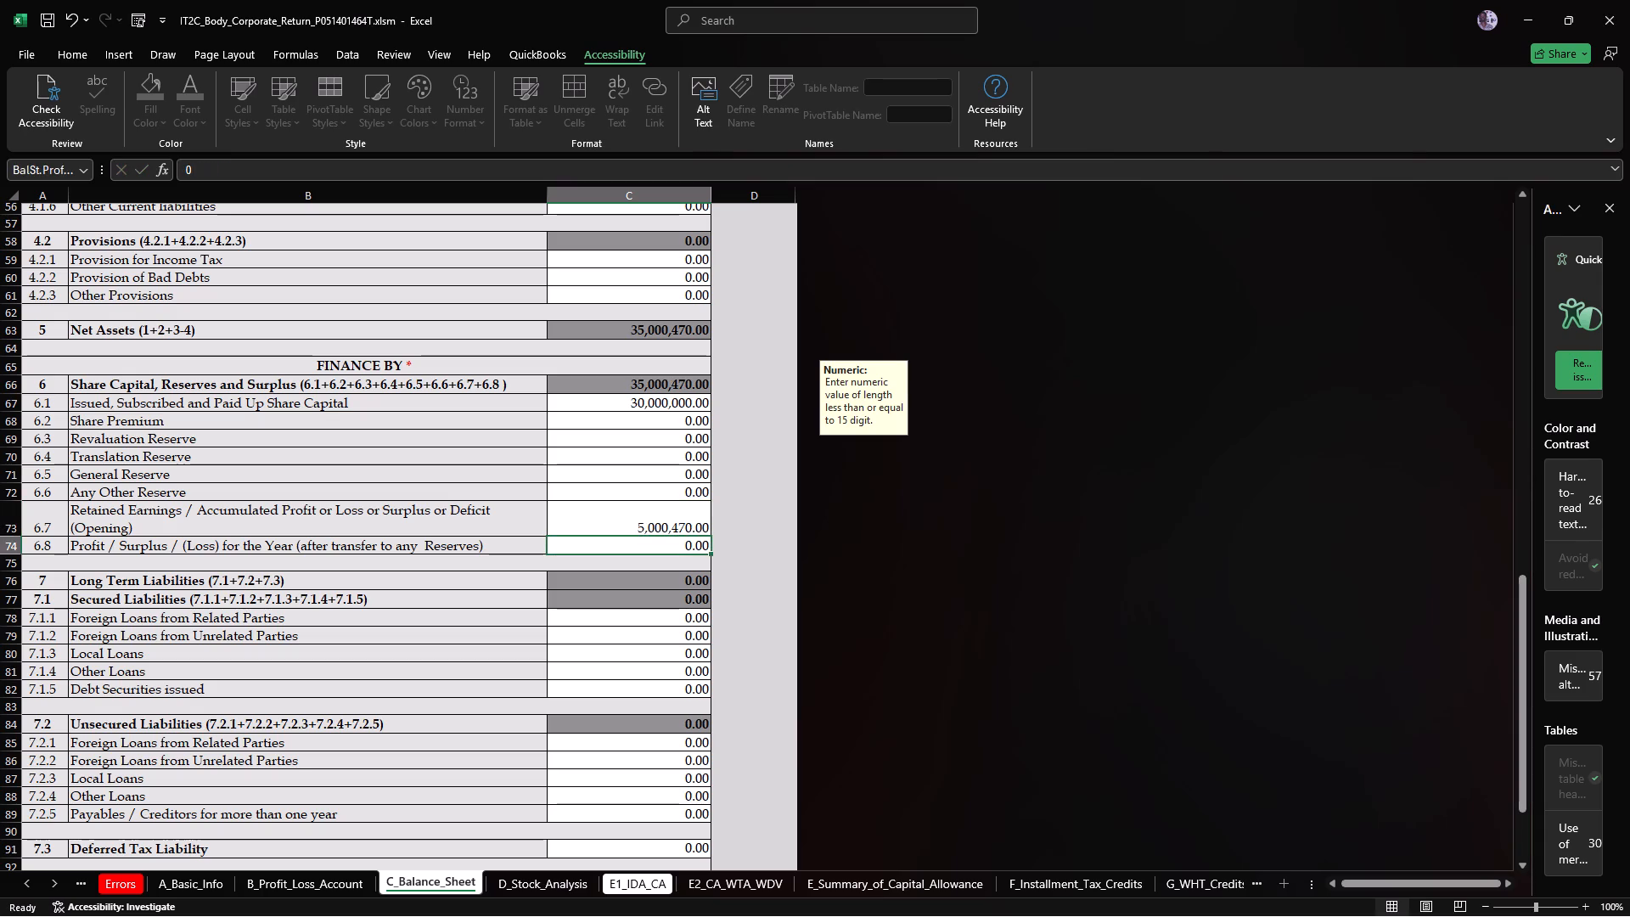
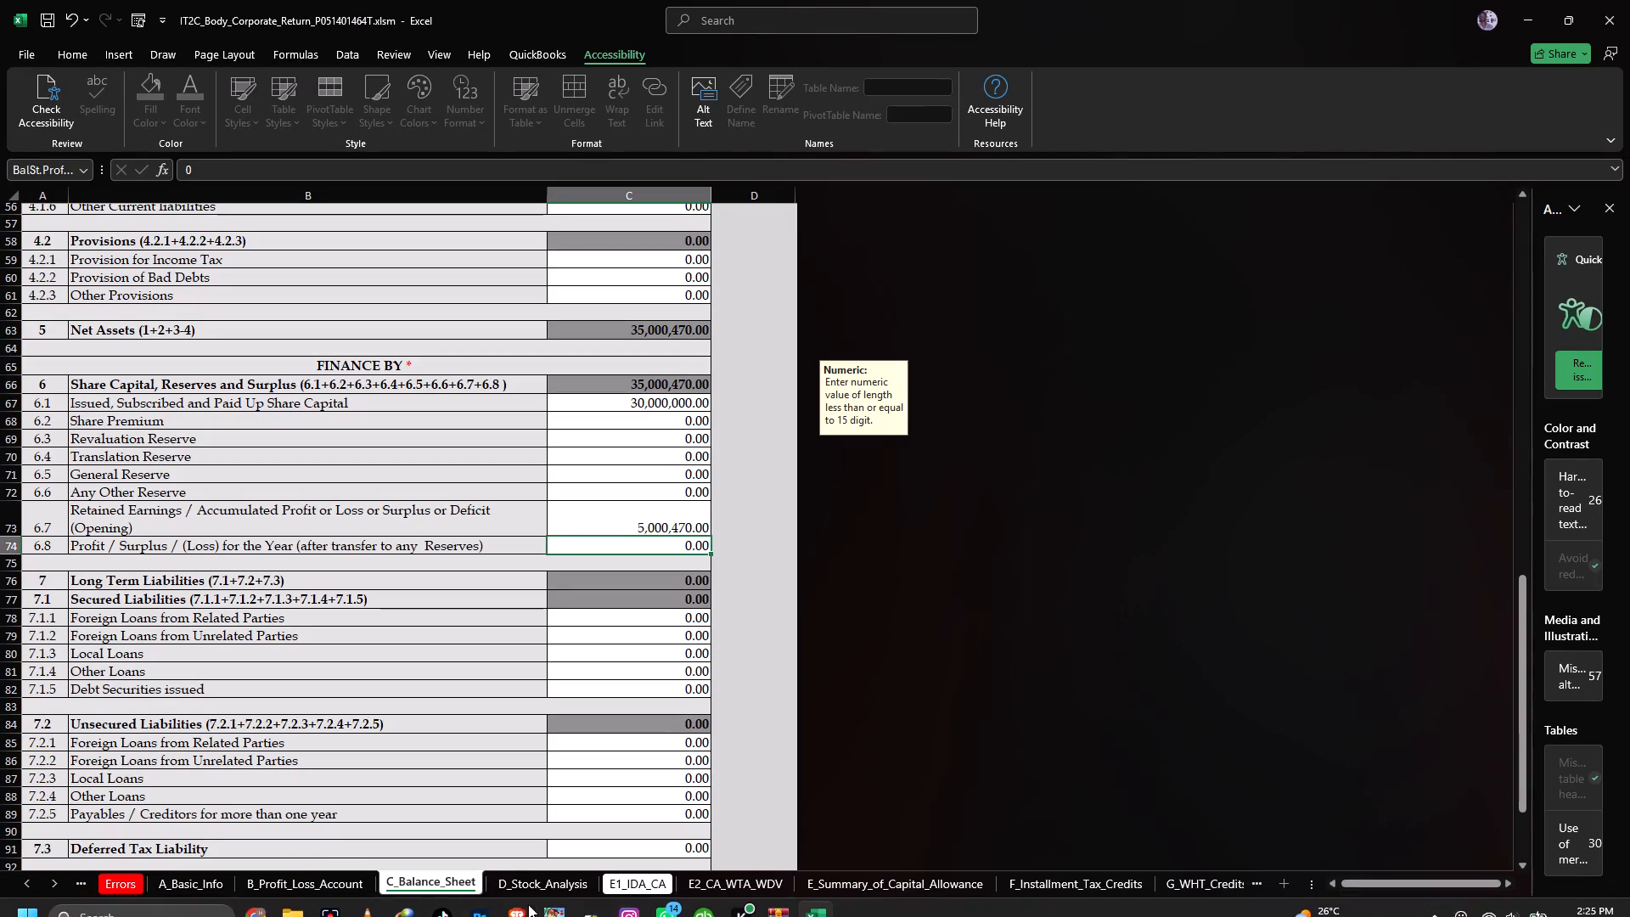
Open the B_Profit_Loss_Account sheet of the return workbook.
{"action": "left_click", "coordinate": [264, 879]}
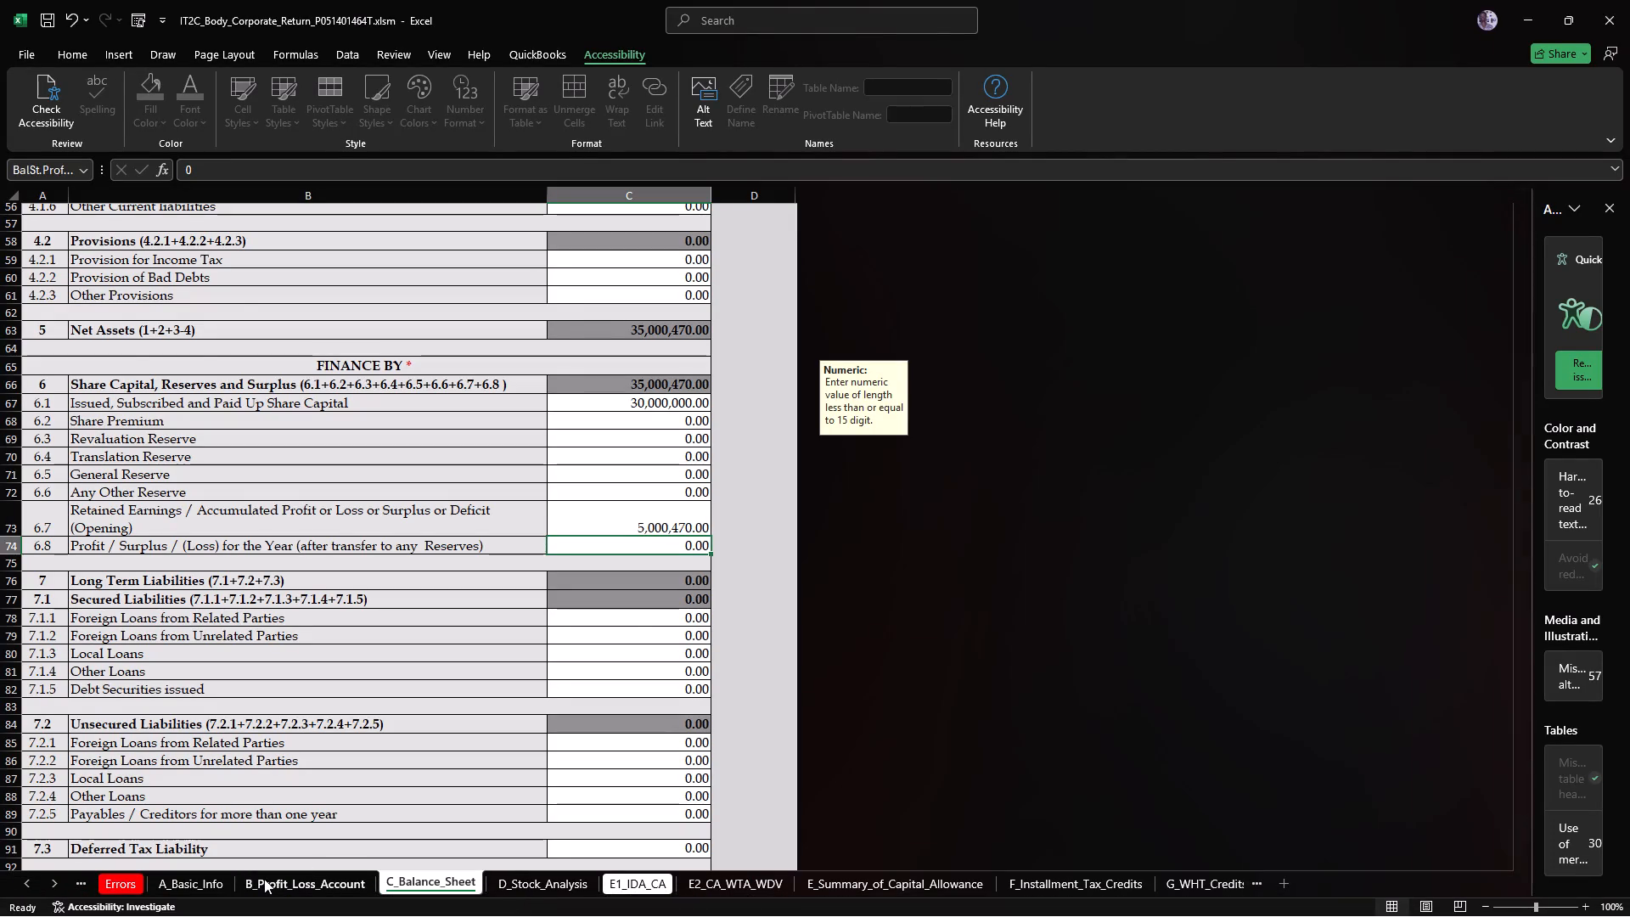
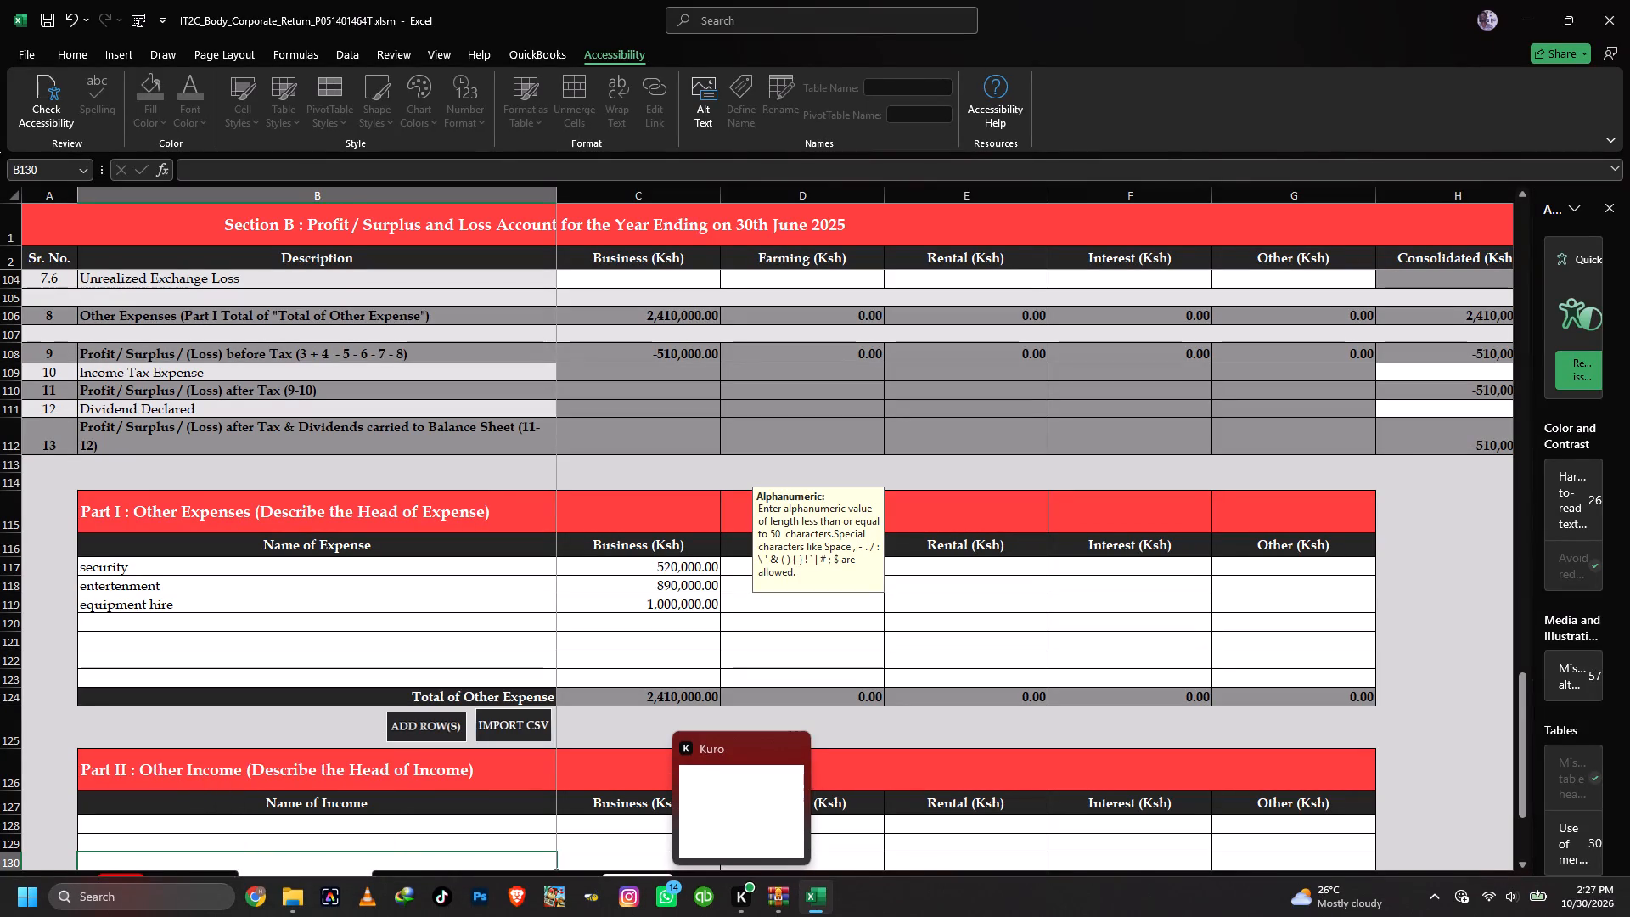
Check the wear and tear deductions on E2_CA_WTA_WDV and the E_Summary_of_Capital_Allowance sheet.
{"action": "left_click", "coordinate": [774, 629]}
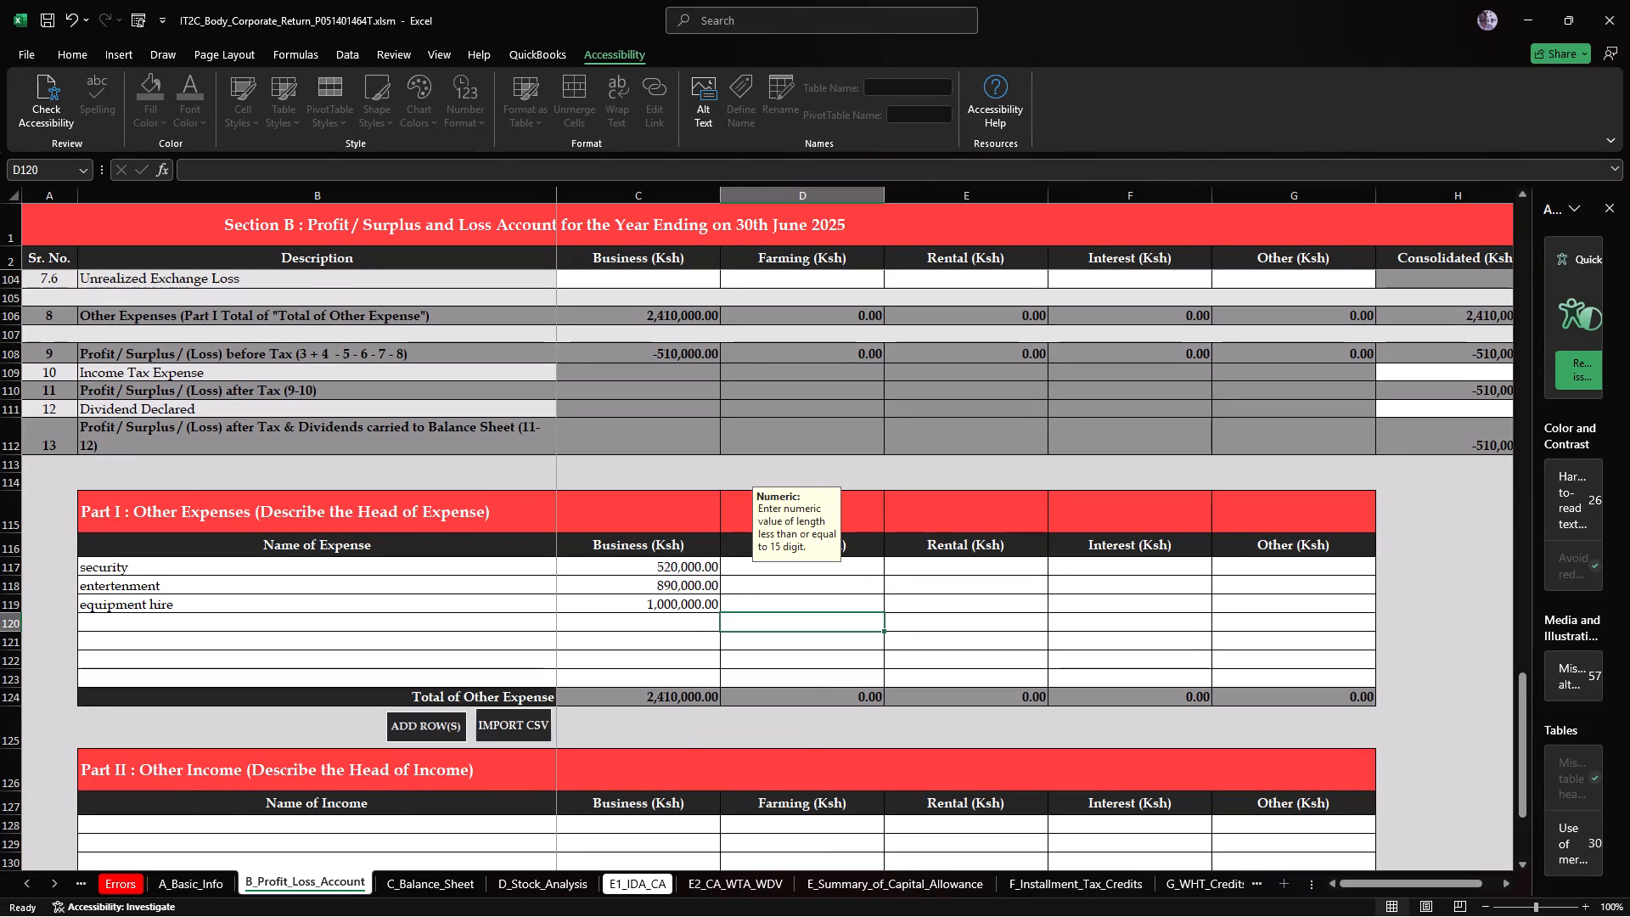
{"action": "left_click", "coordinate": [750, 885]}
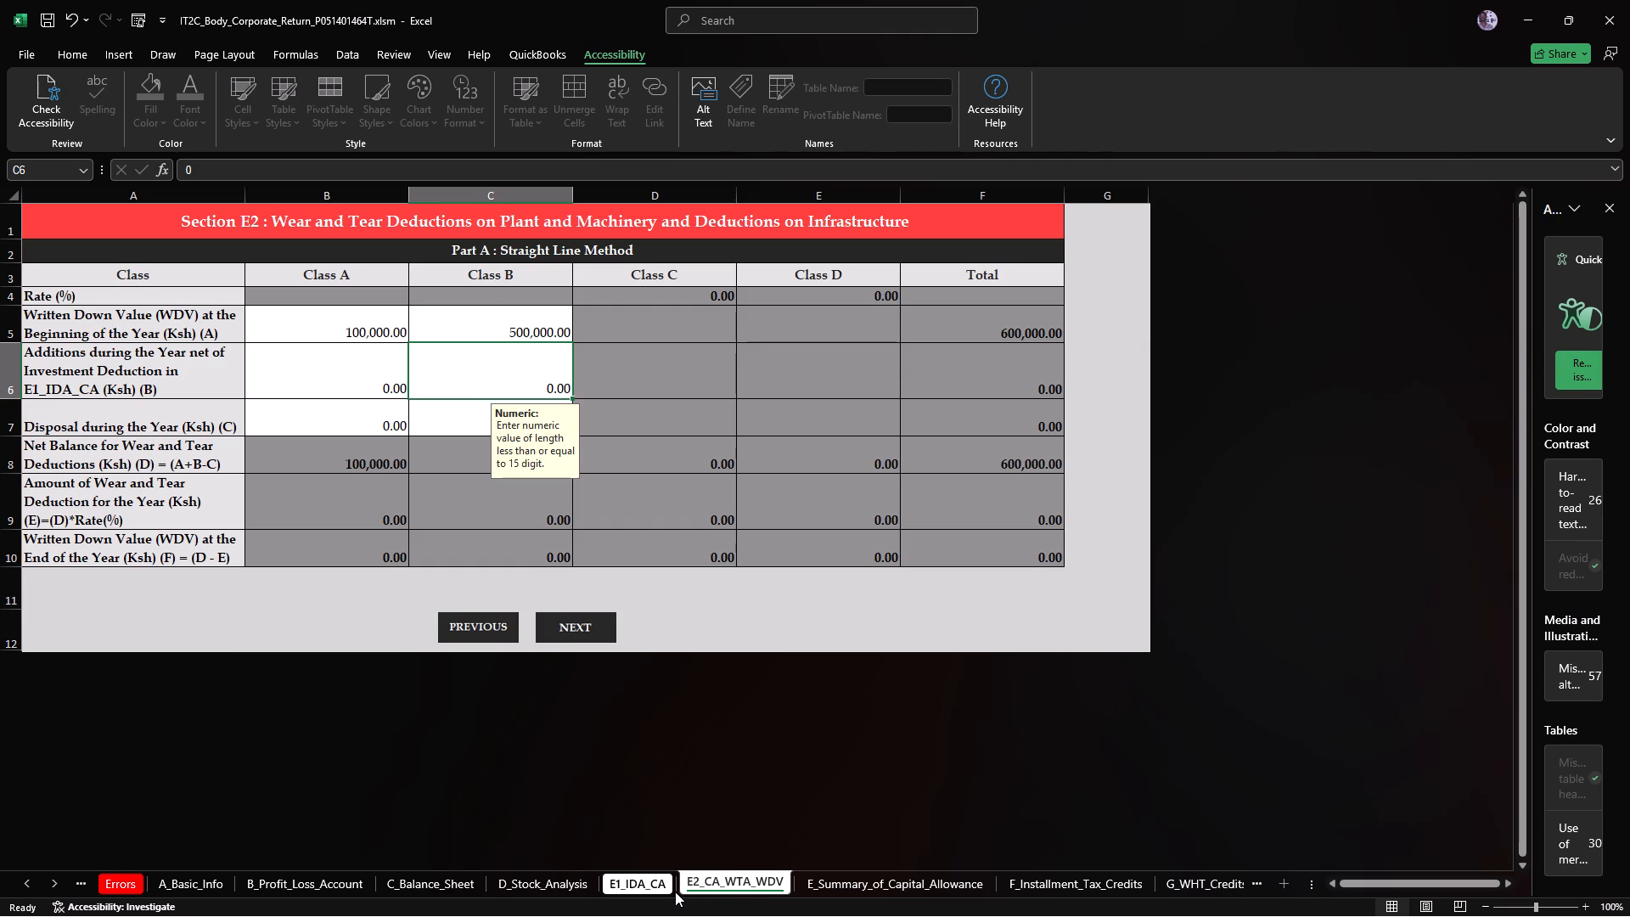
{"action": "left_click", "coordinate": [831, 880]}
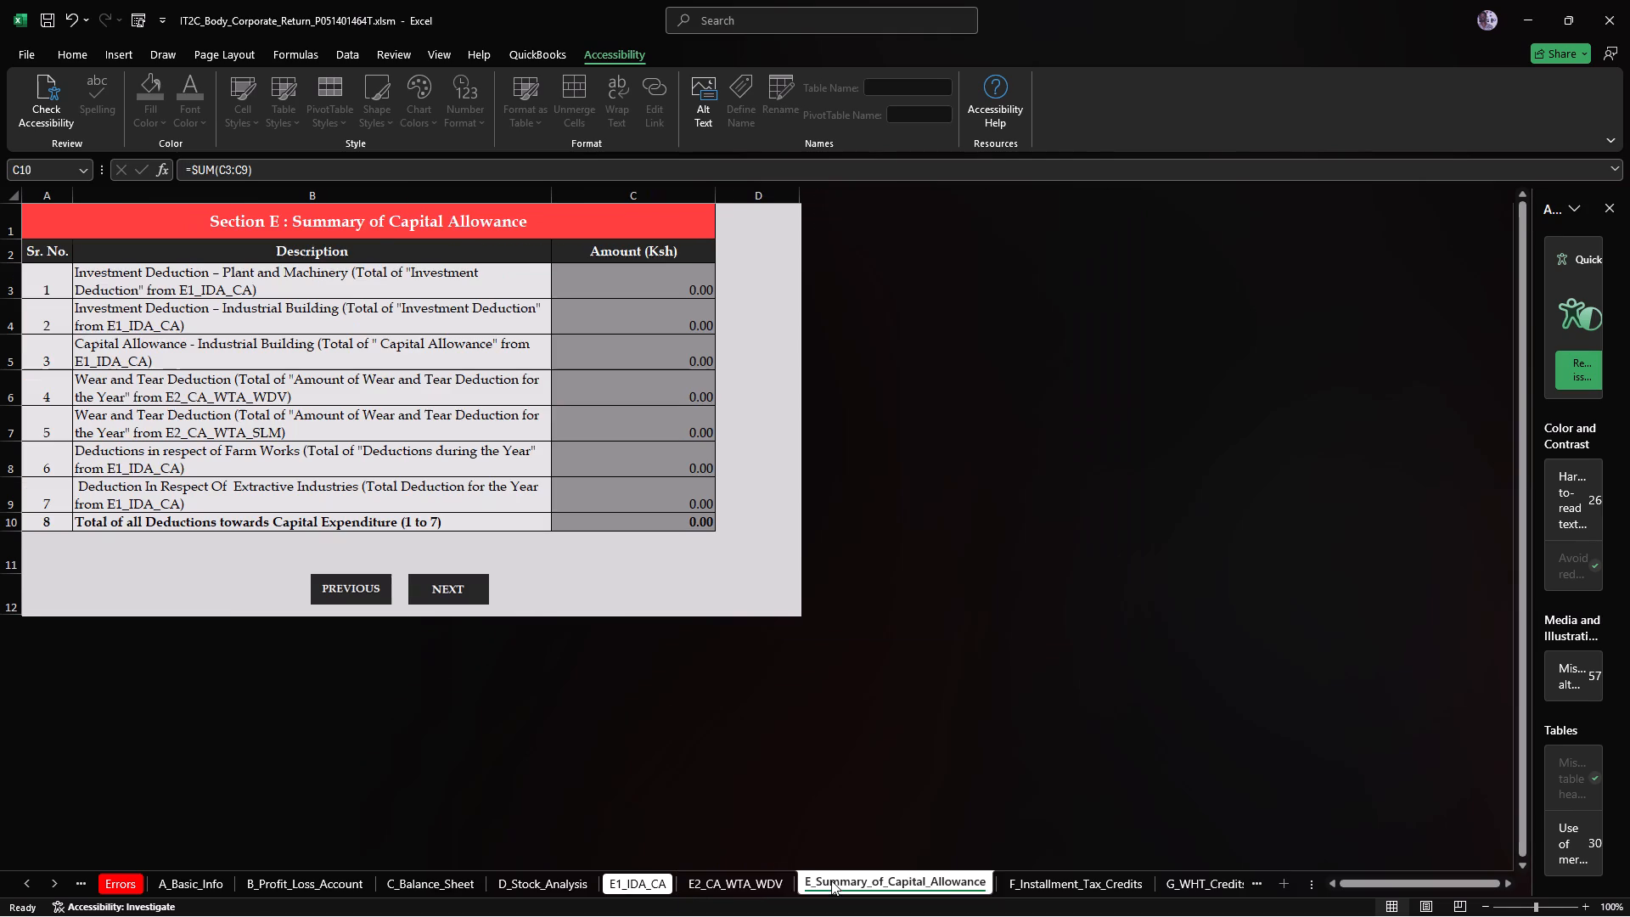
Go through the M_Tax_Computation sheet to the final N_Estate_Trust_Distri_Inco sheet and validate the return.
{"action": "triple_click", "coordinate": [47, 871]}
{"action": "triple_click", "coordinate": [47, 871]}
{"action": "triple_click", "coordinate": [47, 871]}
{"action": "triple_click", "coordinate": [47, 871]}
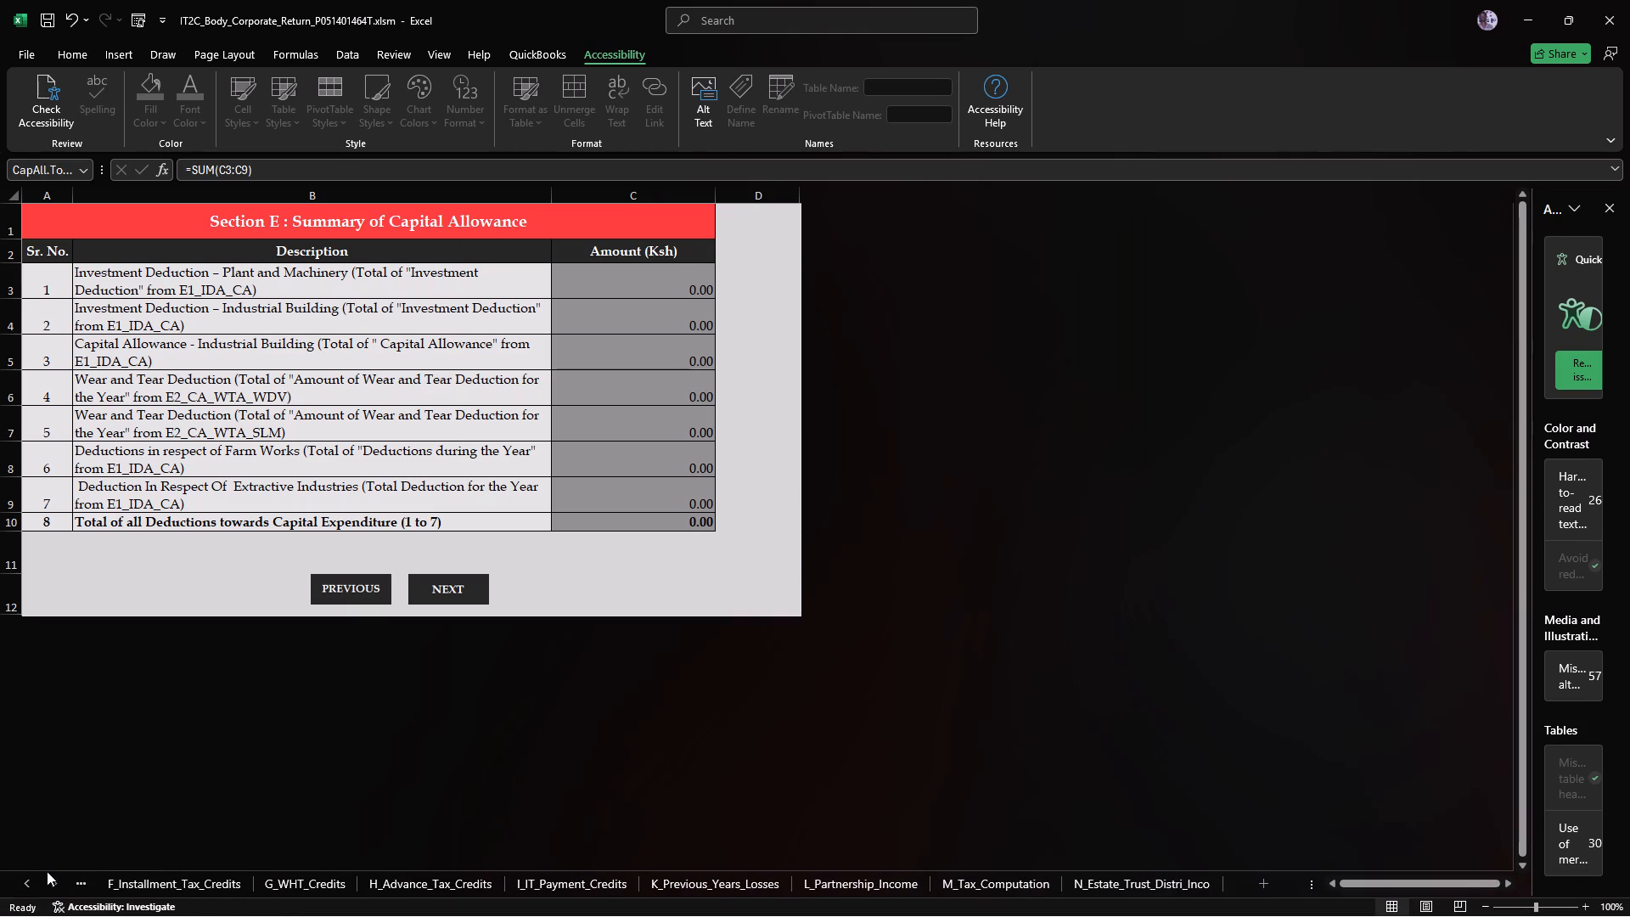
{"action": "left_click", "coordinate": [940, 885]}
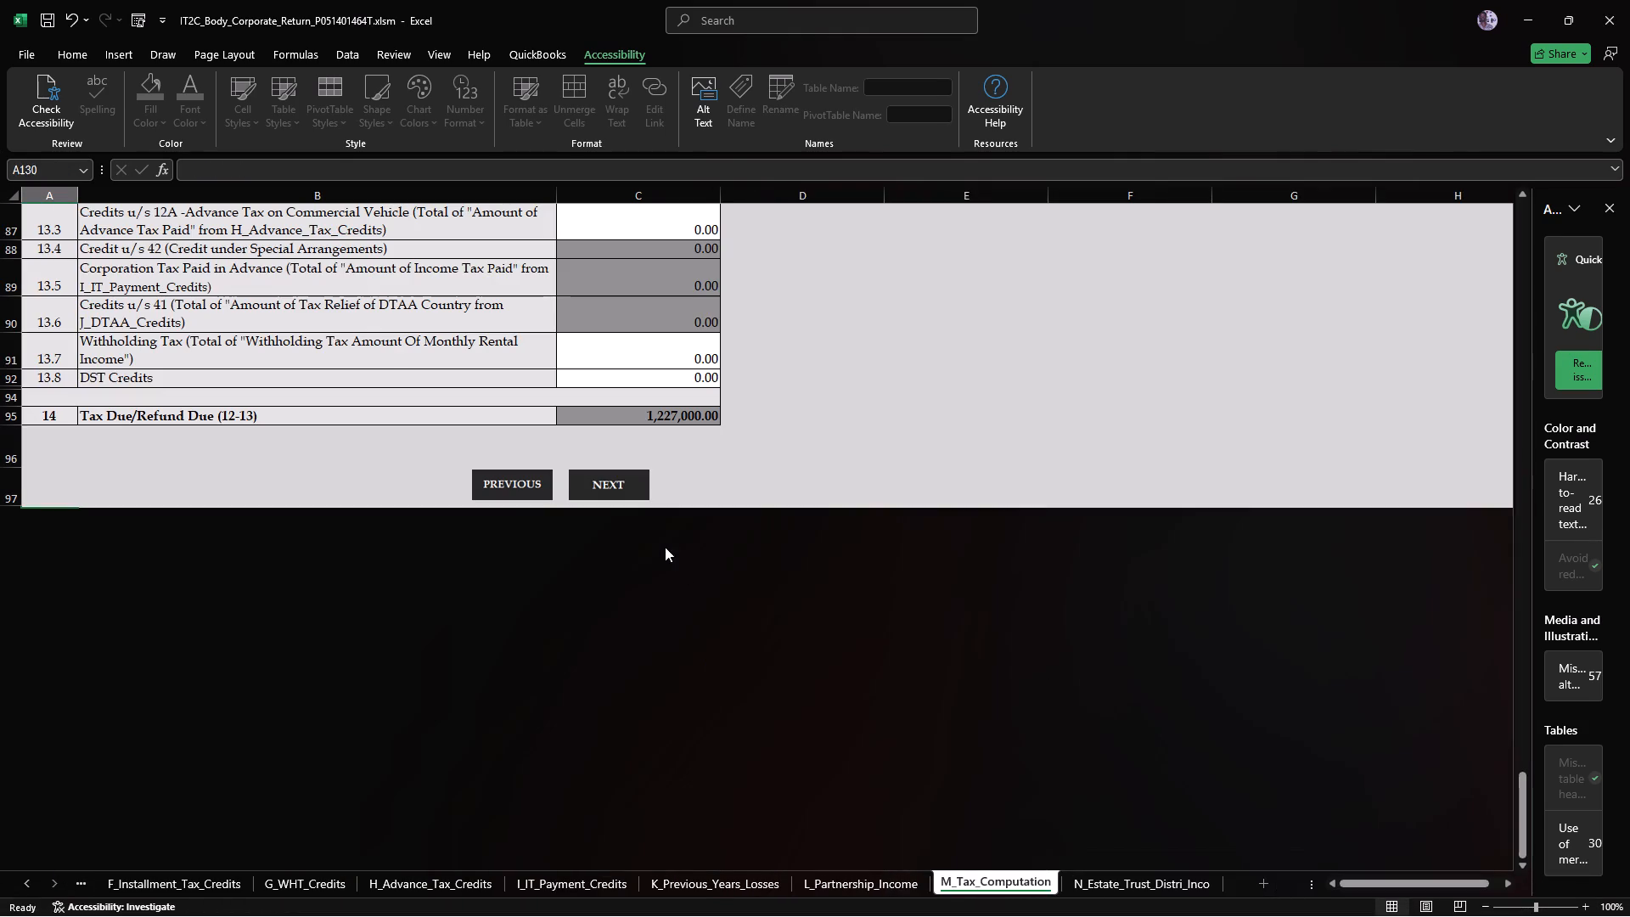
{"action": "left_click", "coordinate": [625, 495]}
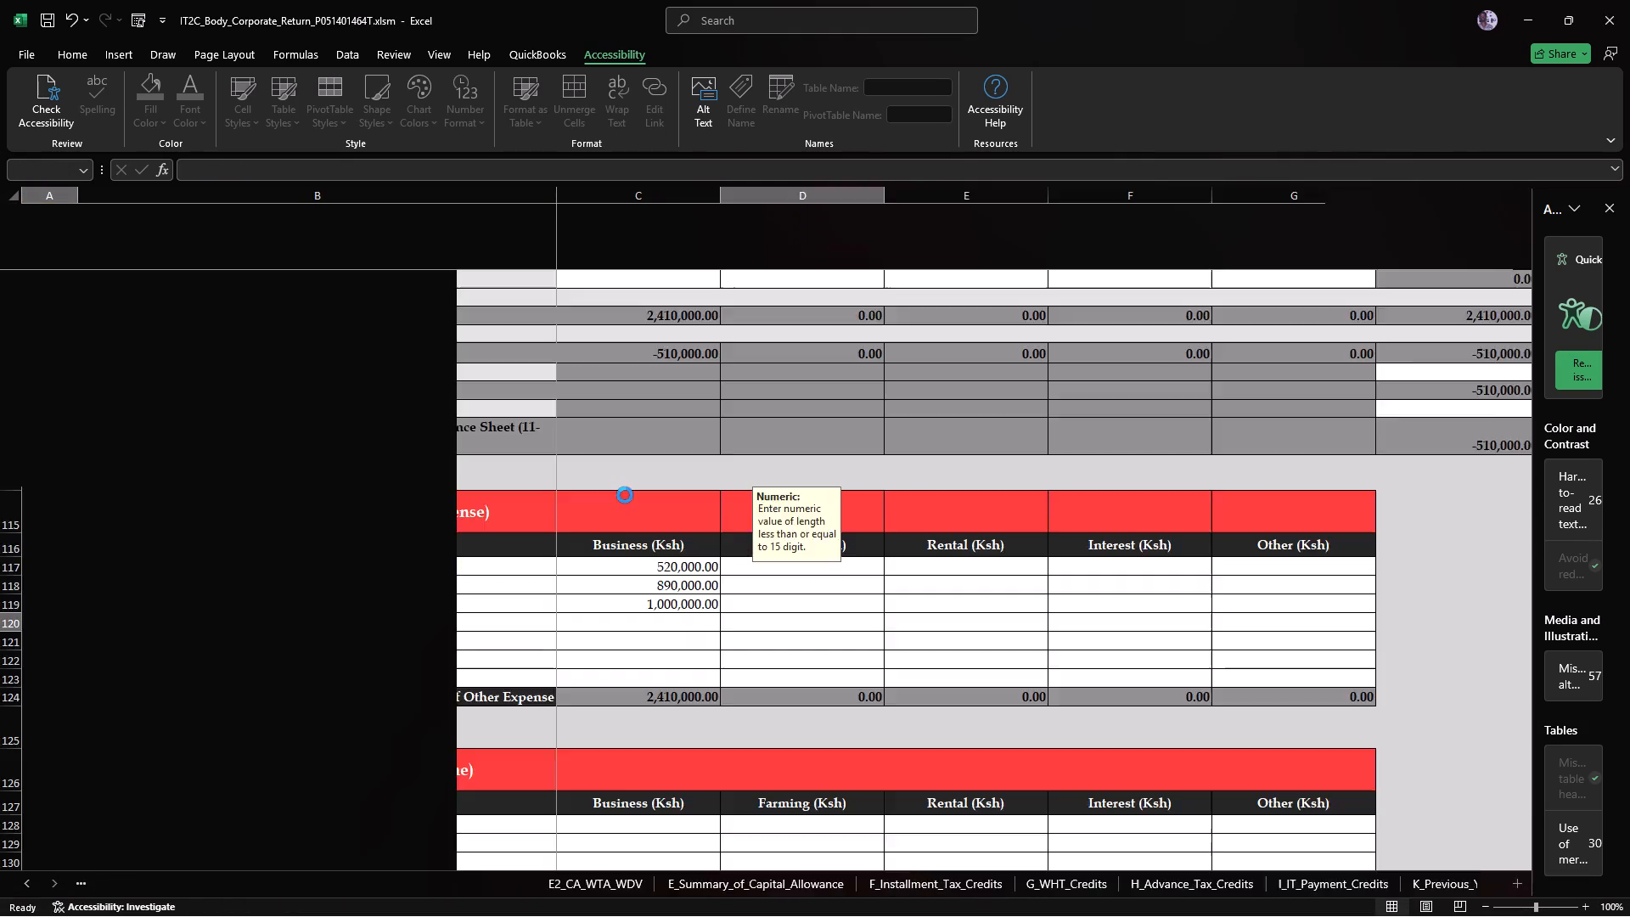
{"action": "left_click", "coordinate": [409, 426]}
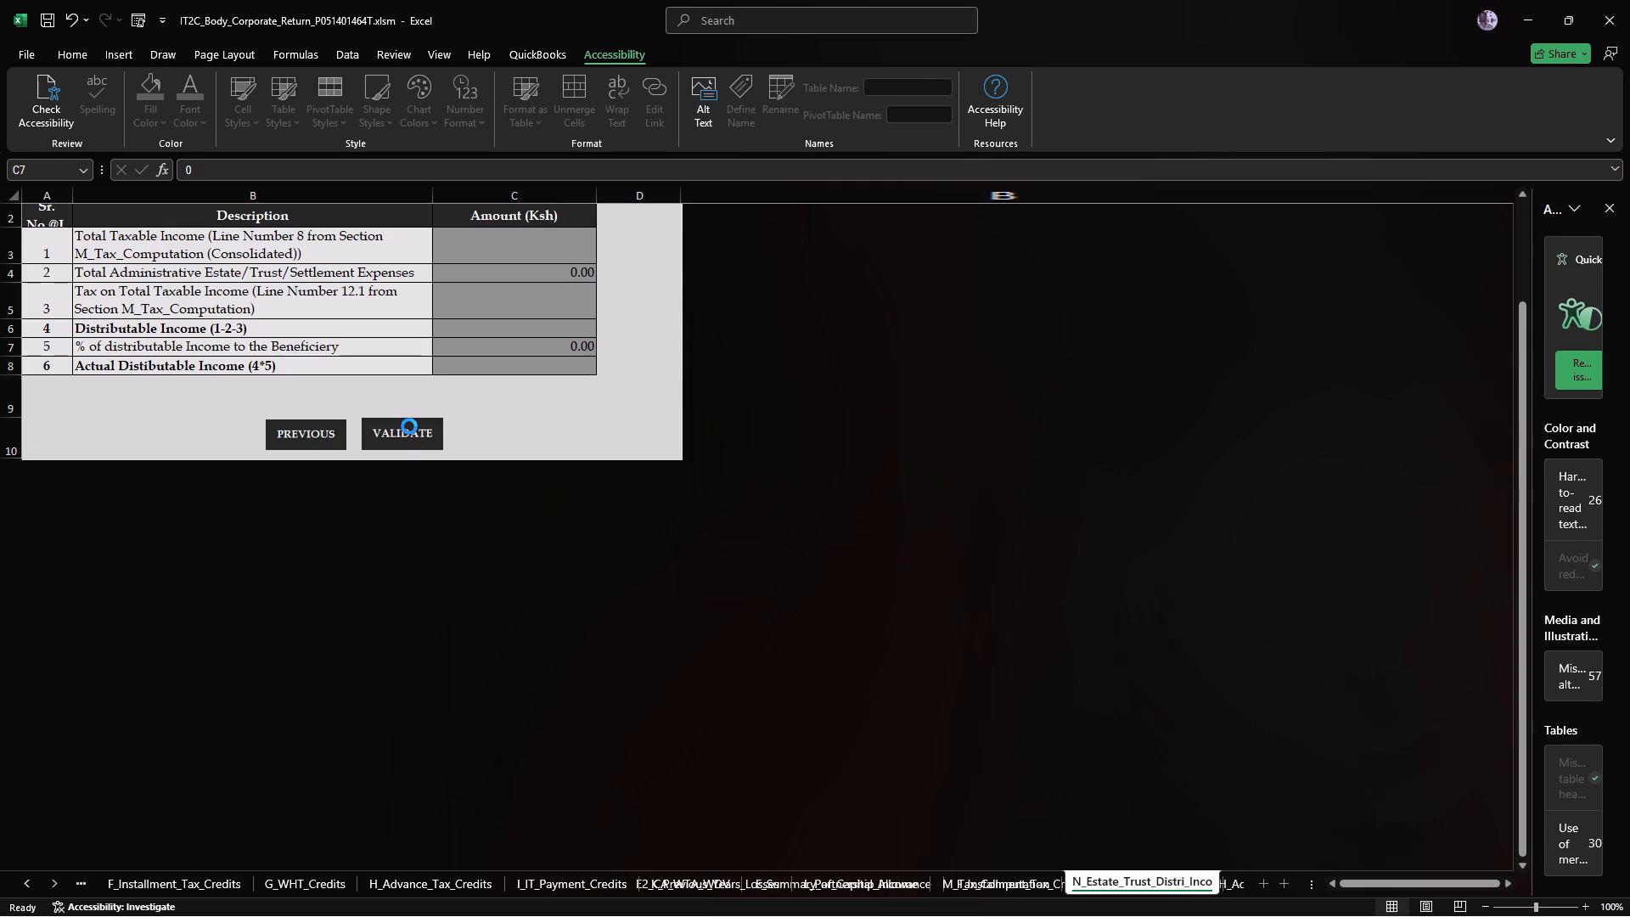
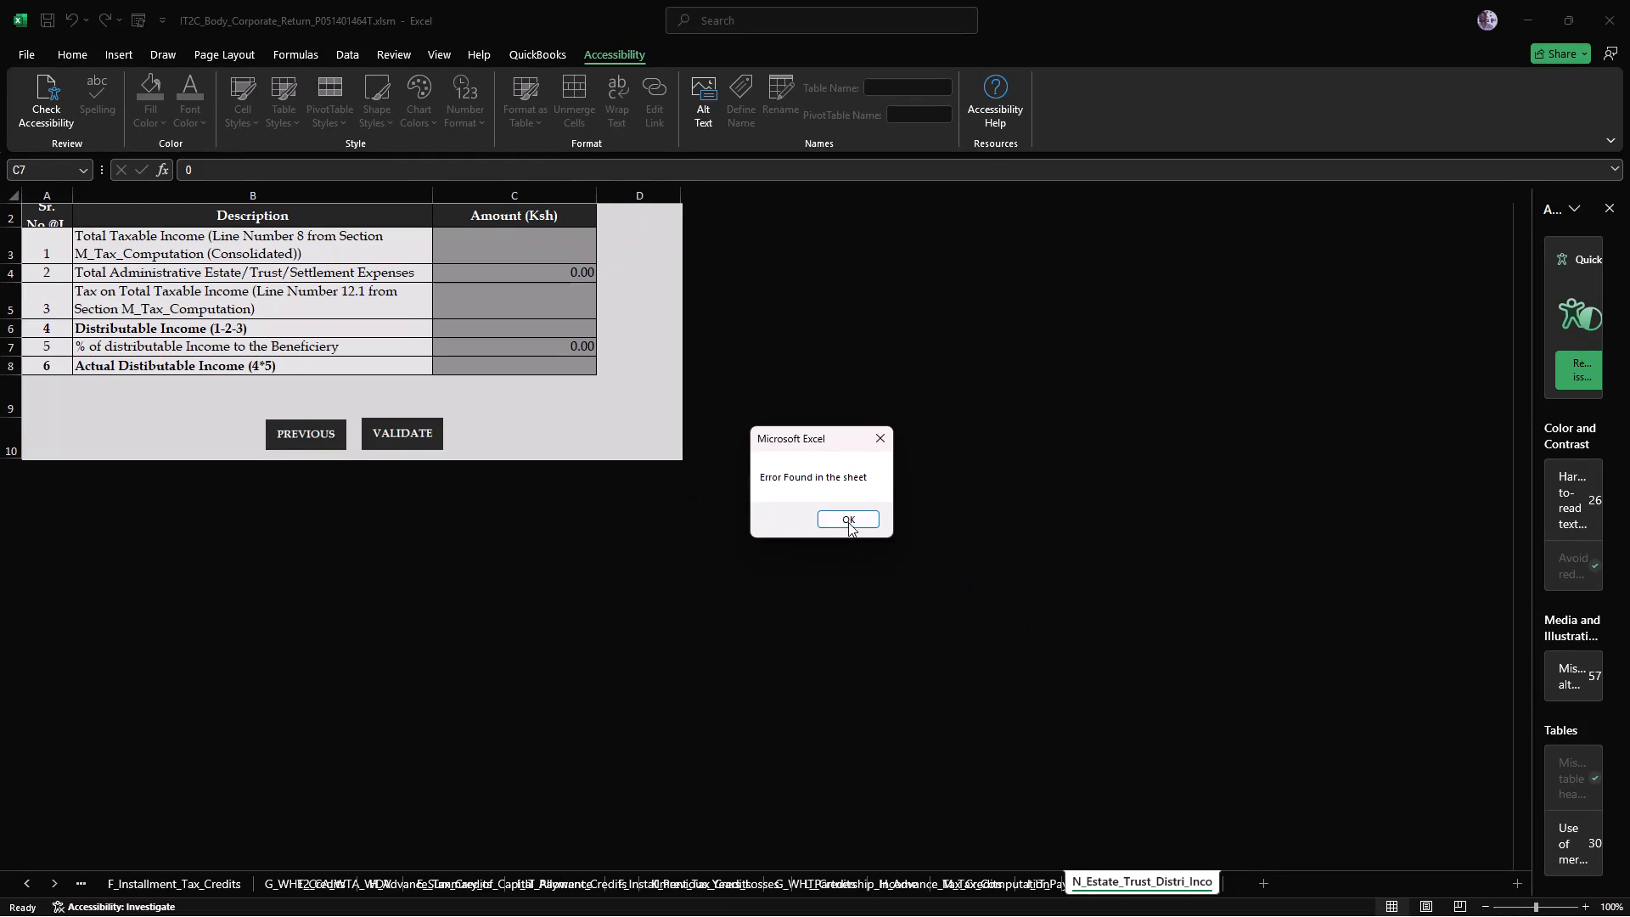
Acknowledge the validation message to go to the Errors sheet.
{"action": "left_click", "coordinate": [846, 521]}
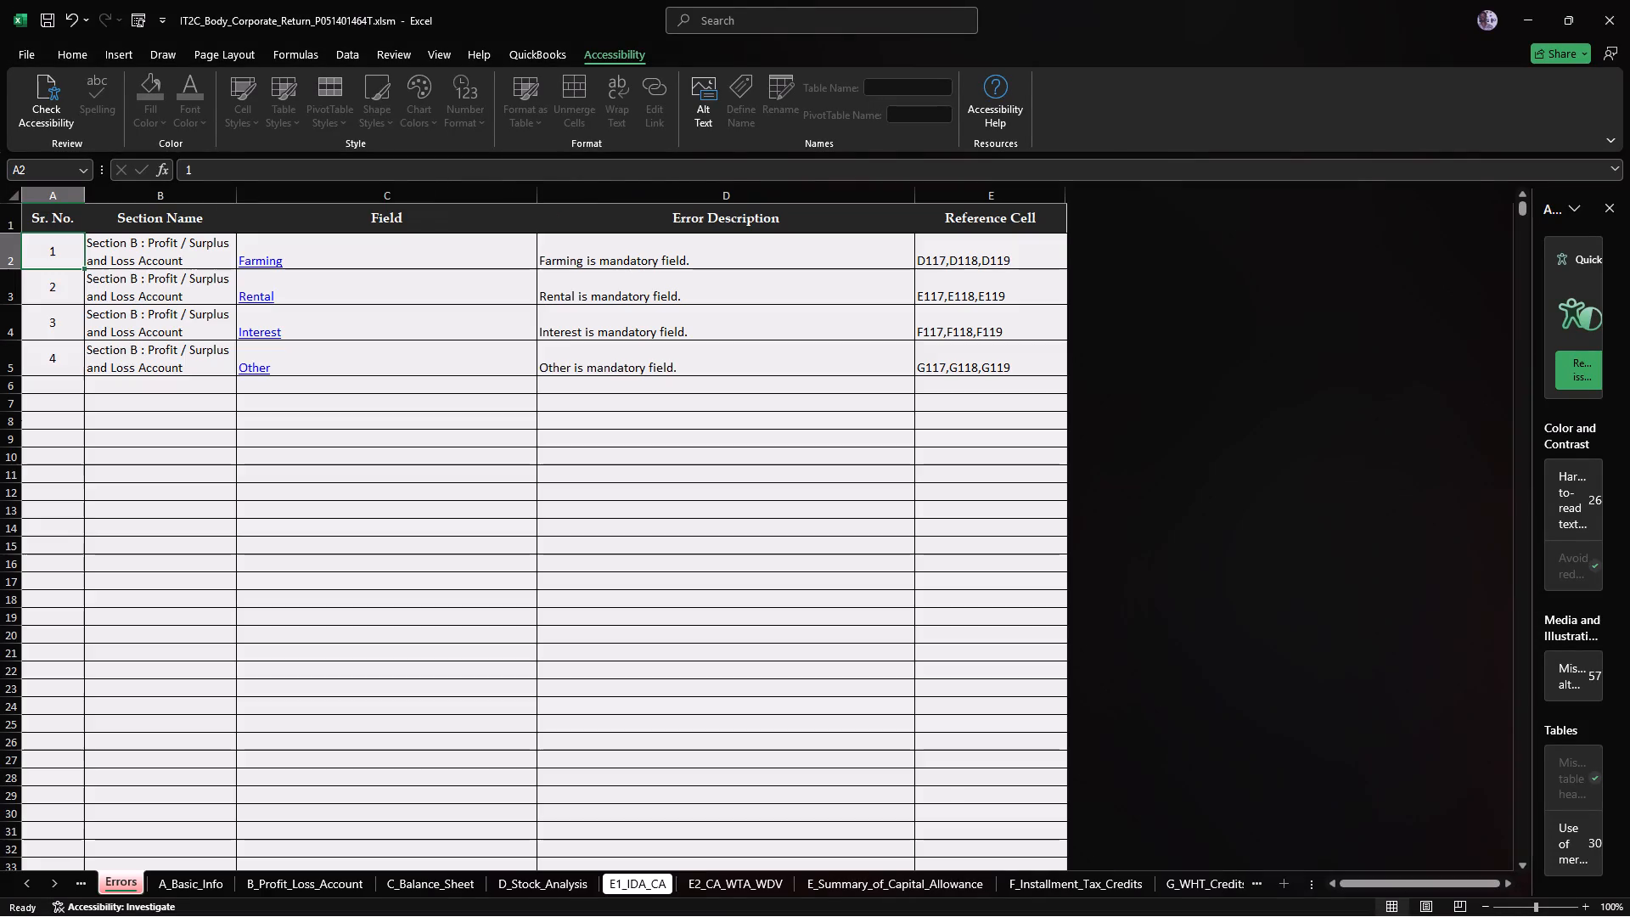
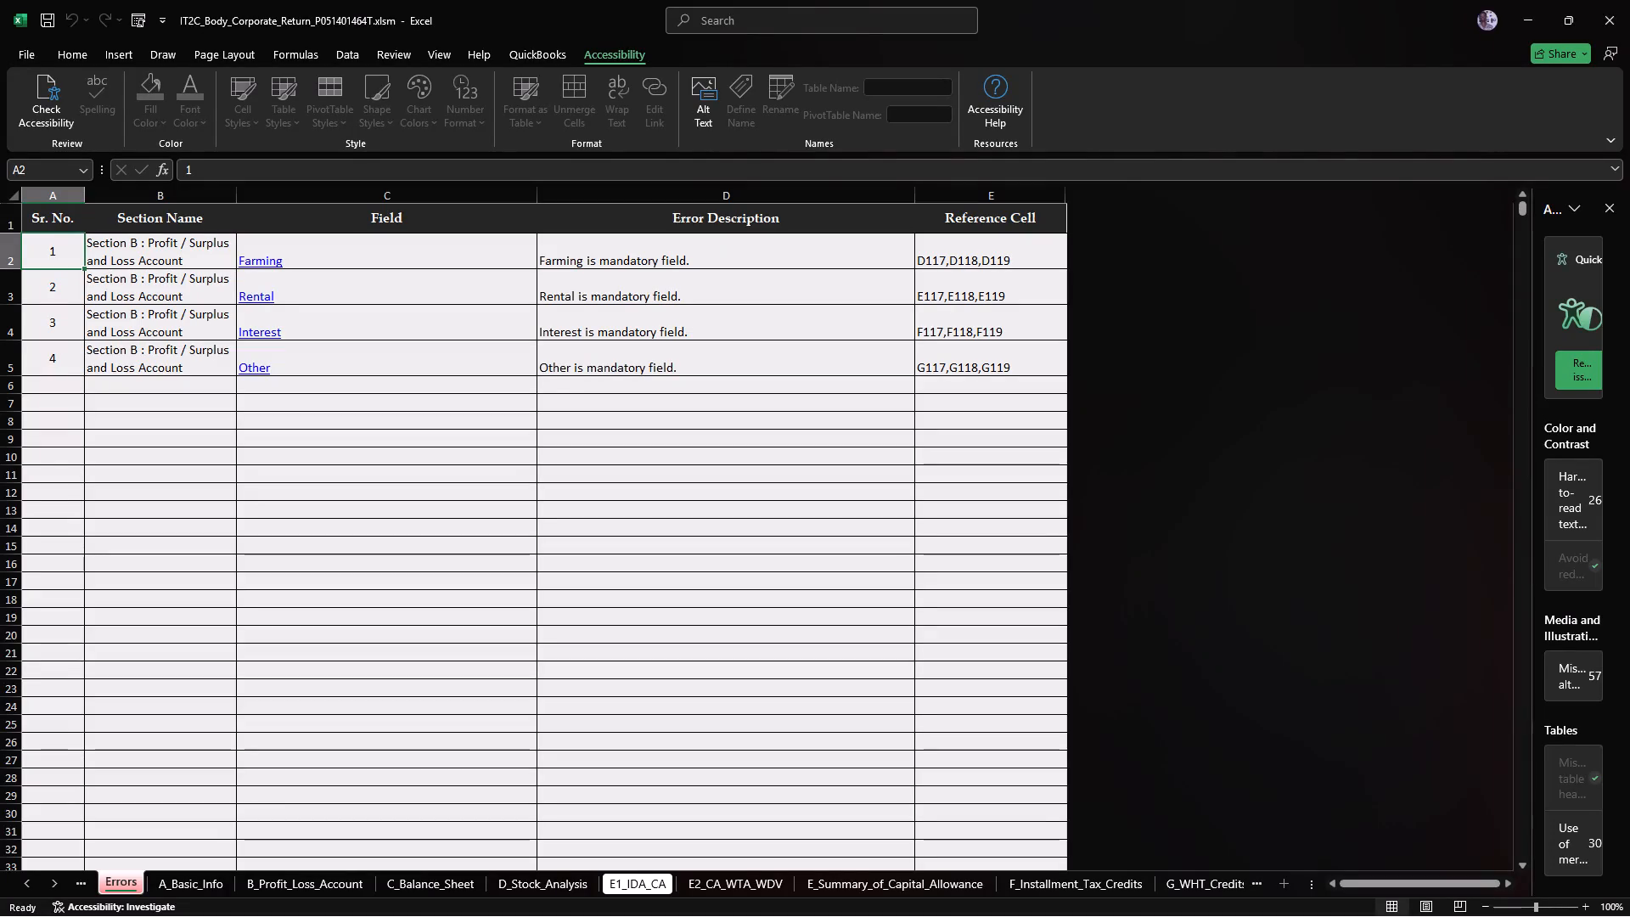
Follow the error list's link for the mandatory Other field to its cell in the Part I Other Expenses table.
{"action": "left_click", "coordinate": [249, 365]}
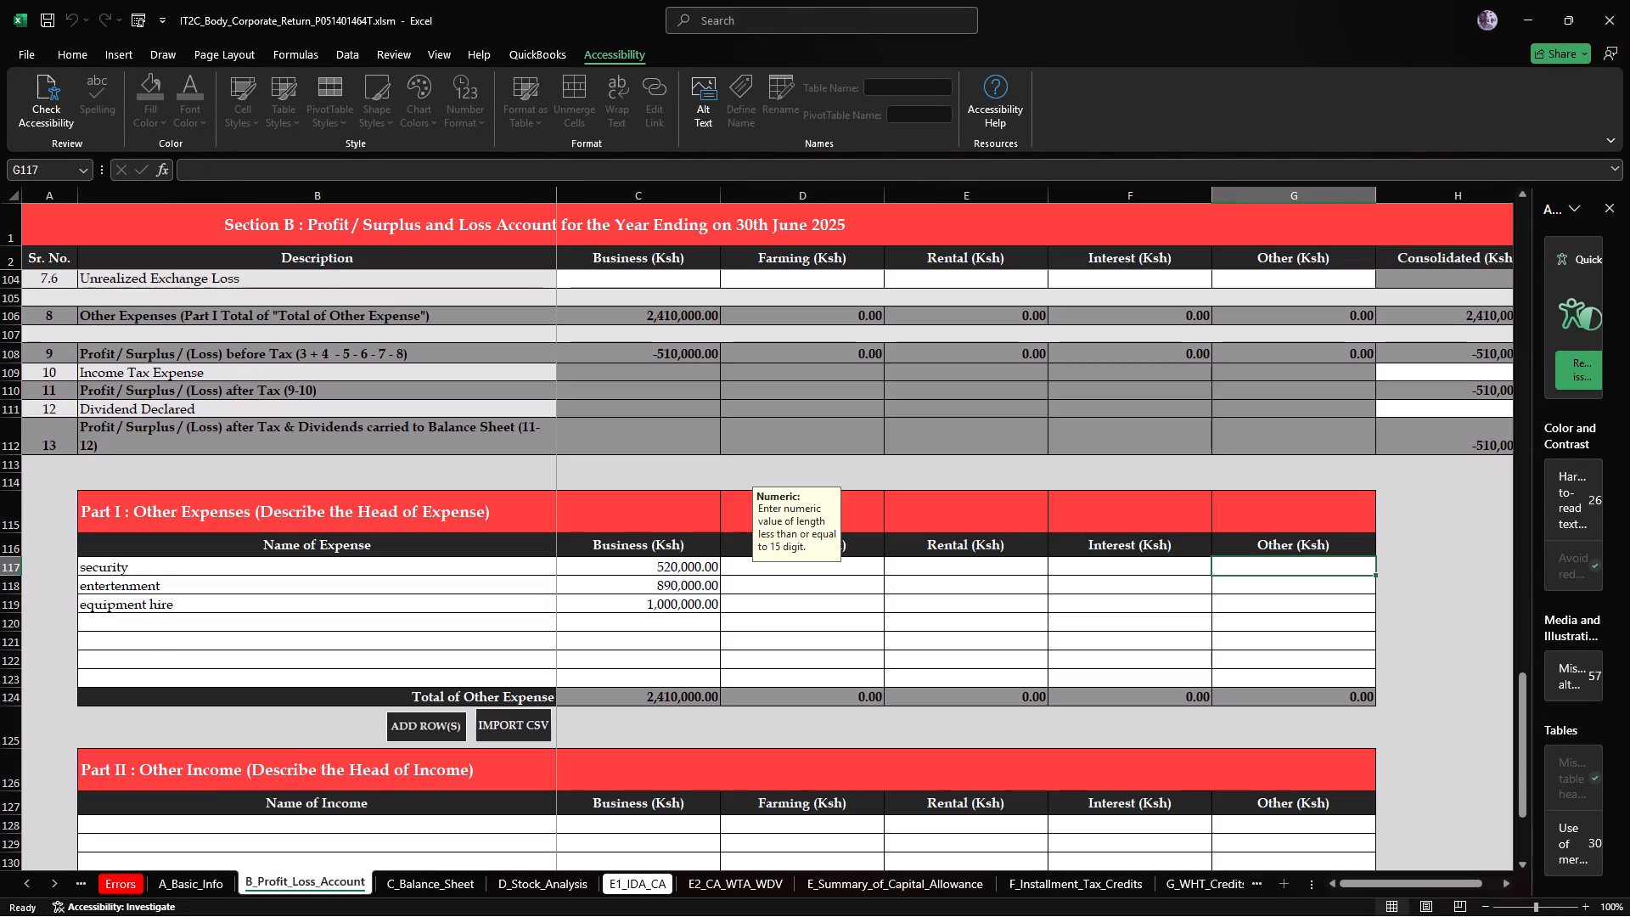
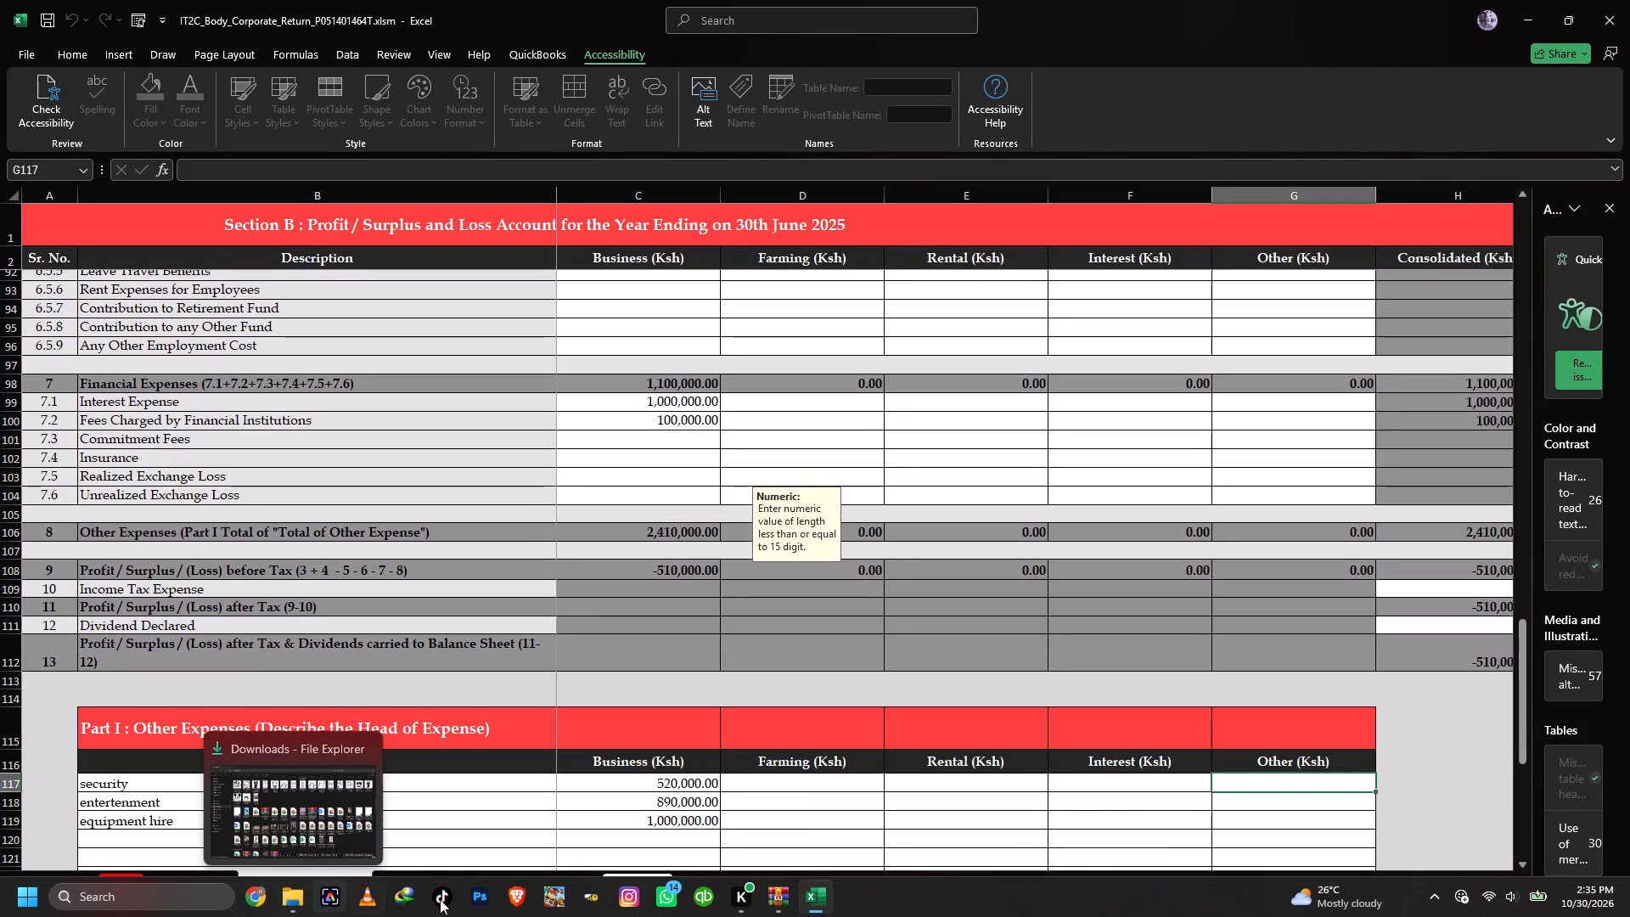
Switch to Brave and start the mix "Seyi Vibez - Back 2 U (Official Video)" from the YouTube home page.
{"action": "left_click", "coordinate": [525, 896]}
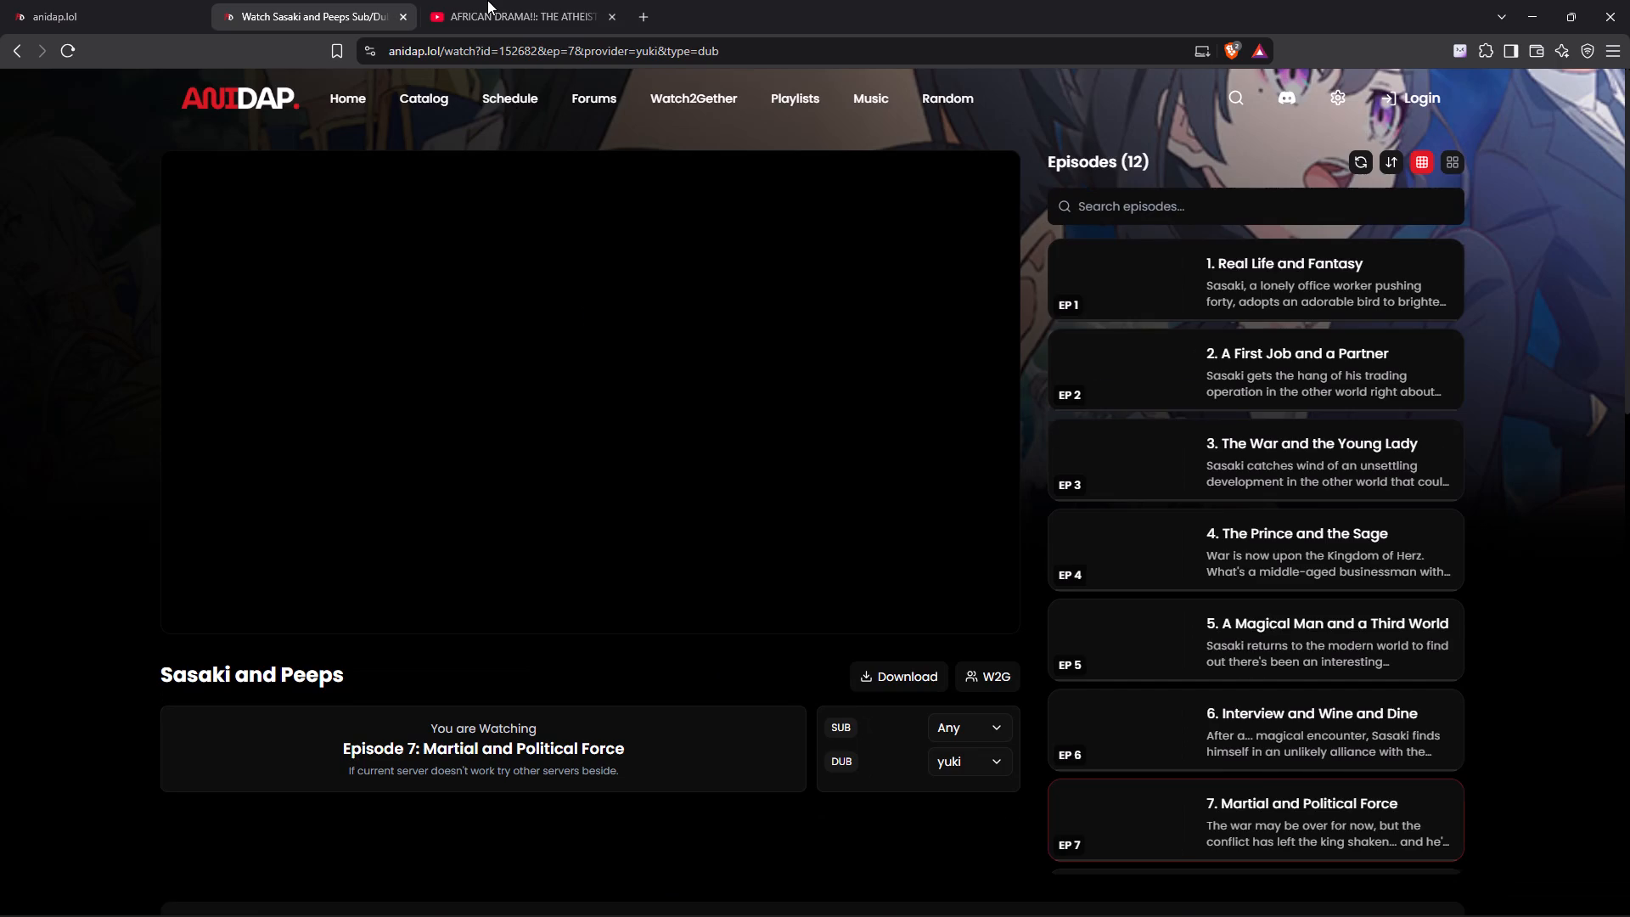
{"action": "left_click", "coordinate": [487, 0]}
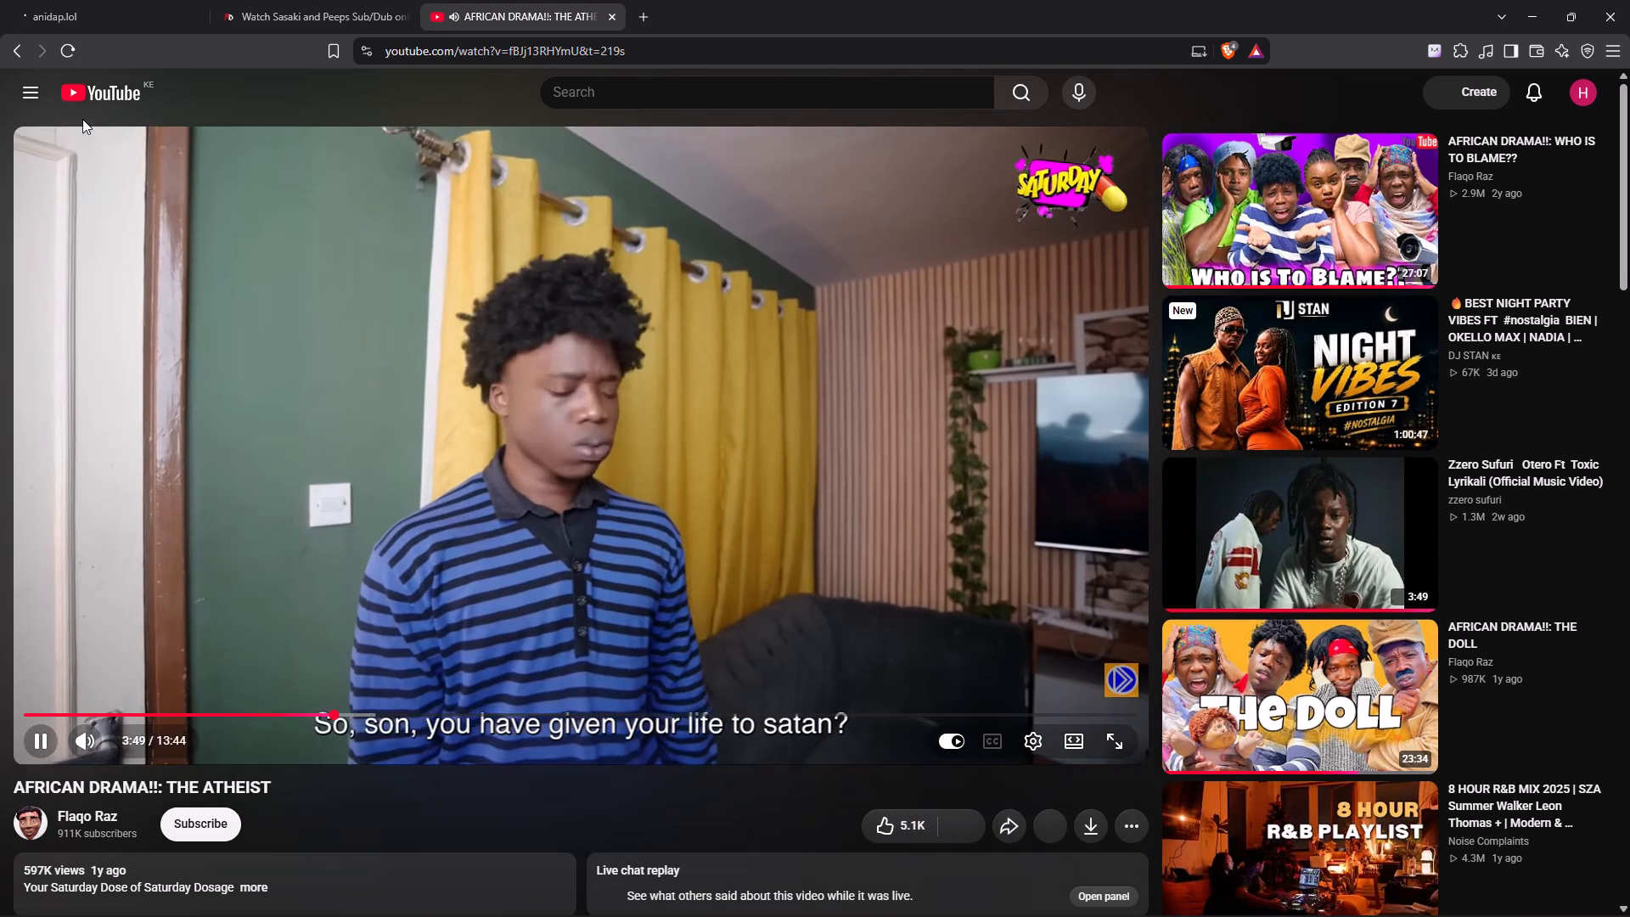
{"action": "left_click", "coordinate": [15, 90]}
{"action": "left_click", "coordinate": [20, 90]}
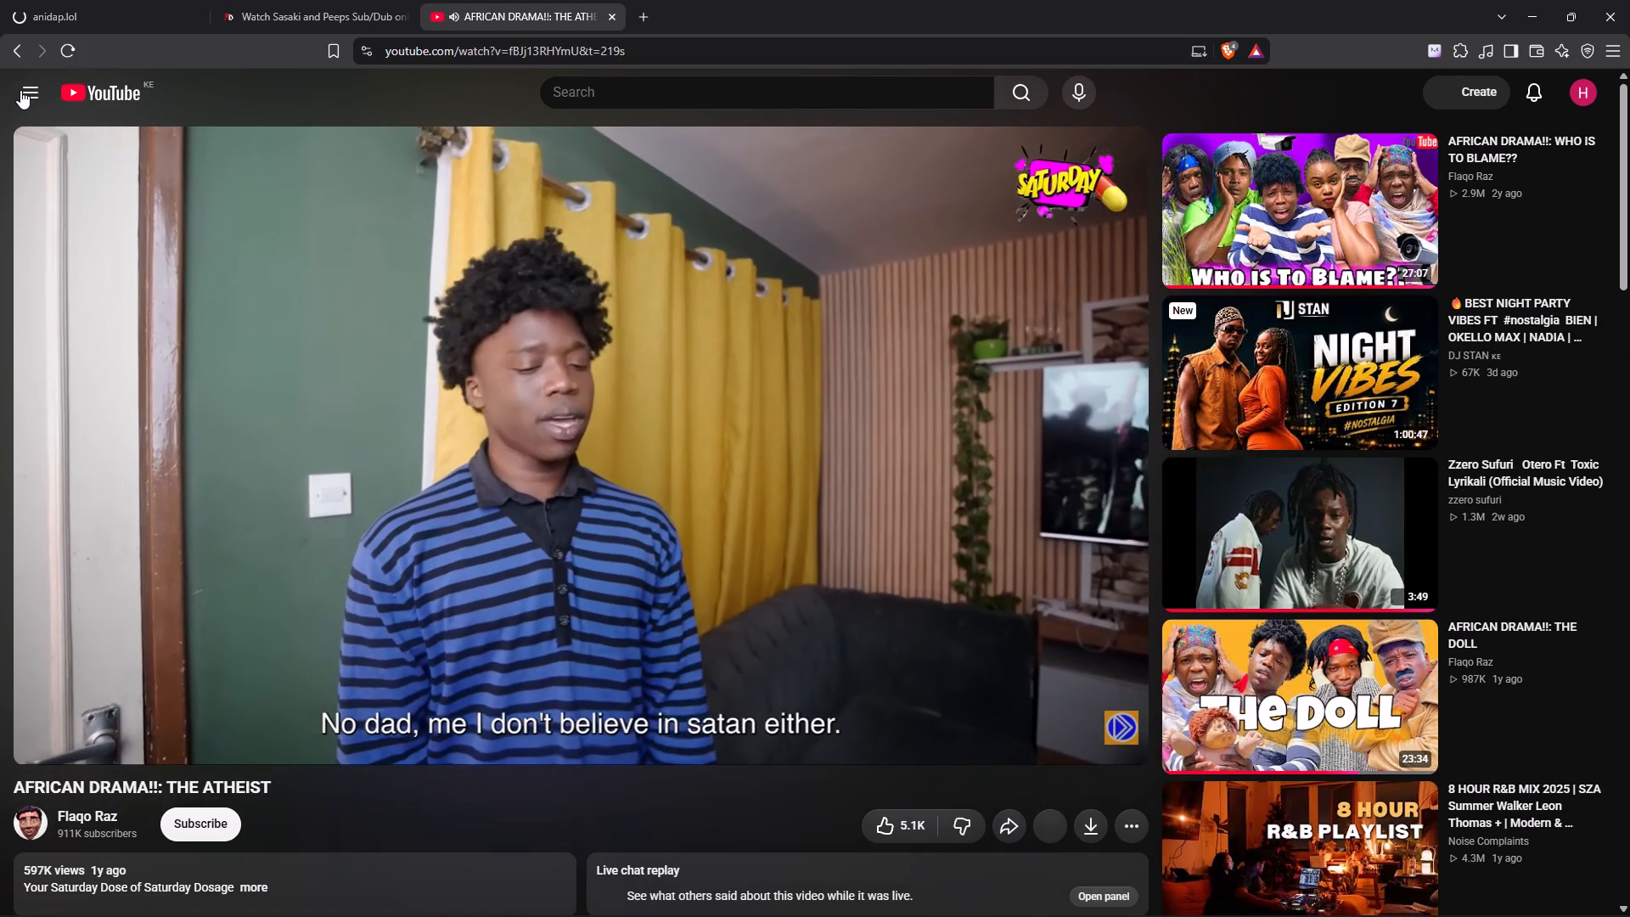
{"action": "left_click", "coordinate": [42, 128]}
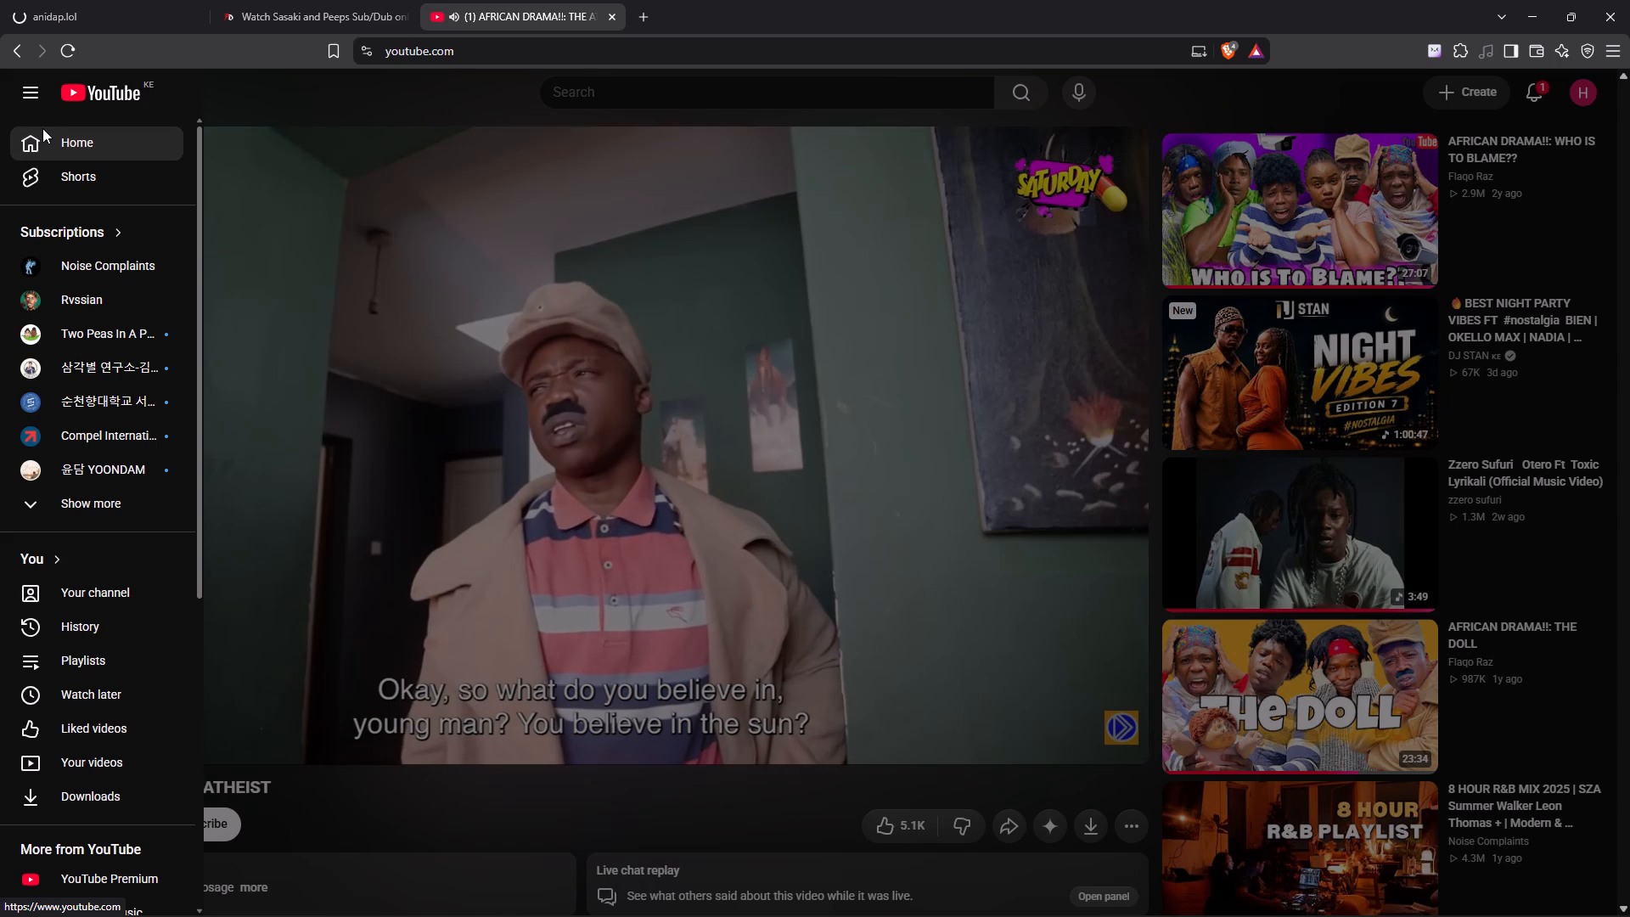
{"action": "left_click", "coordinate": [39, 137]}
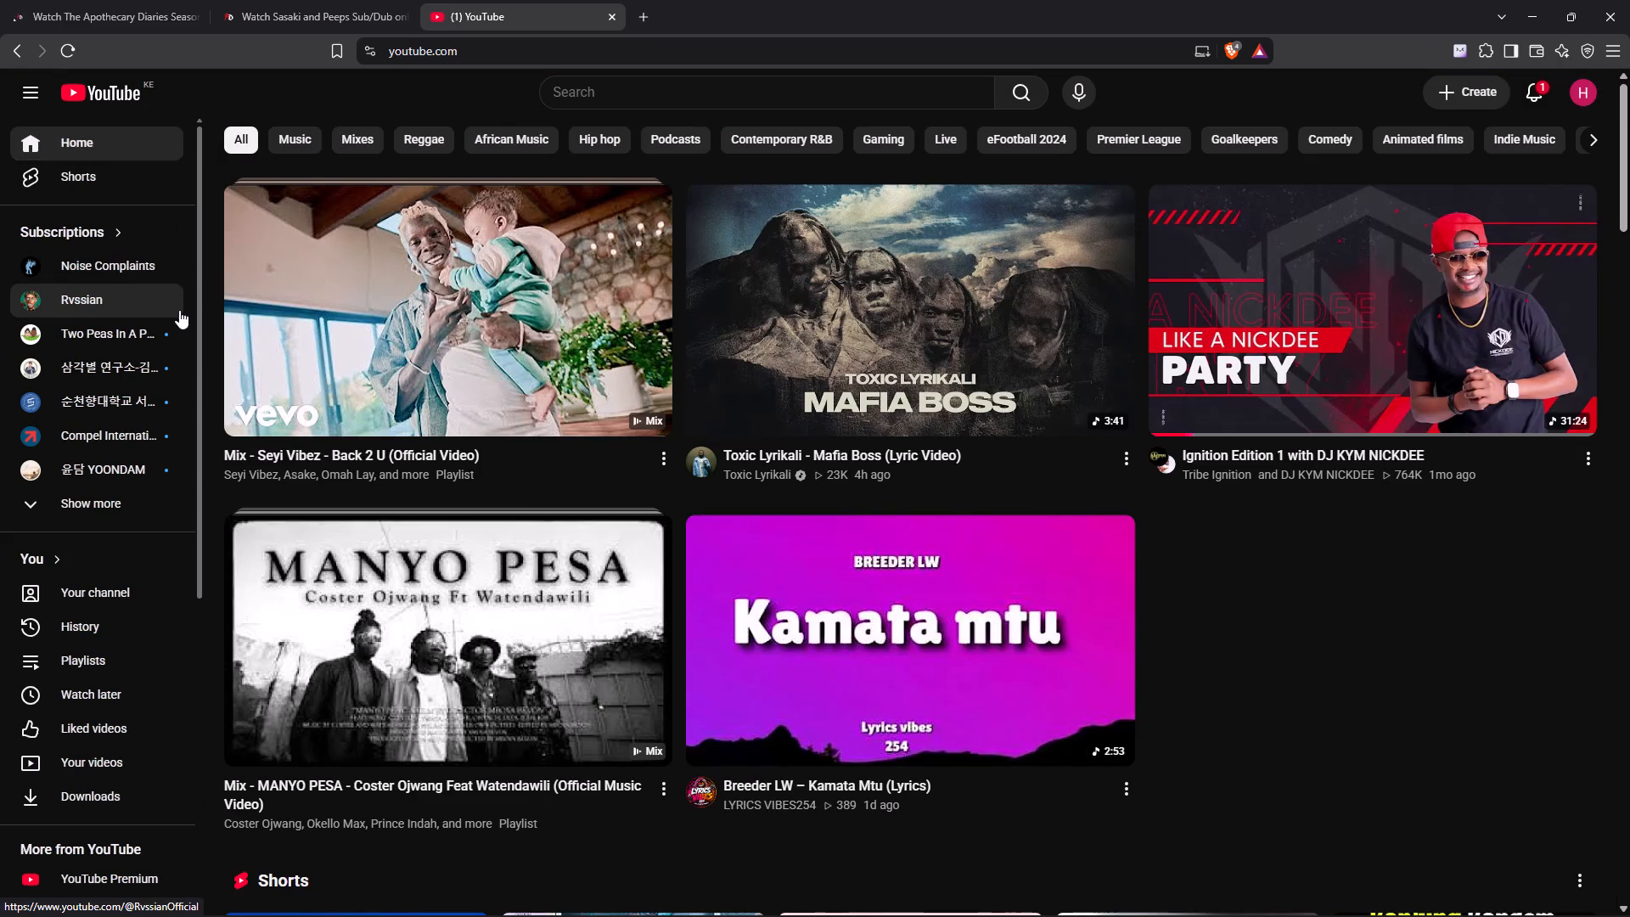
{"action": "left_click", "coordinate": [334, 336]}
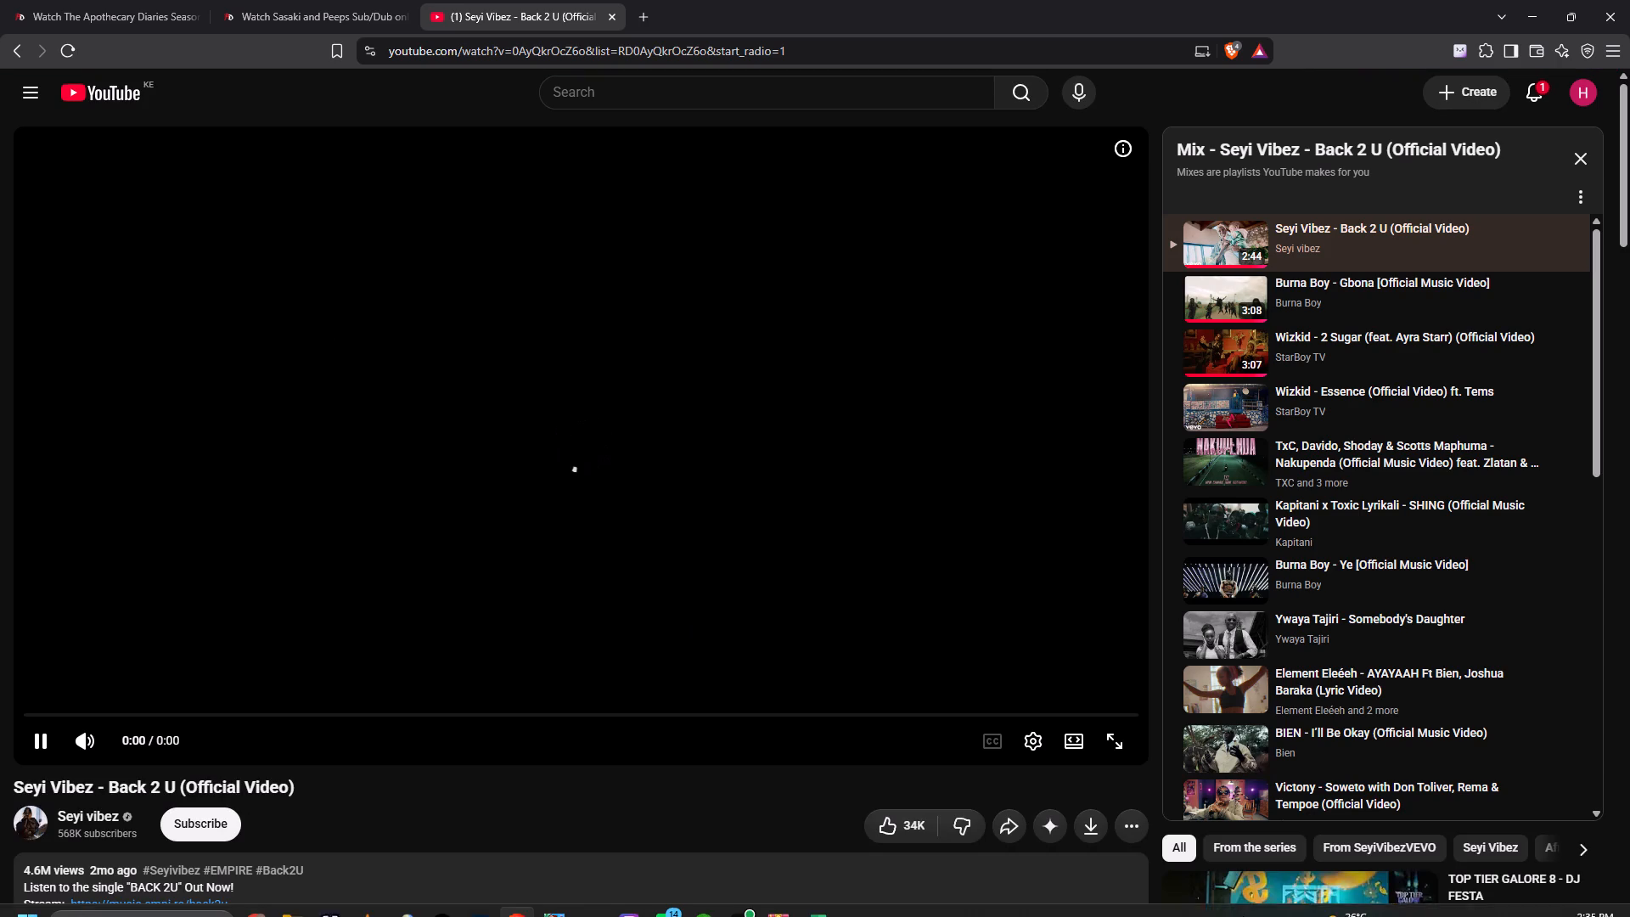
Raise the system sound volume to a little over half.
{"action": "left_click", "coordinate": [1493, 898]}
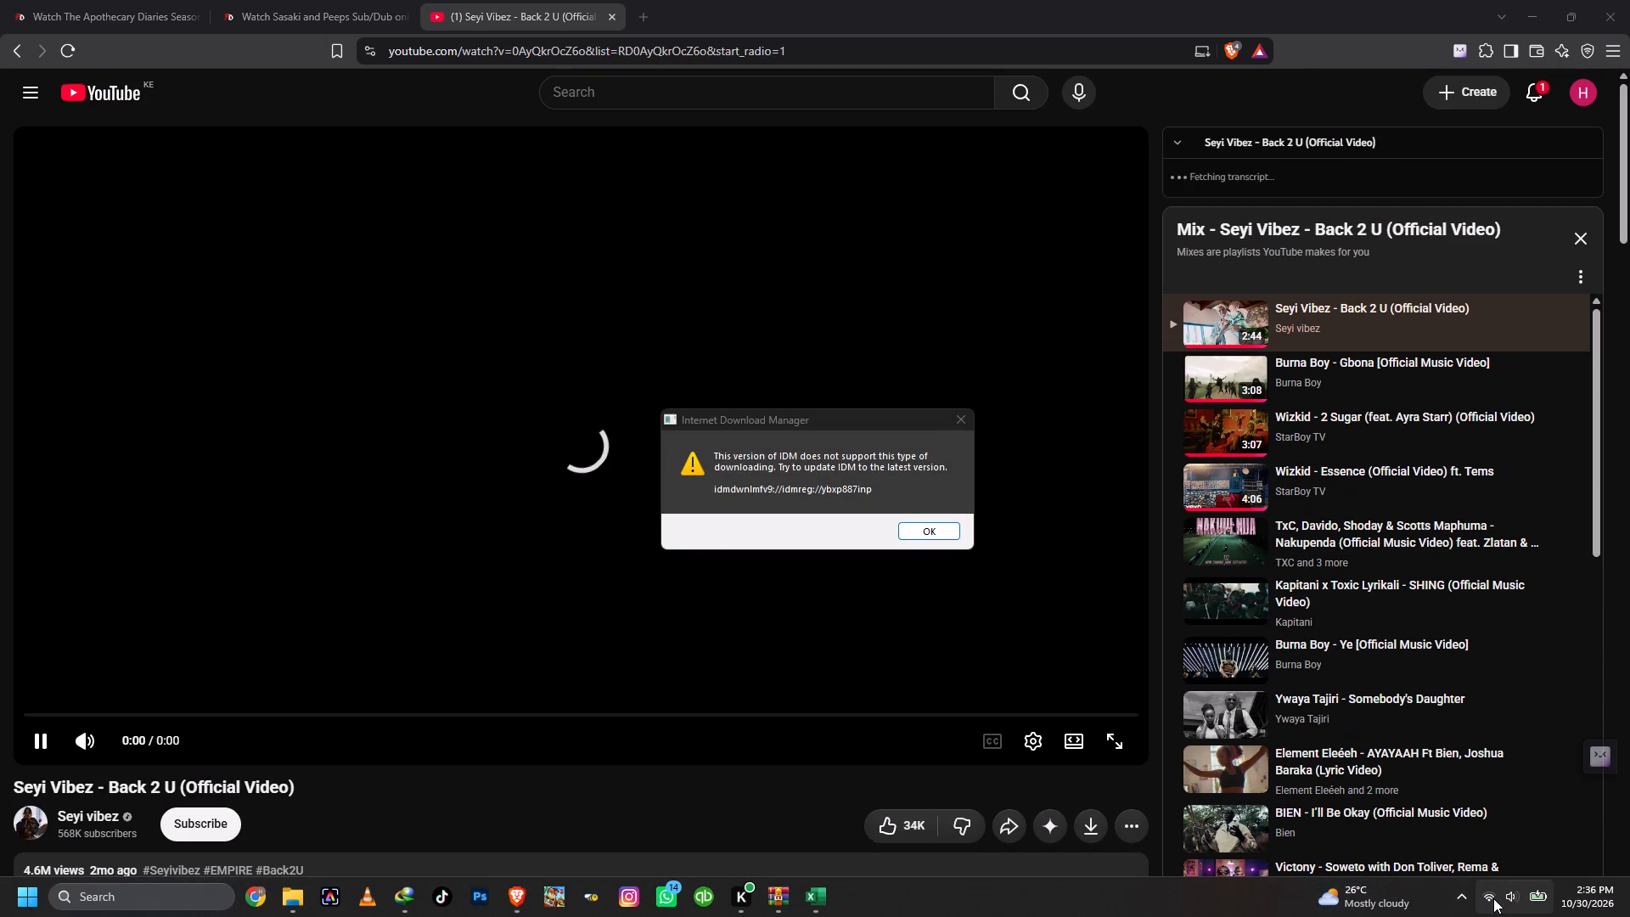
{"action": "left_click", "coordinate": [1479, 793]}
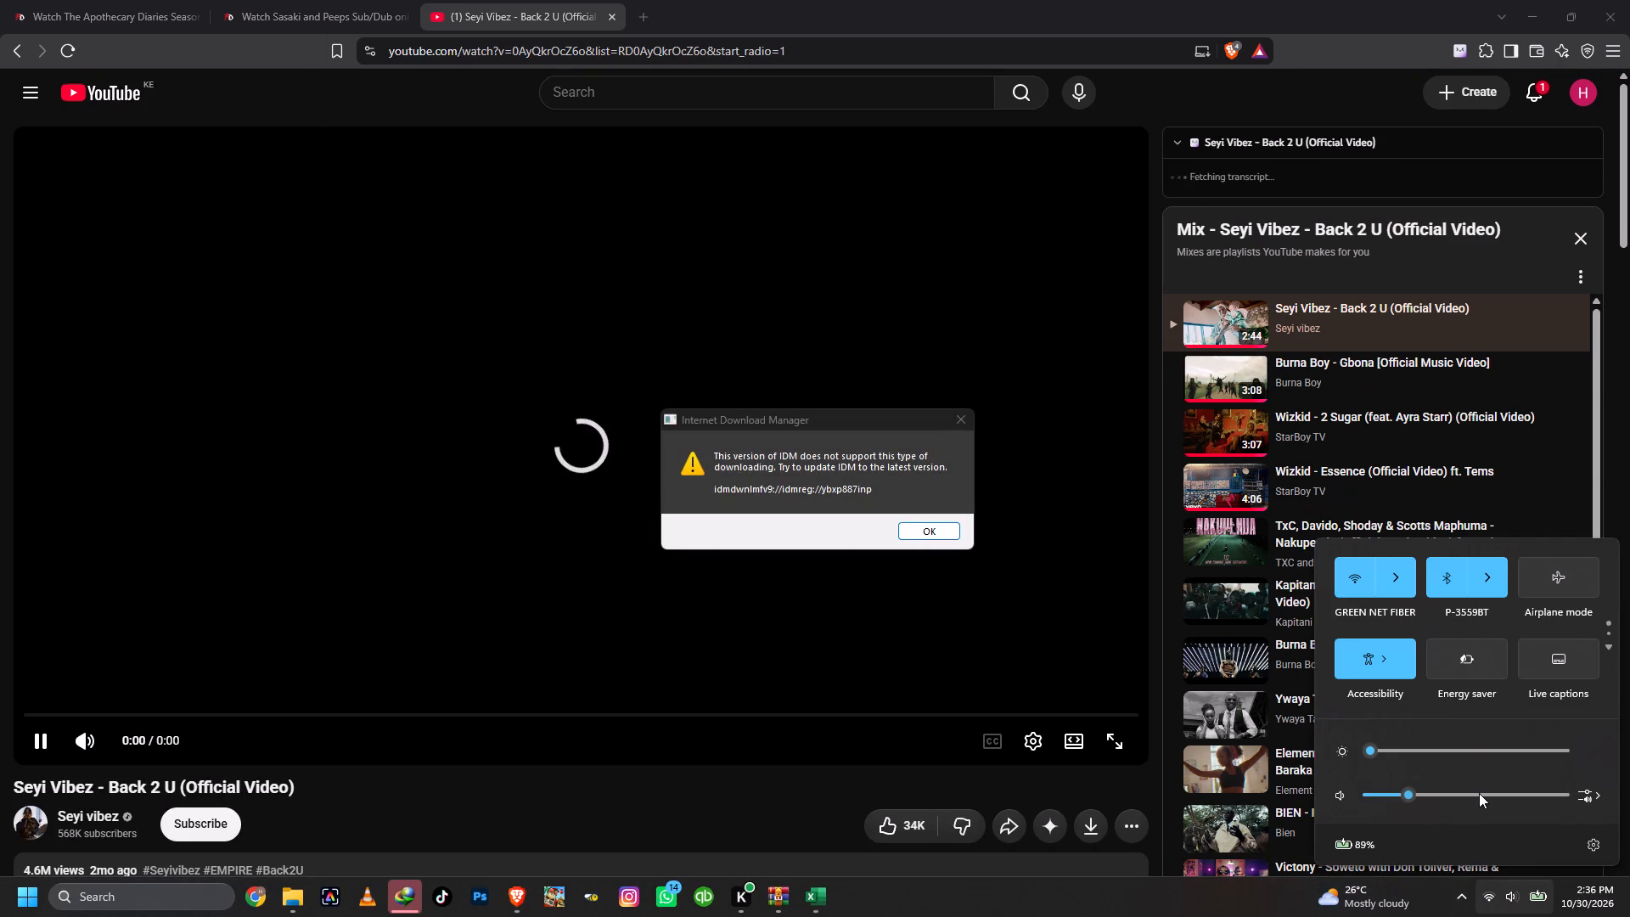
Dismiss the Internet Download Manager update notice and close the Chrome window opened for its download page.
{"action": "left_click", "coordinate": [956, 416]}
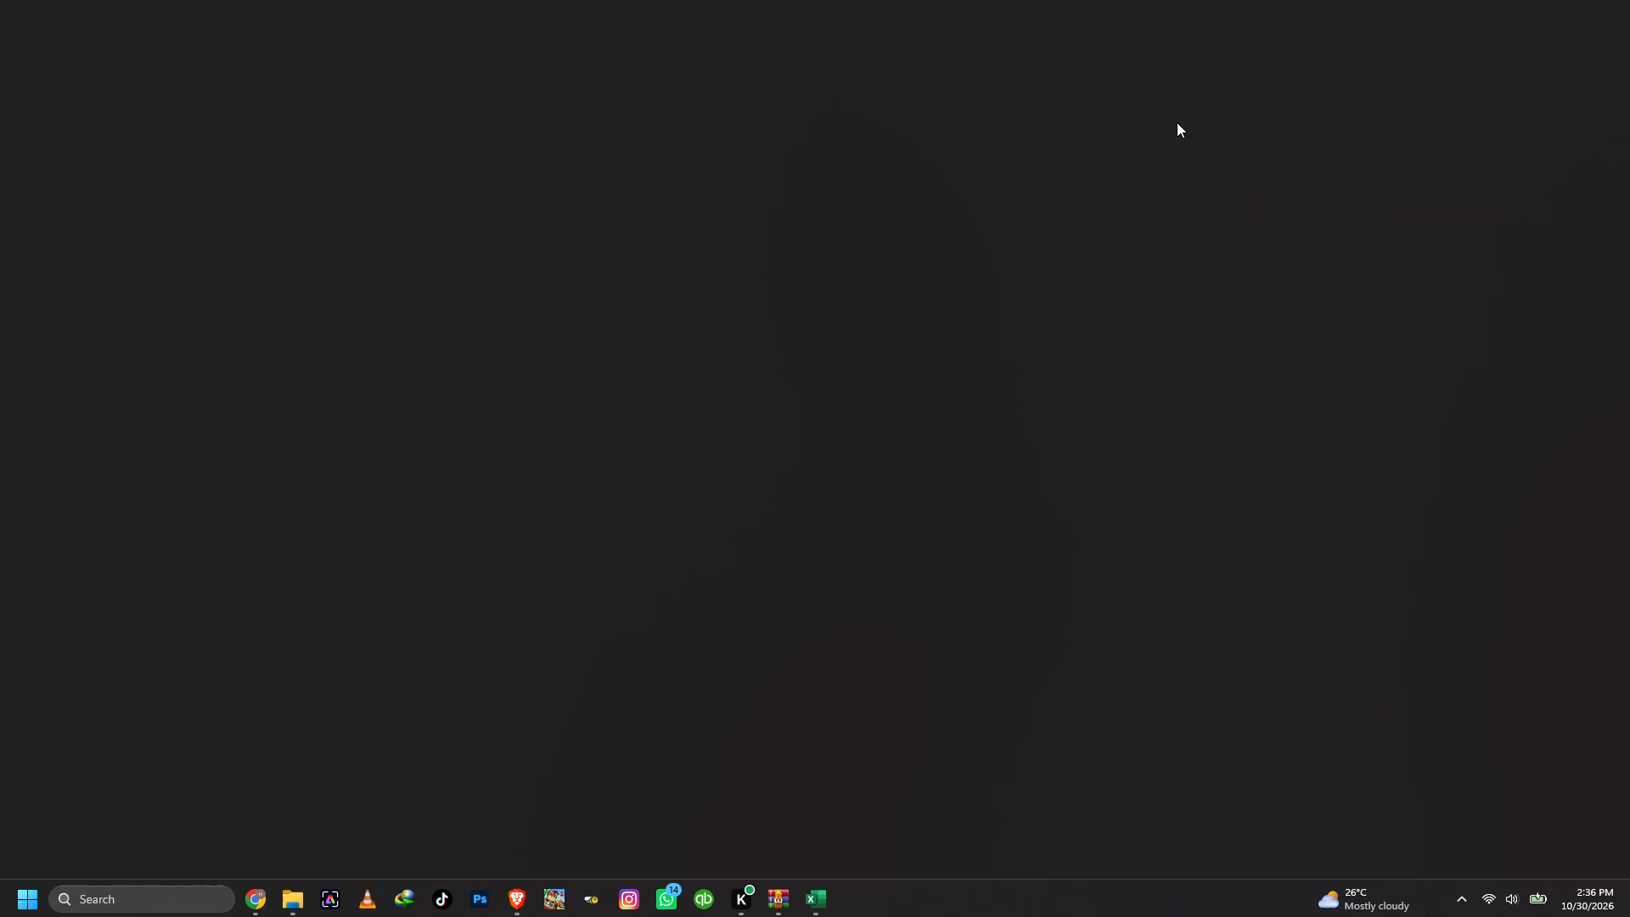
{"action": "left_click", "coordinate": [1620, 0]}
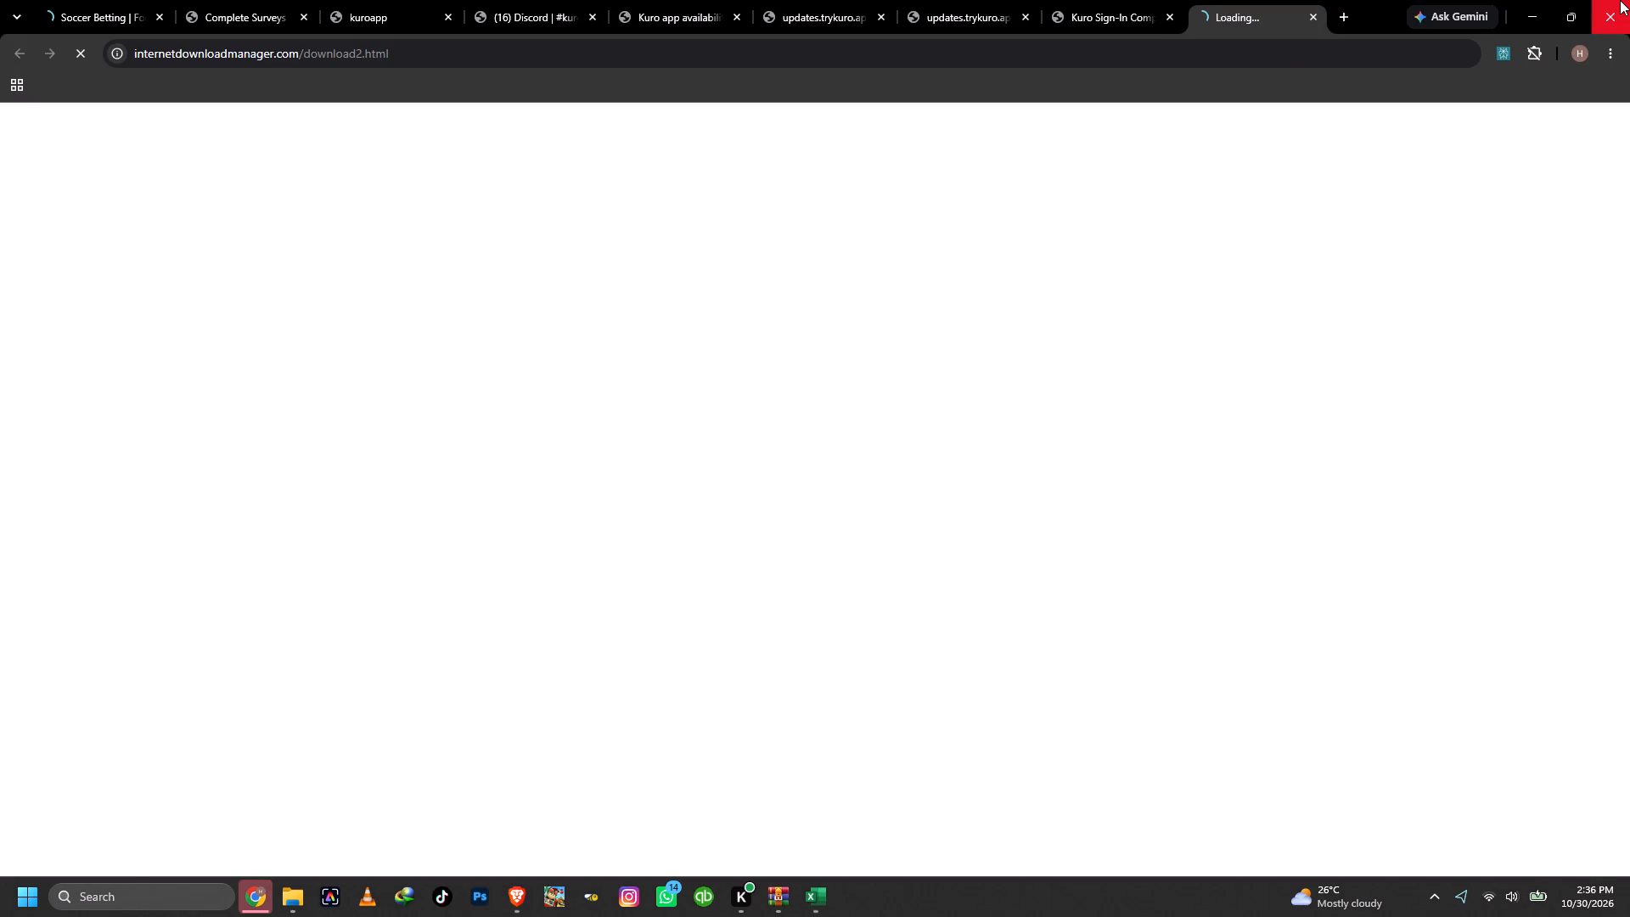